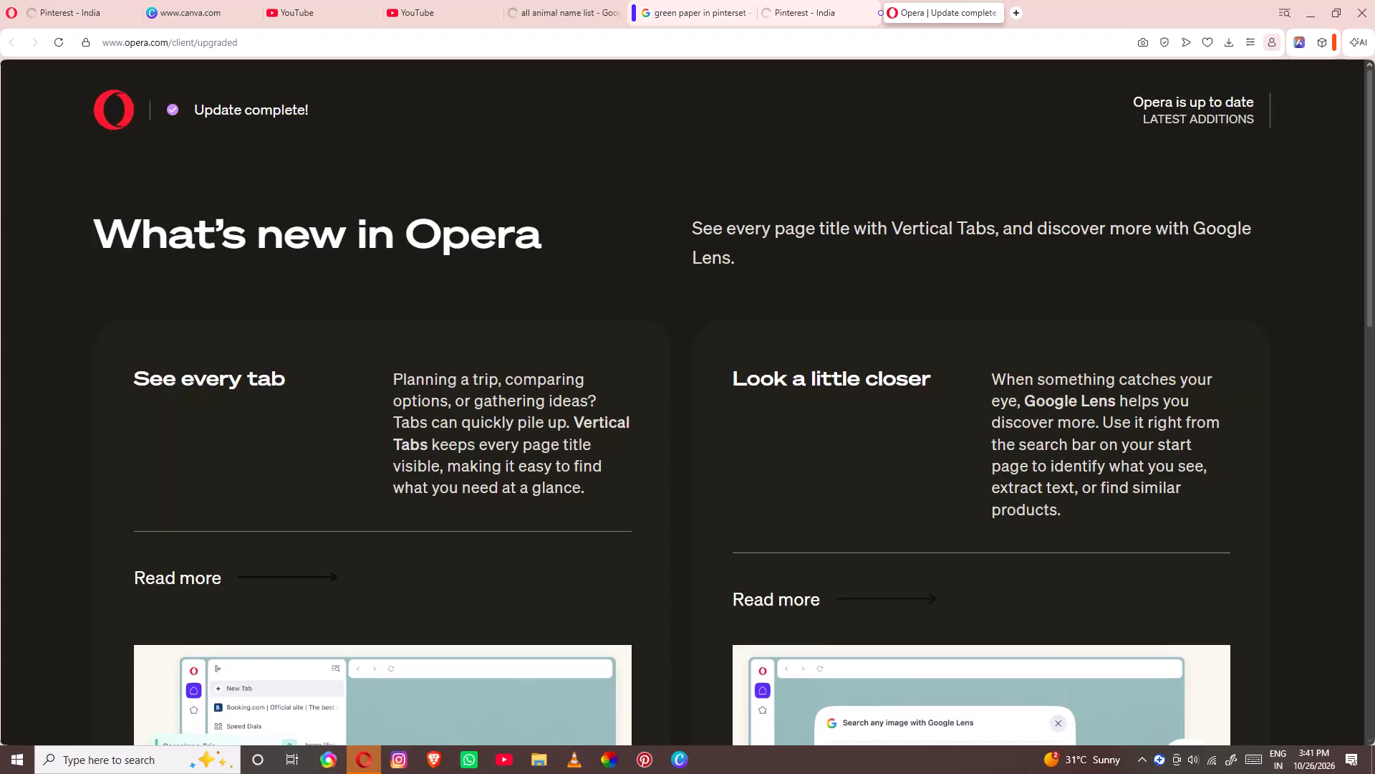
Close the Opera update page and view the Google results for "all animal name list".
click(997, 9)
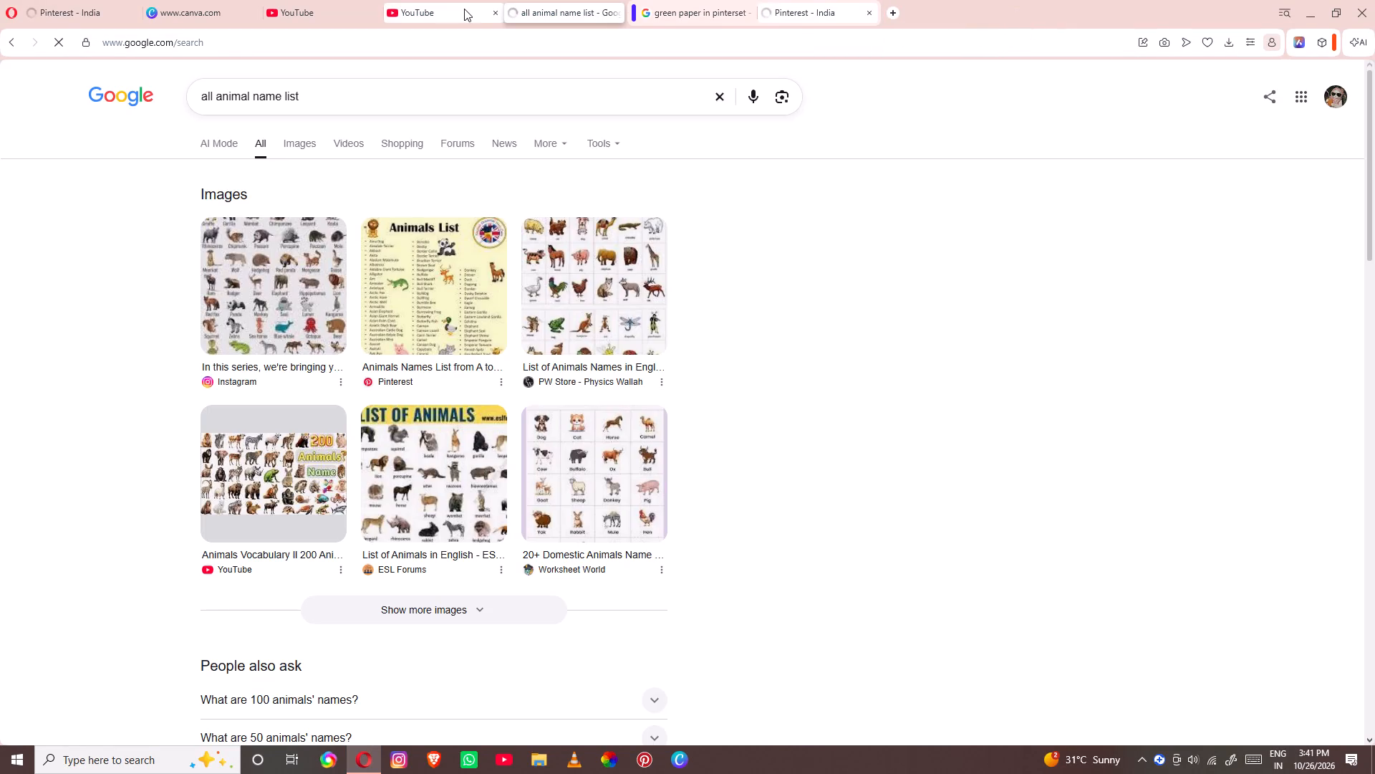
click(461, 10)
click(540, 12)
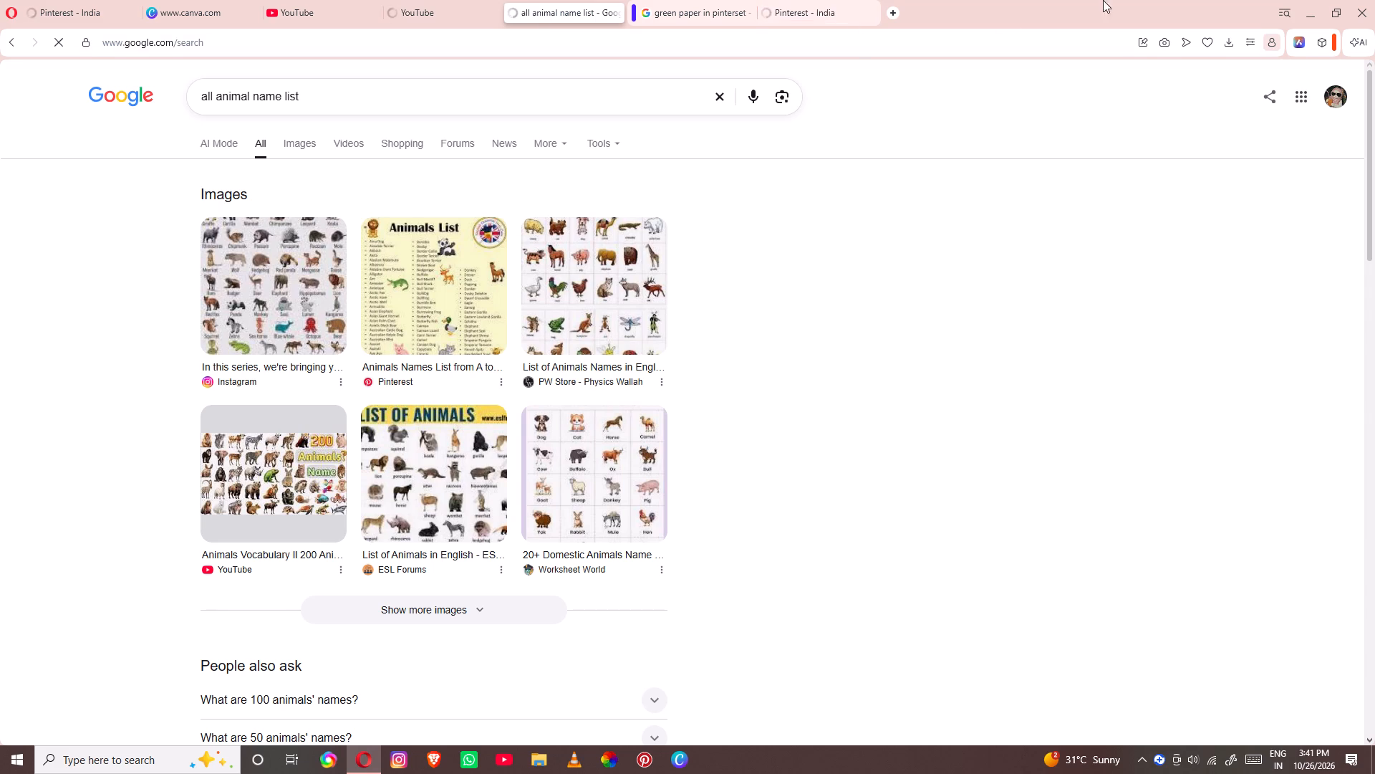
scroll(506, 328, down, 2)
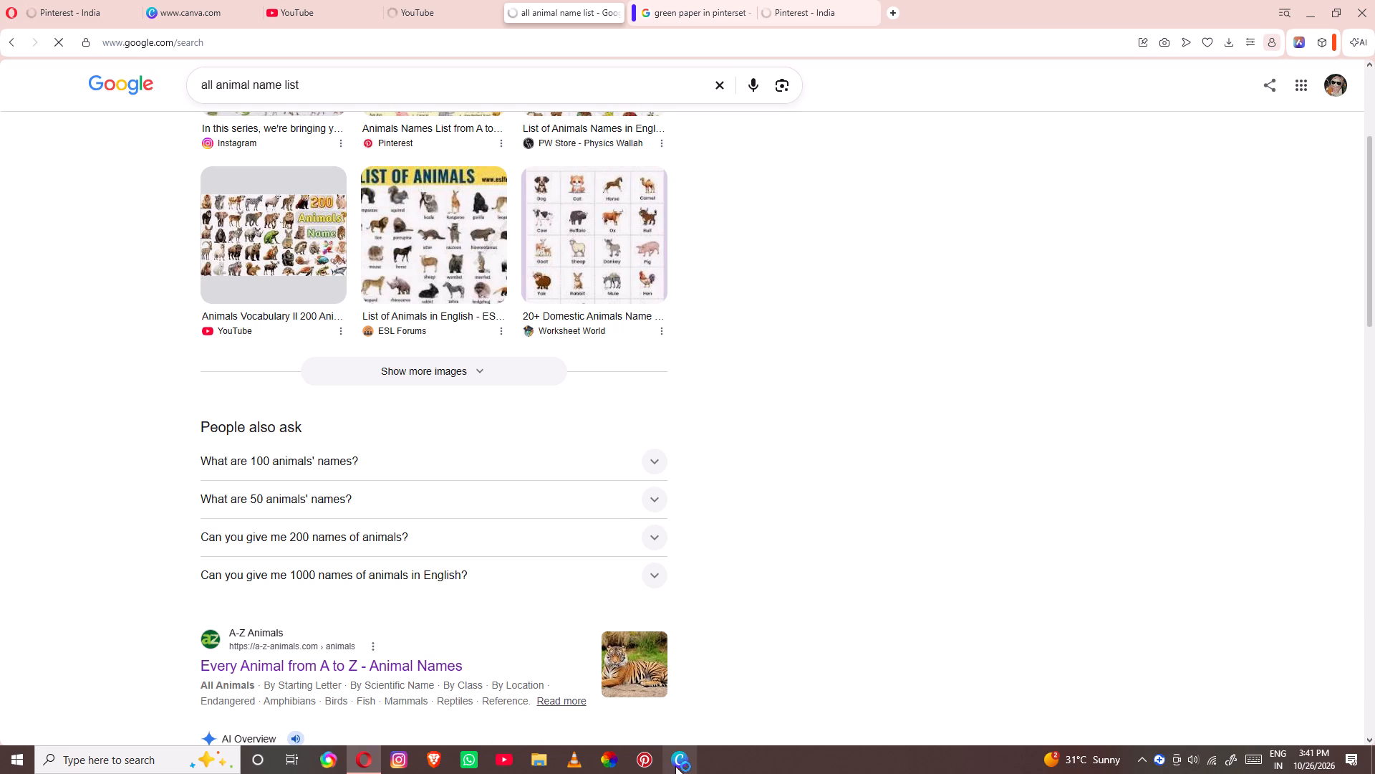
Search Windows for "canva" and open its web search results in Microsoft Edge.
click(122, 765)
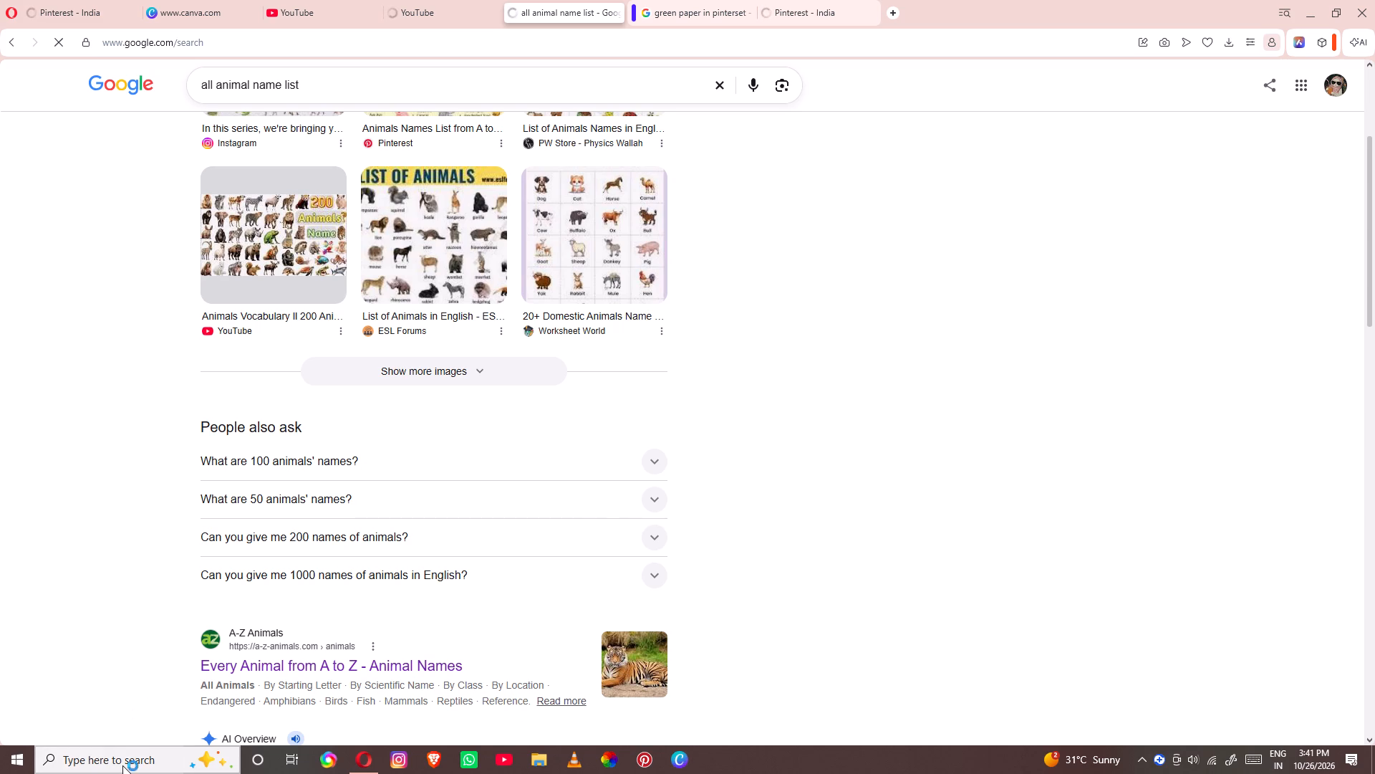
key(r)
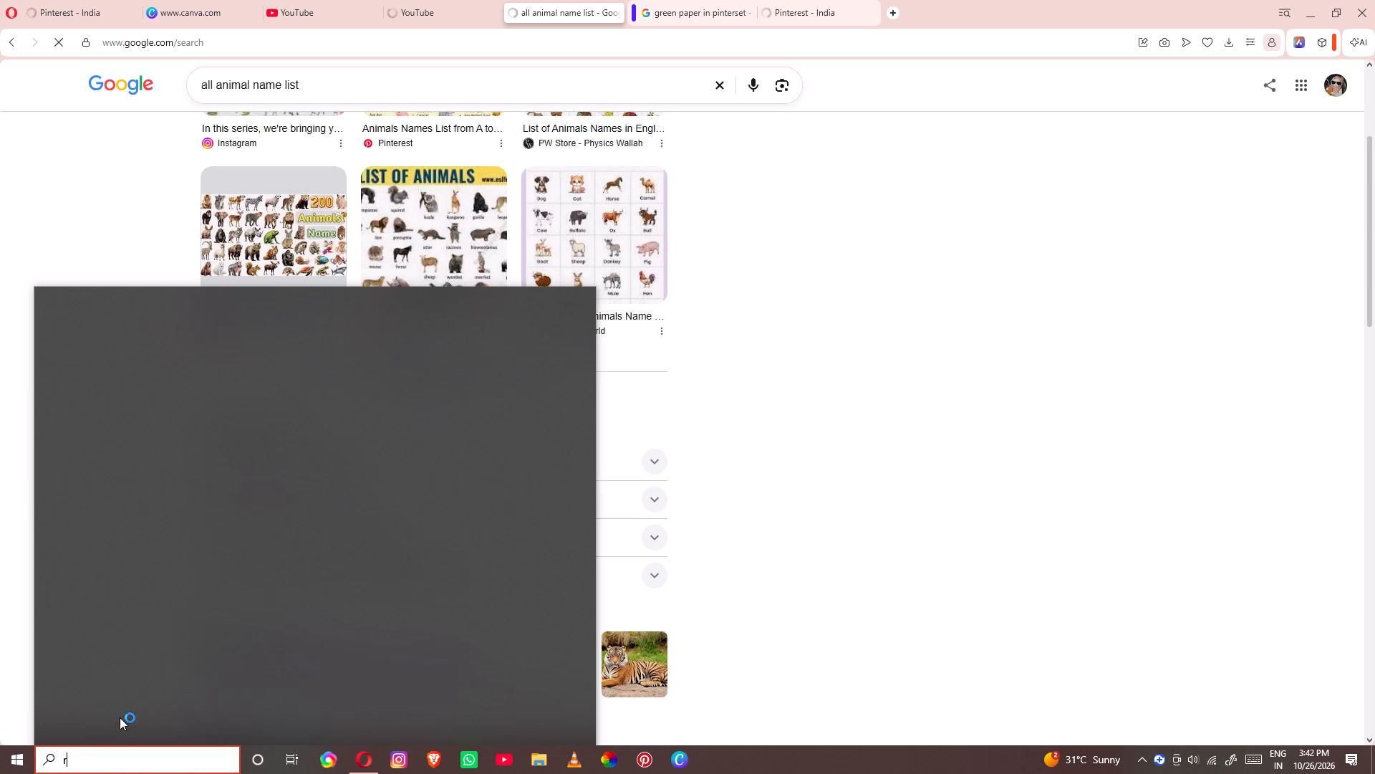
key(BackSpace)
right_click(122, 650)
key(c)
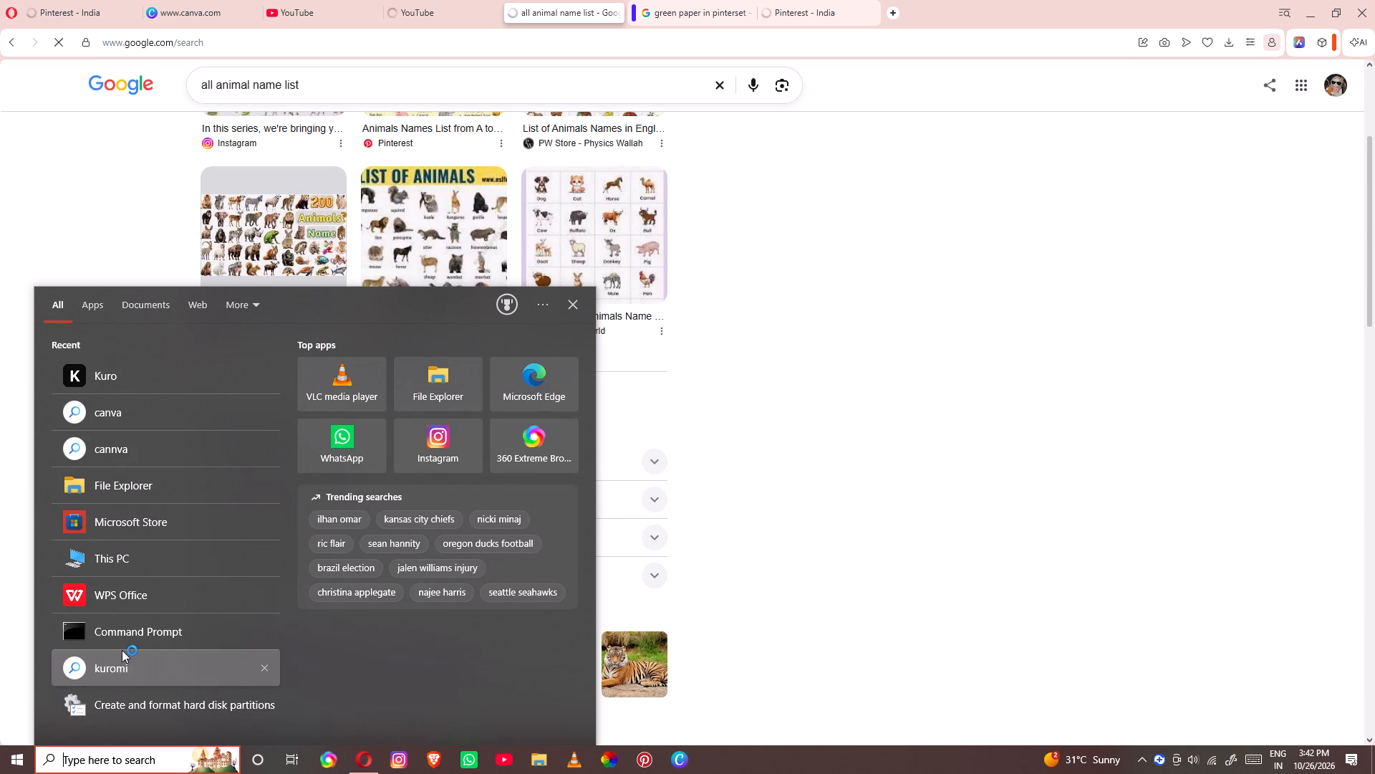
key(c)
key(c)
key(c)
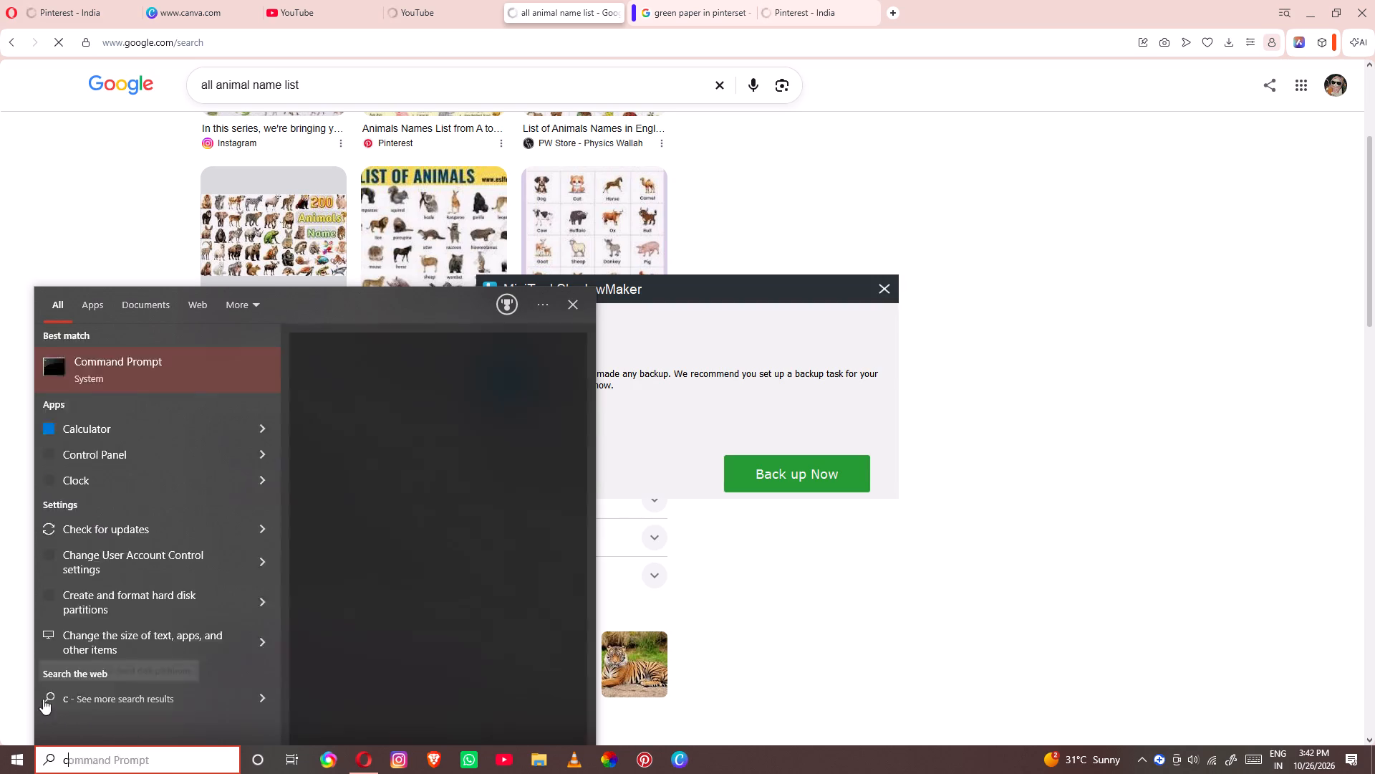
key(a)
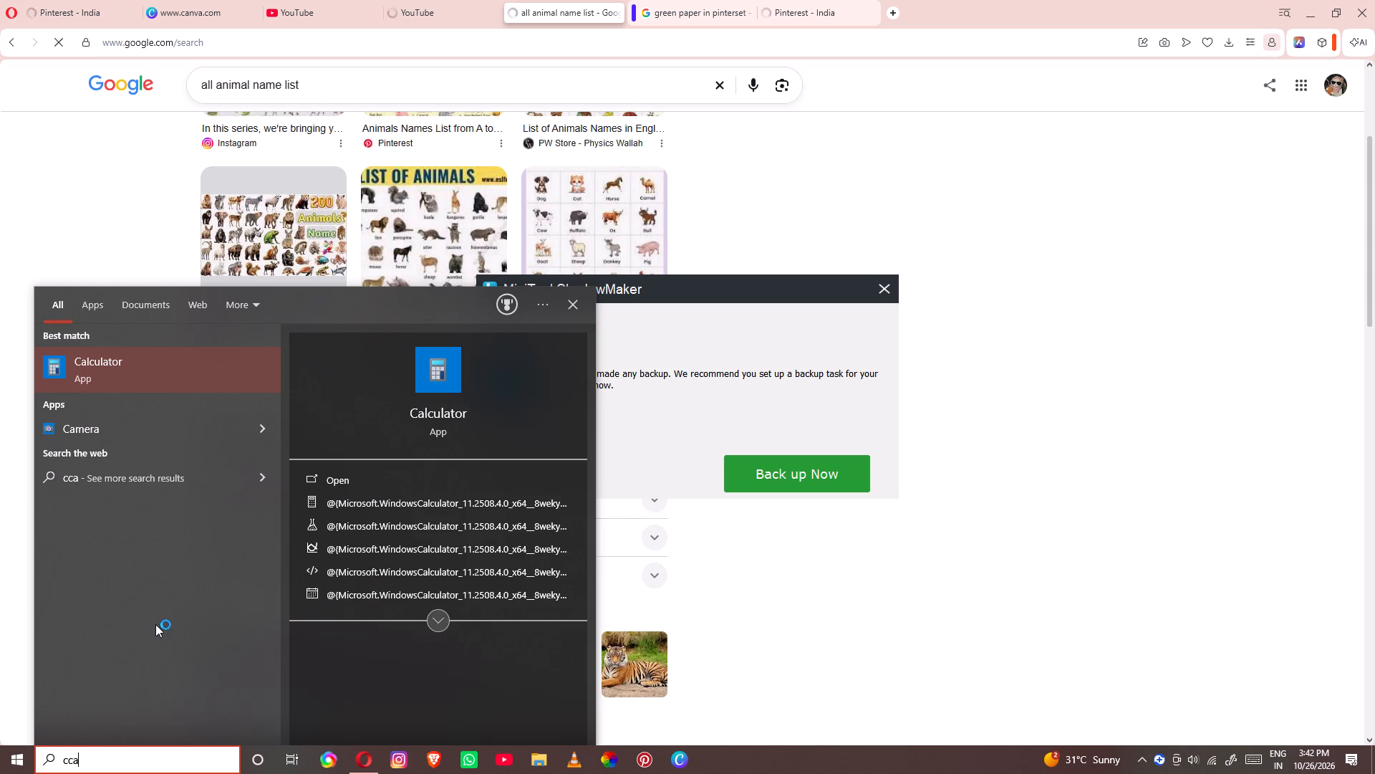
key(BackSpace)
key(BackSpace)
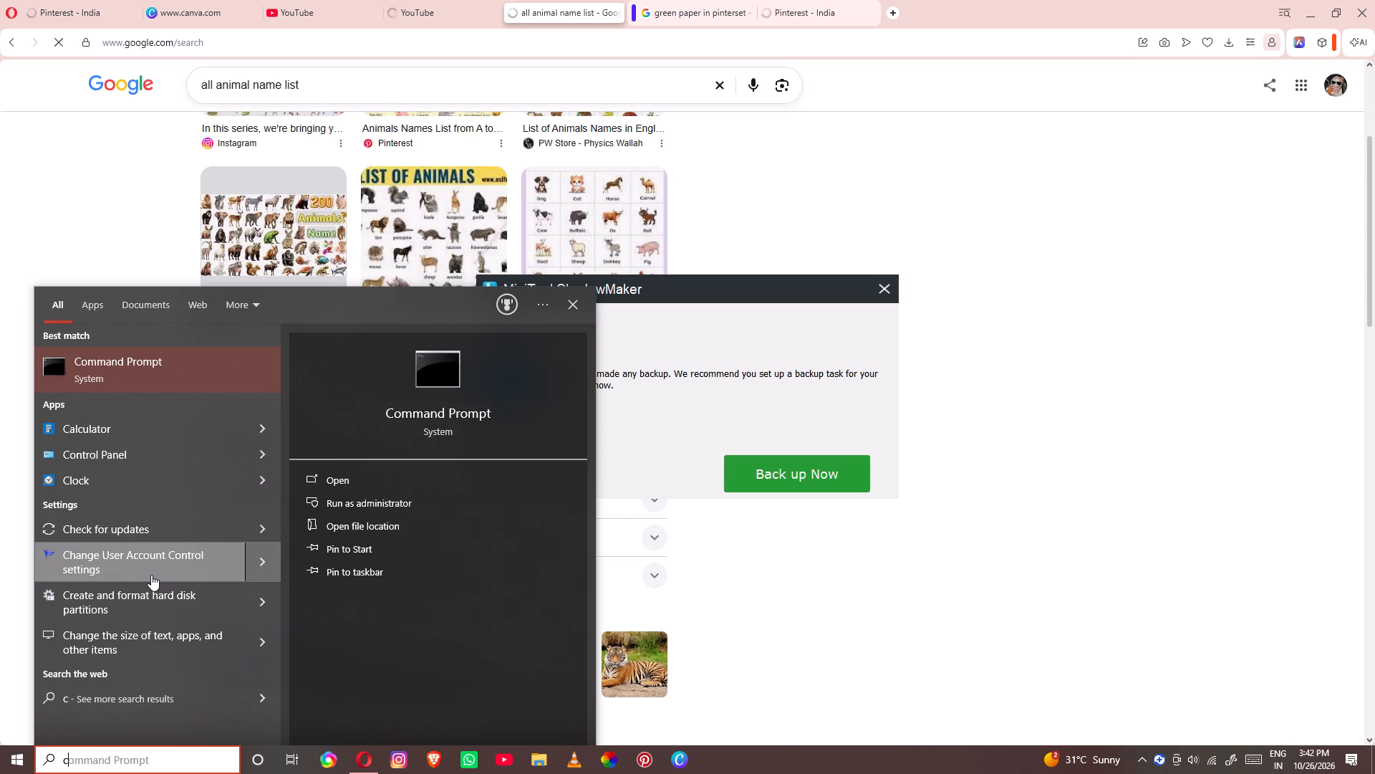
text(ca)
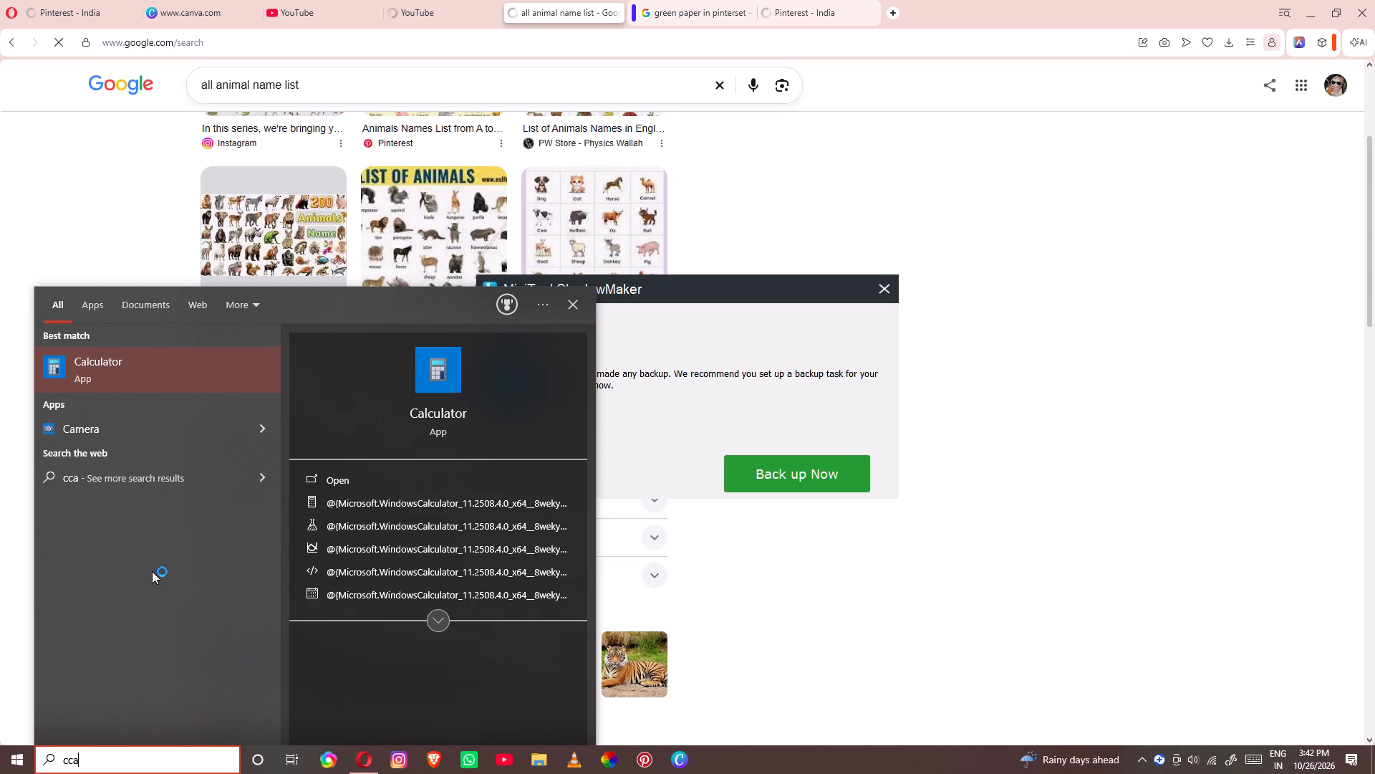
key(BackSpace)
key(BackSpace)
key(BackSpace)
key(BackSpace)
key(BackSpace)
key(BackSpace)
key(BackSpace)
key(BackSpace)
key(BackSpace)
text(ca)
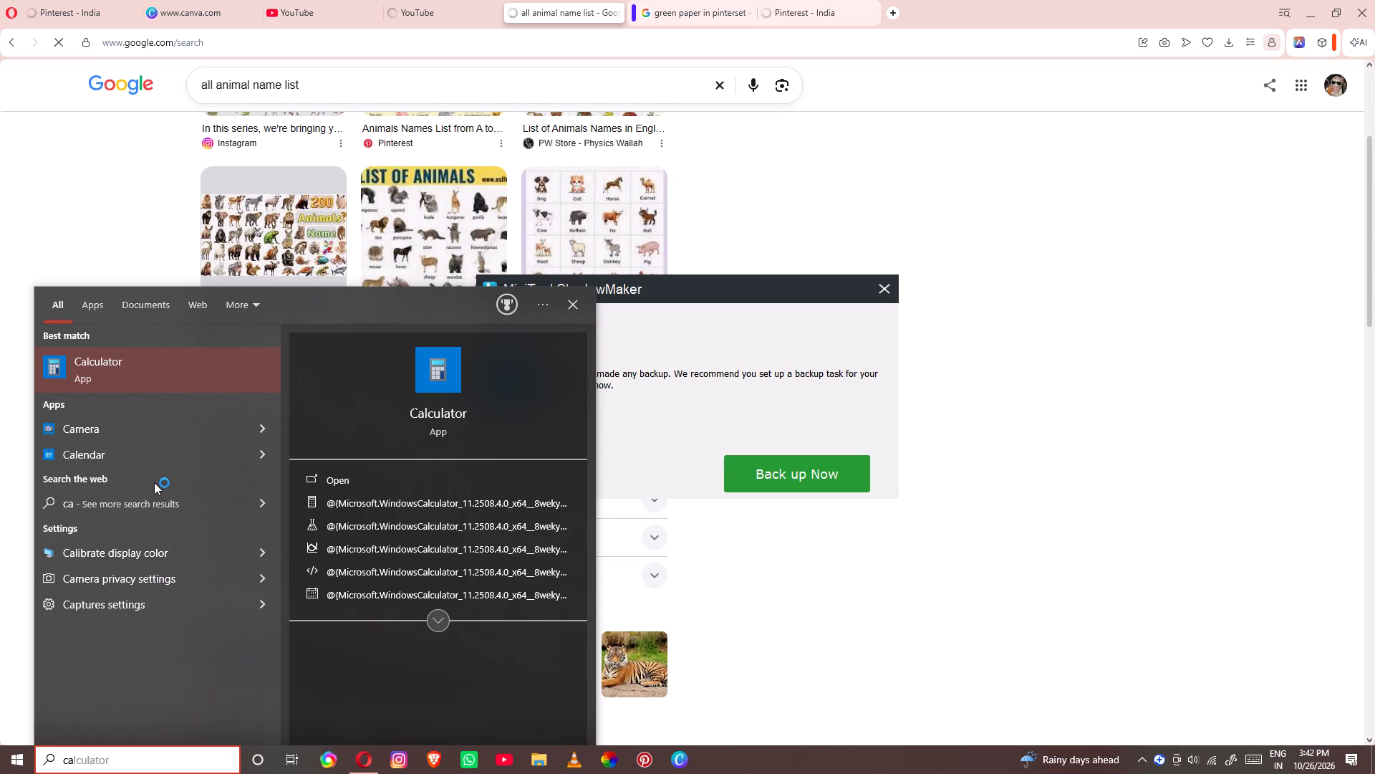
text(nva)
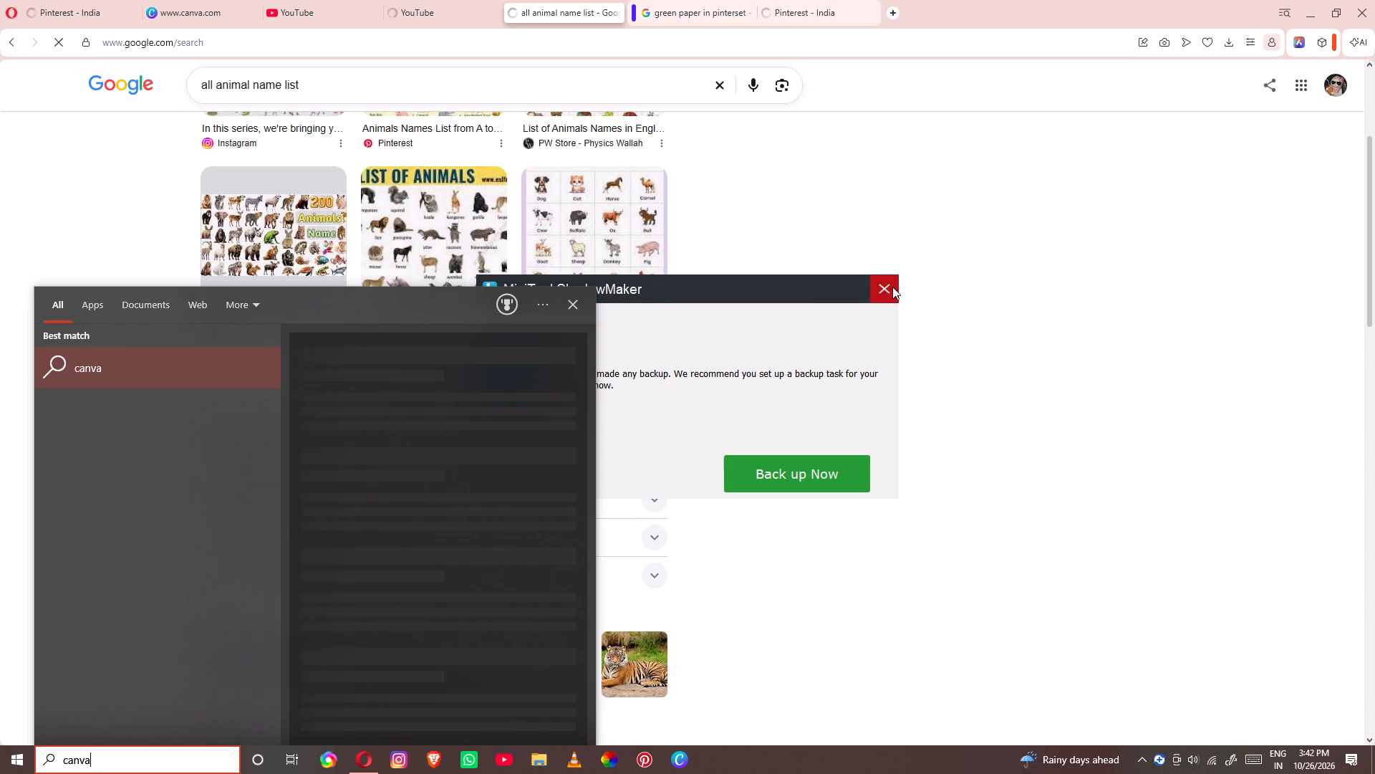
click(110, 773)
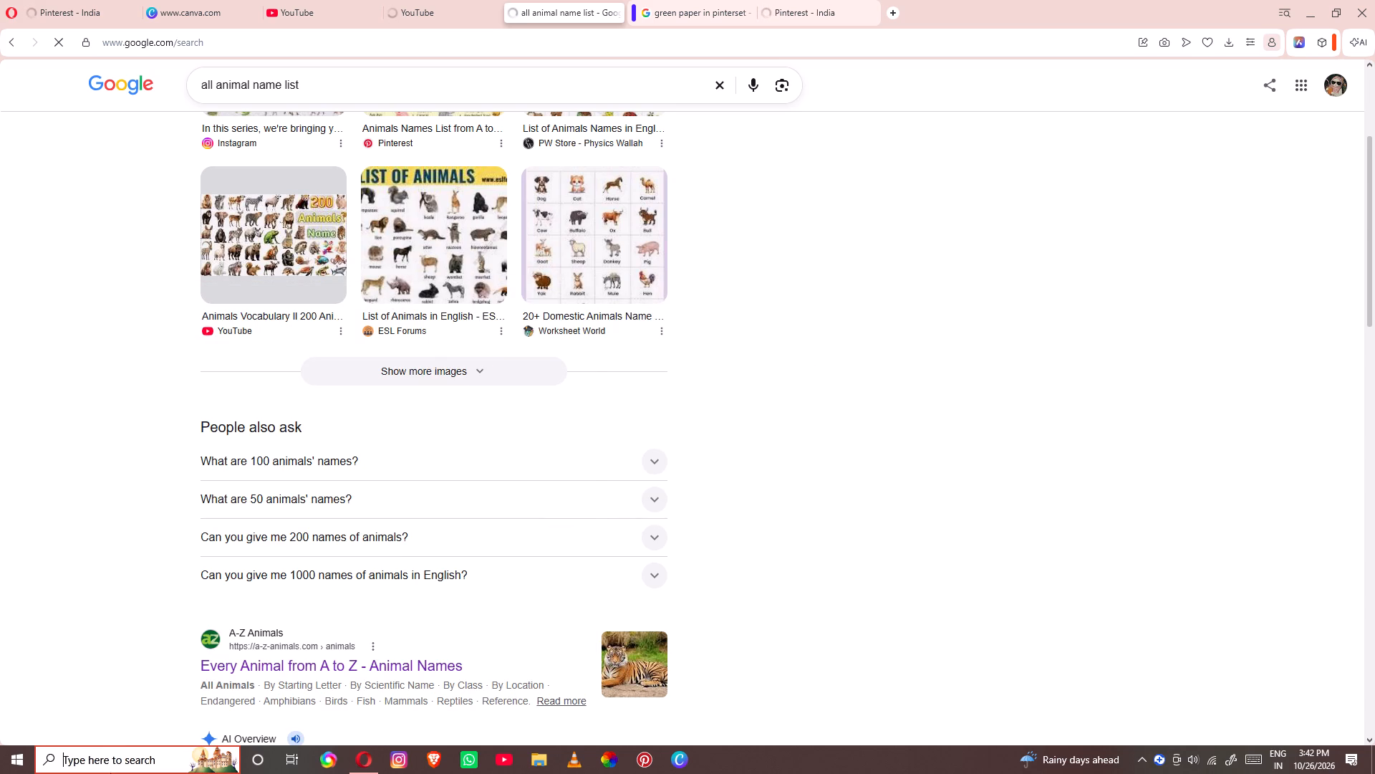
click(172, 367)
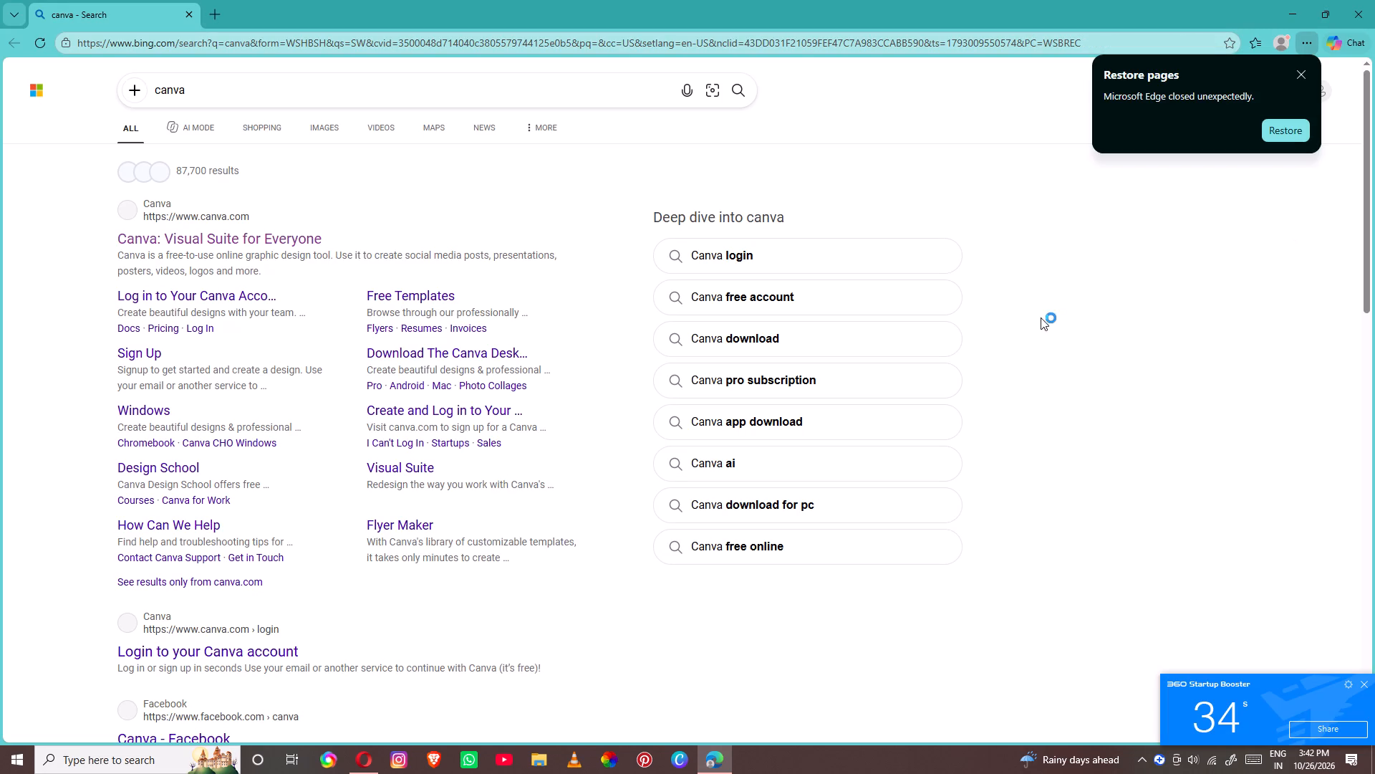
Open the Canva website from the "Canva: Visual Suite for Everyone" result, reloading the page to get to its home page.
click(265, 249)
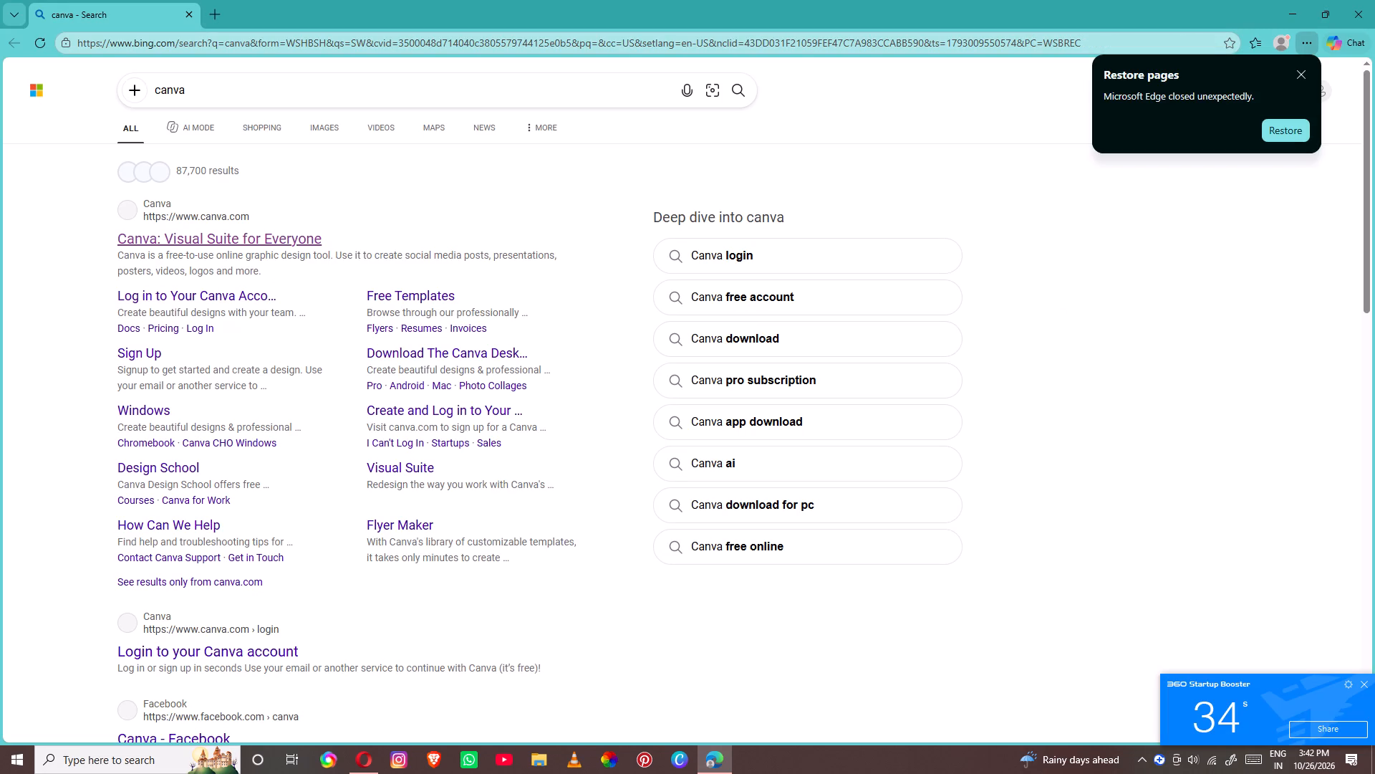
click(269, 236)
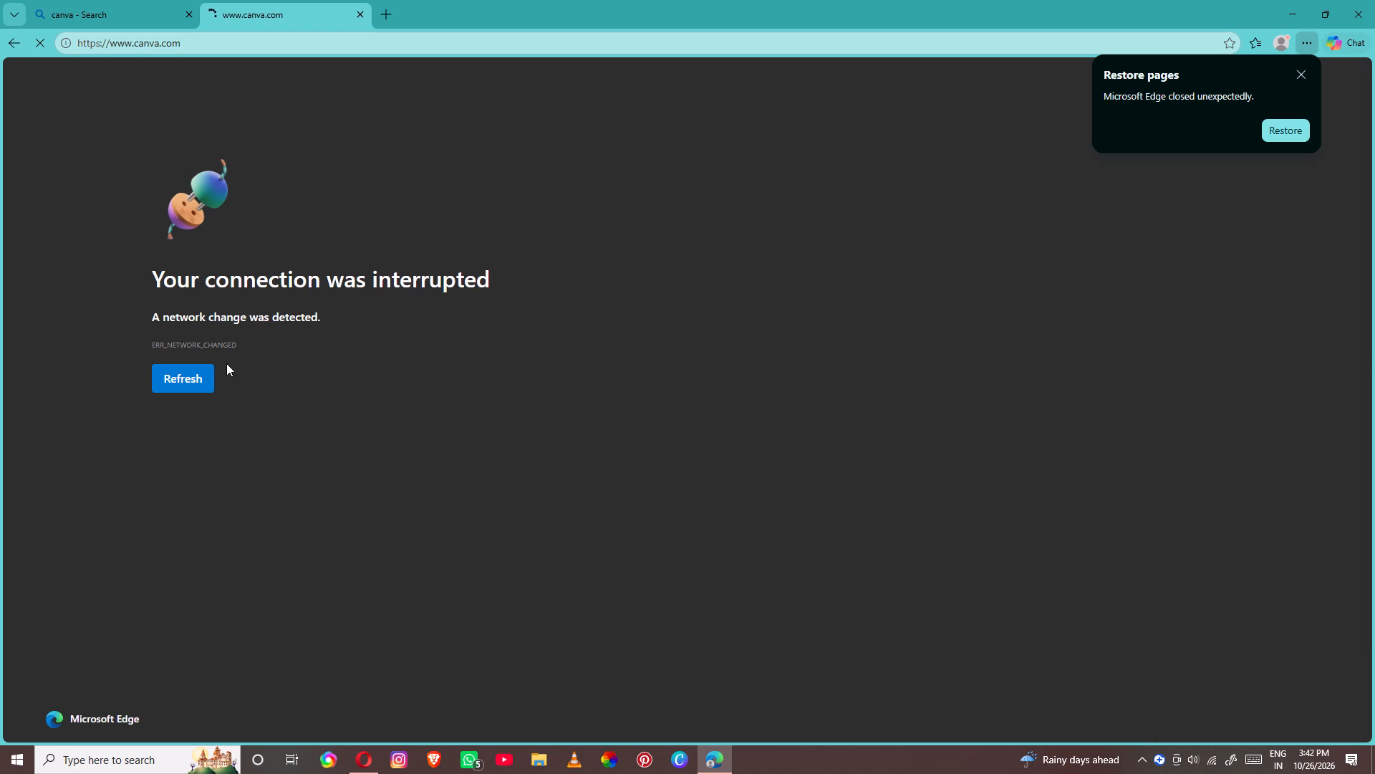
click(204, 381)
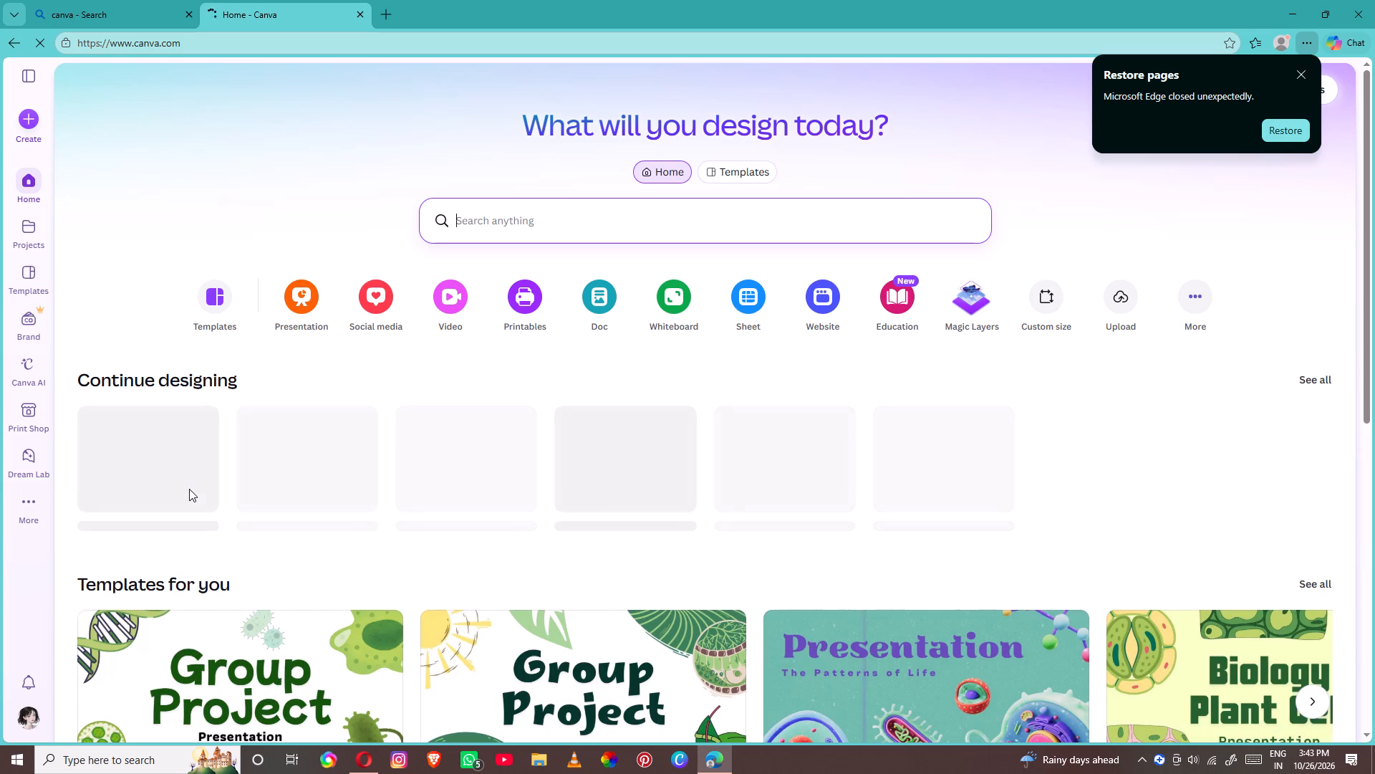
Look over the recent designs and template sections on the Canva home page.
scroll(194, 505, down, 3)
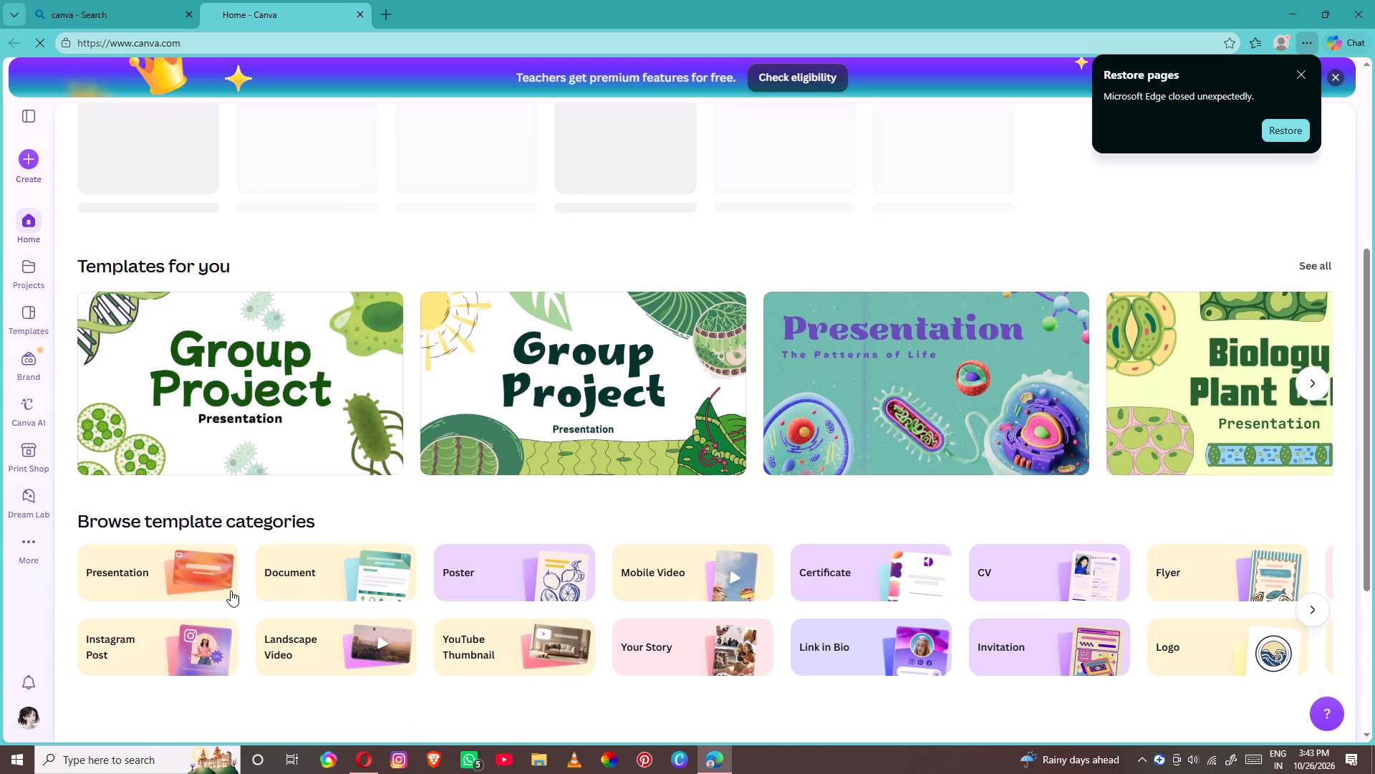
scroll(304, 291, up, 2)
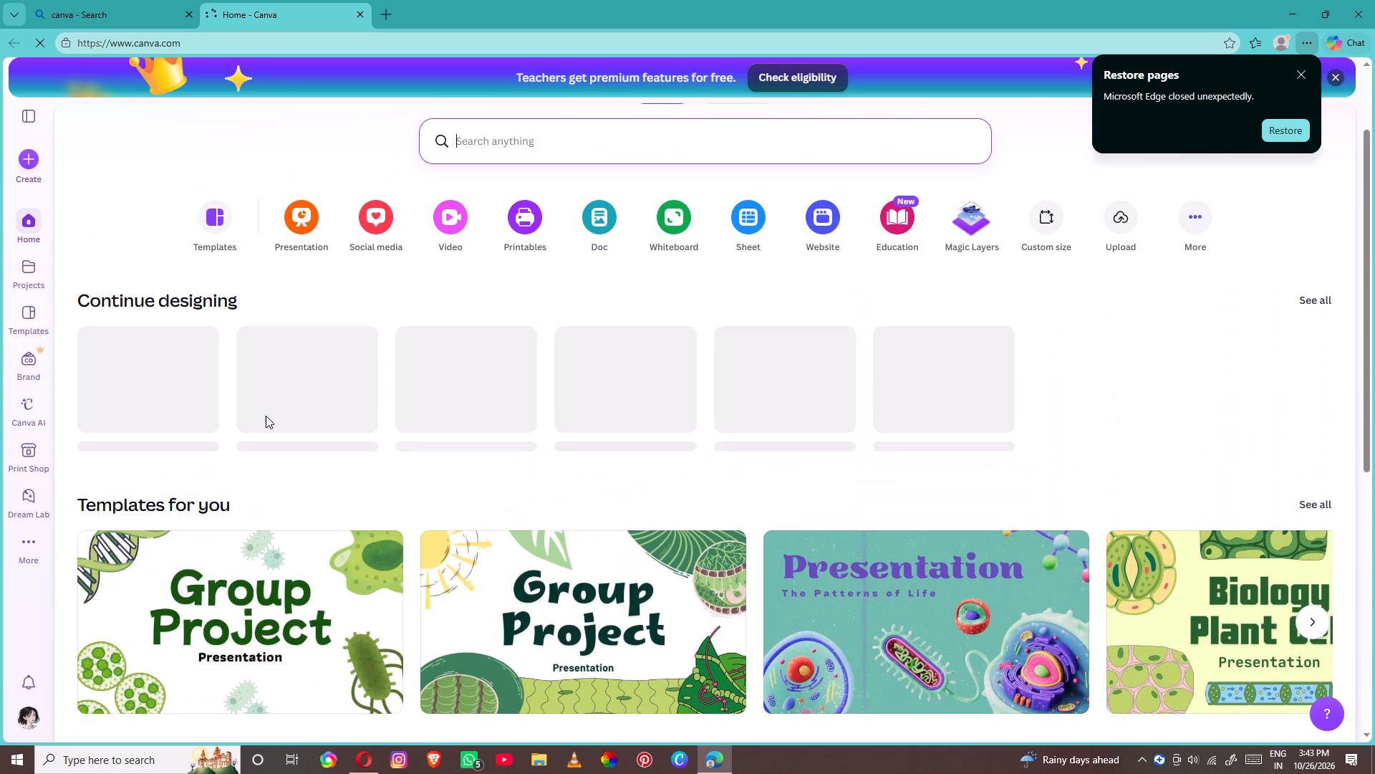
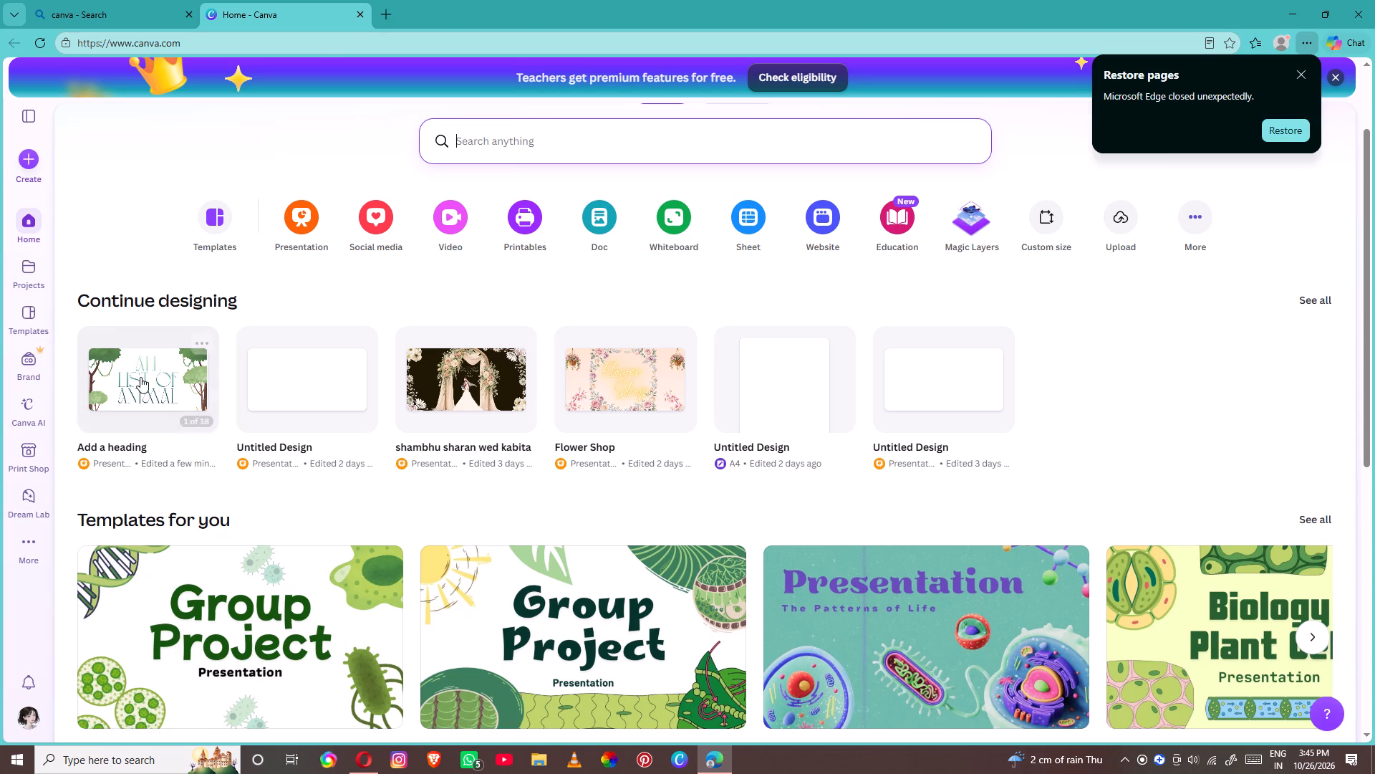
Open the recent "Add a heading" animal list presentation and go to its last page, the Rhinoceros page.
click(164, 352)
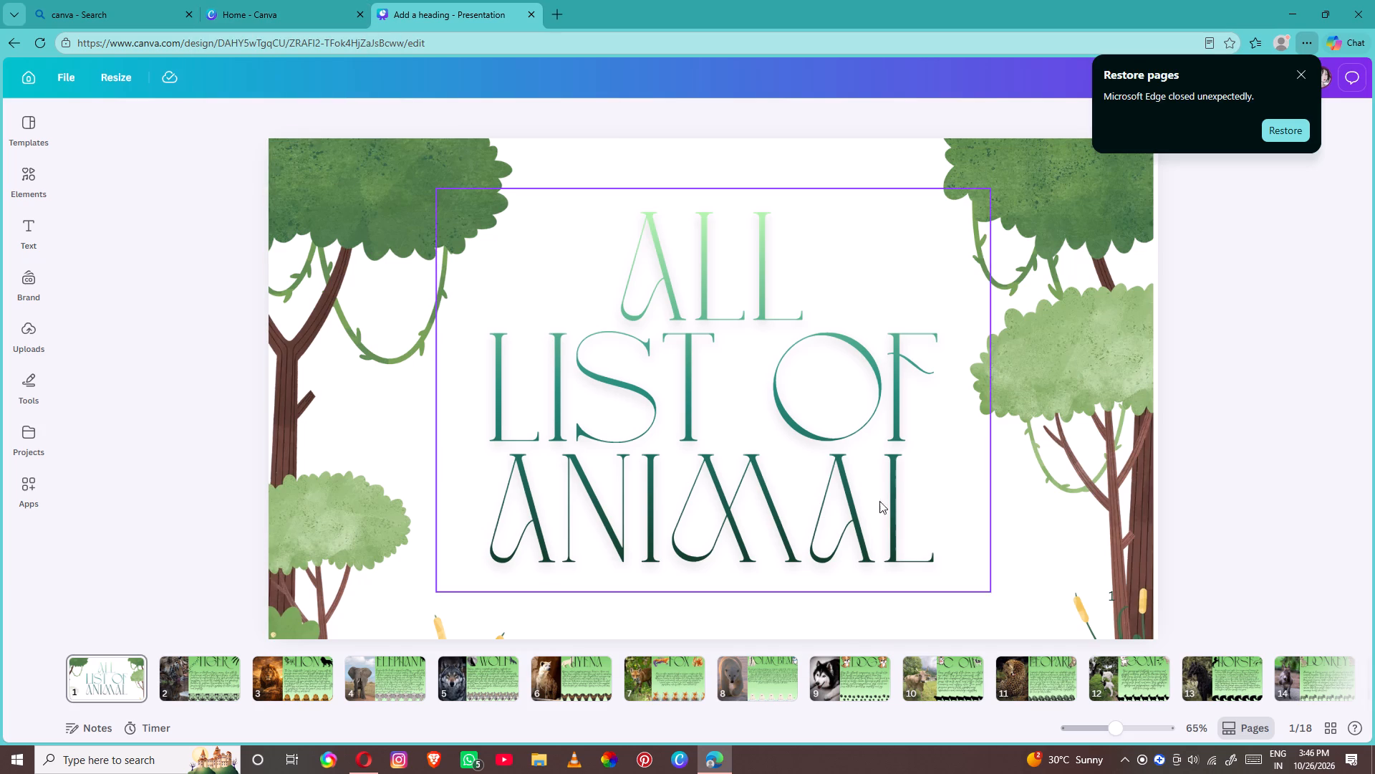
click(1351, 672)
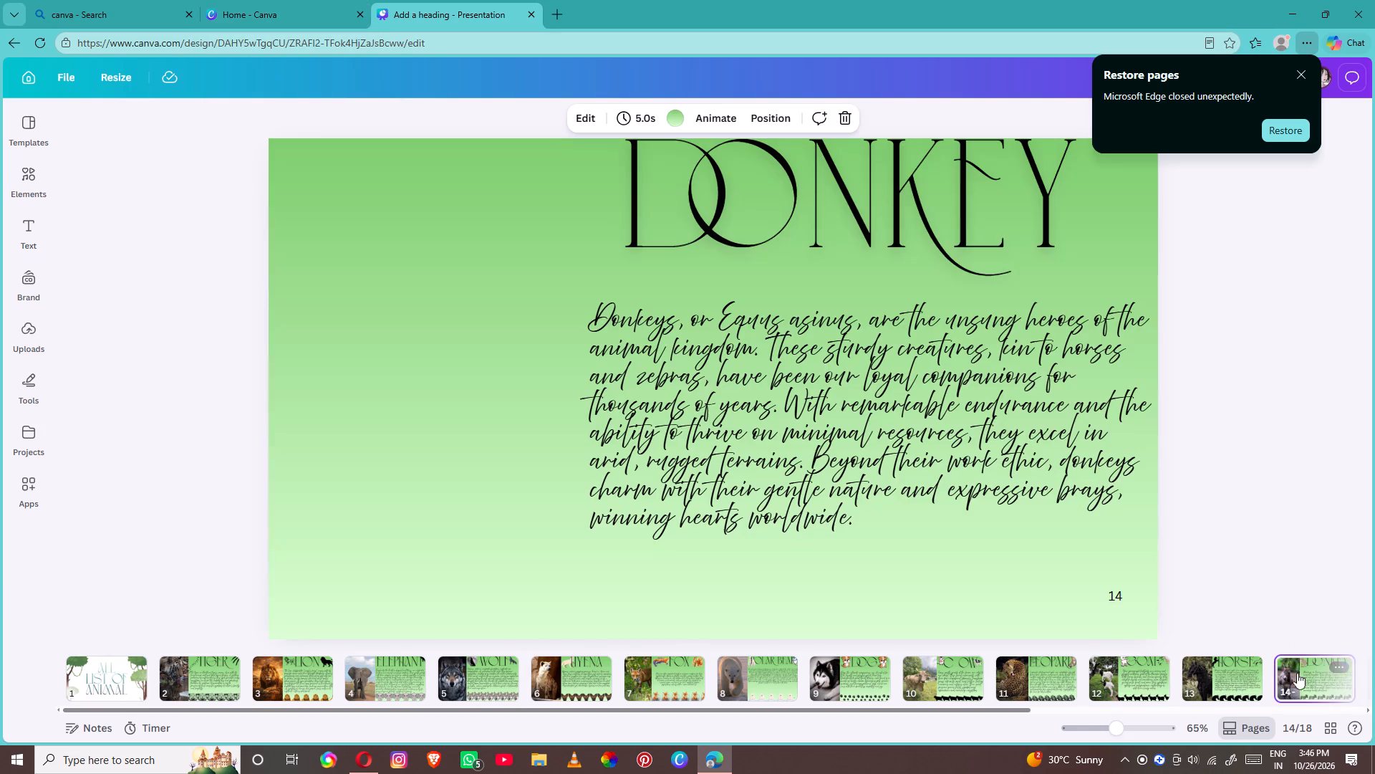
key(Right)
key(Right)
key(Right)
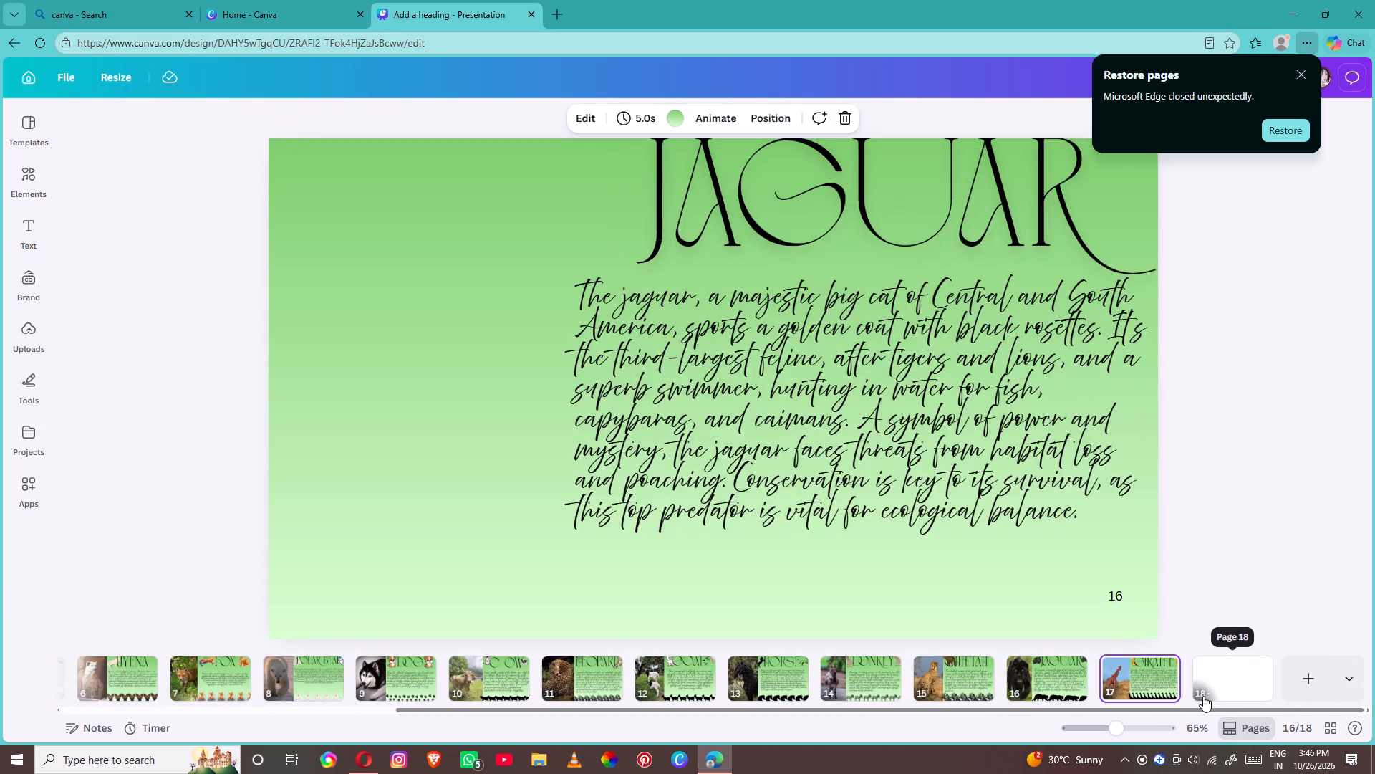
key(Right)
key(Right)
key(Right)
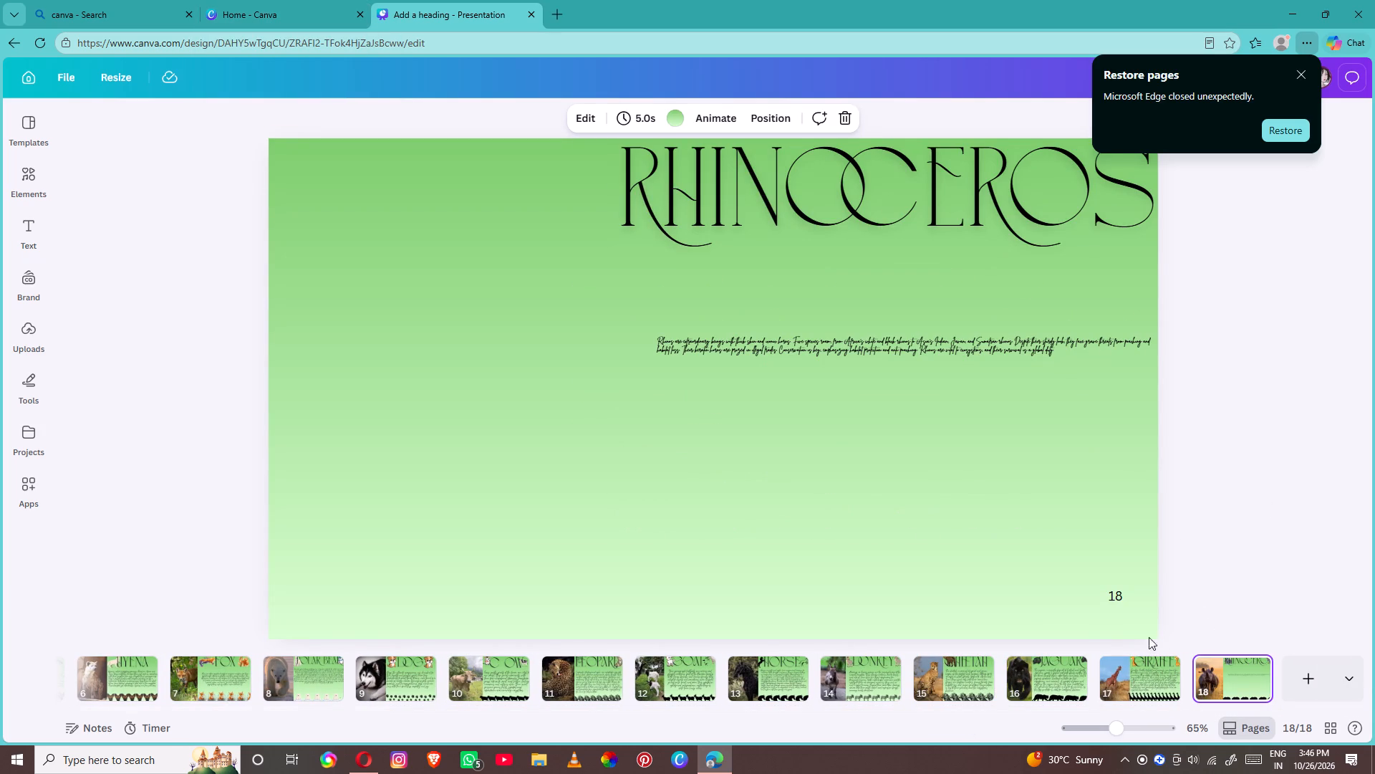
Enlarge the rhino description text on page 18 to font size 36.8.
click(966, 516)
click(943, 351)
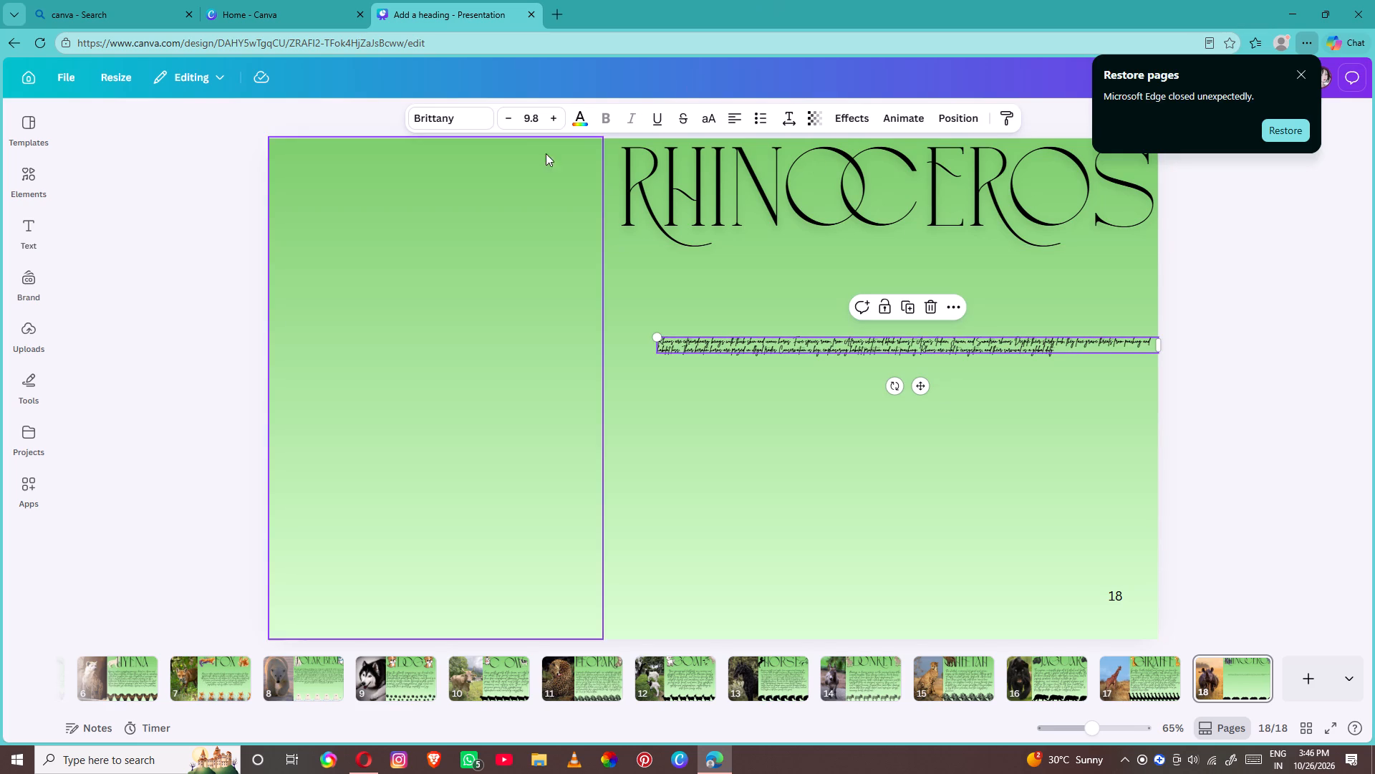
triple_click(551, 115)
triple_click(551, 115)
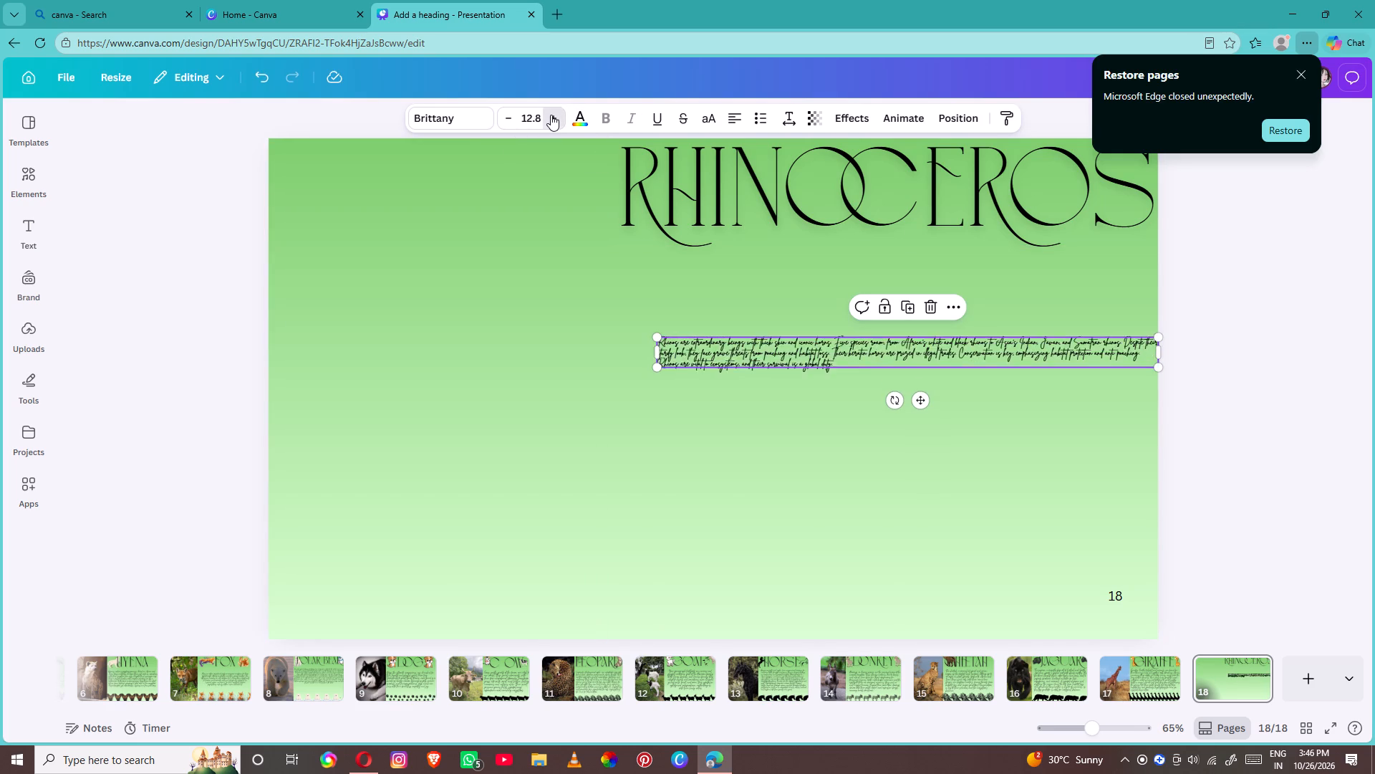
triple_click(551, 115)
triple_click(551, 115)
triple_click(551, 115)
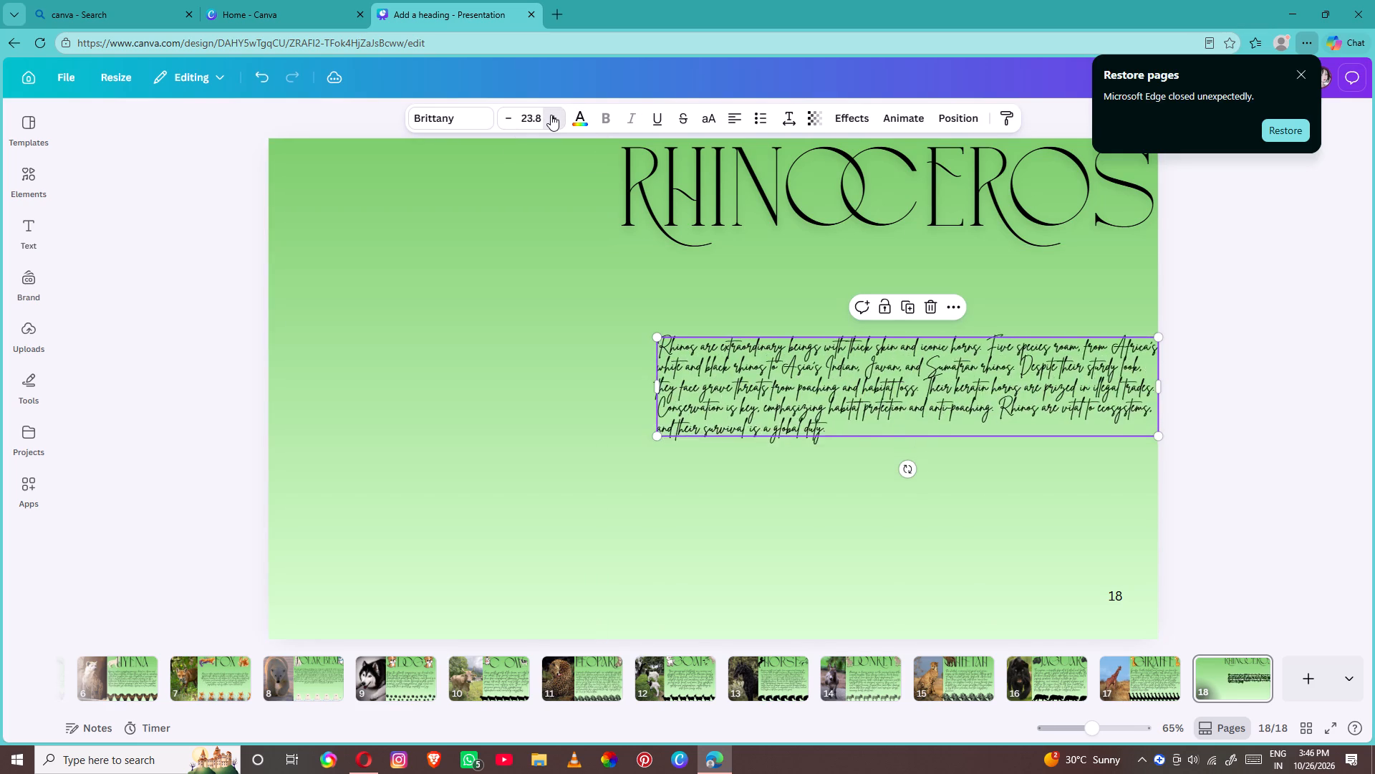
triple_click(551, 115)
triple_click(551, 115)
triple_click(551, 115)
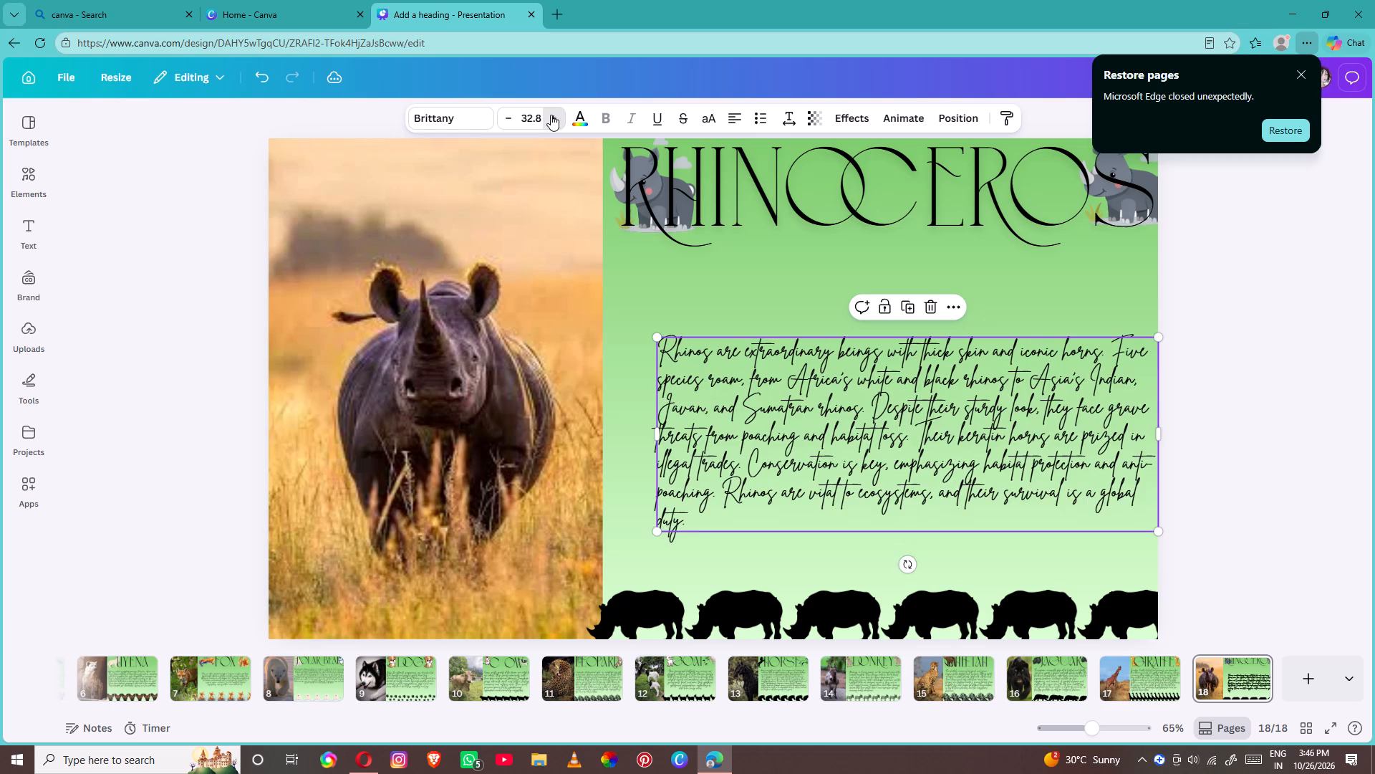
click(551, 115)
double_click(551, 115)
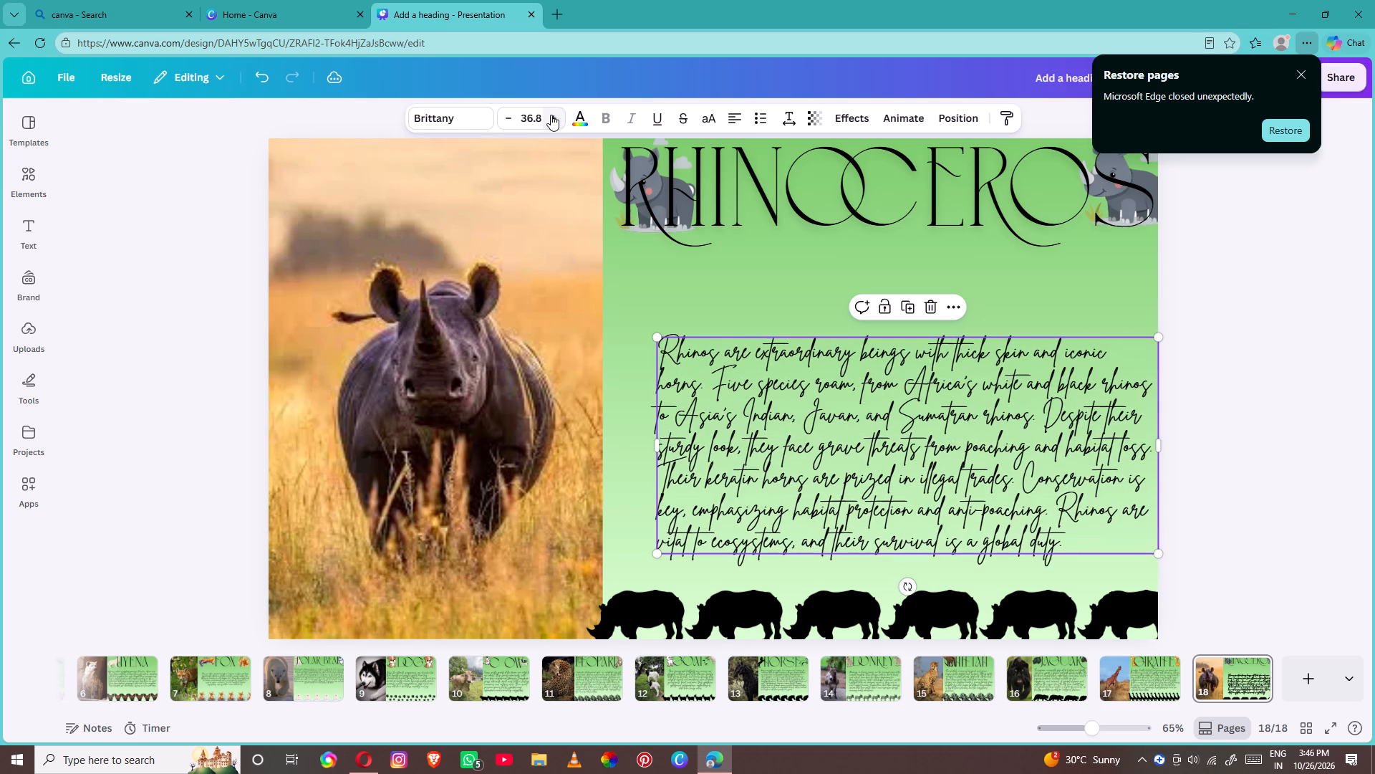
Move the rhino description up under the RHINOCEROS heading, close to the edge of the rhino photo.
click(678, 264)
drag(793, 397, 740, 351)
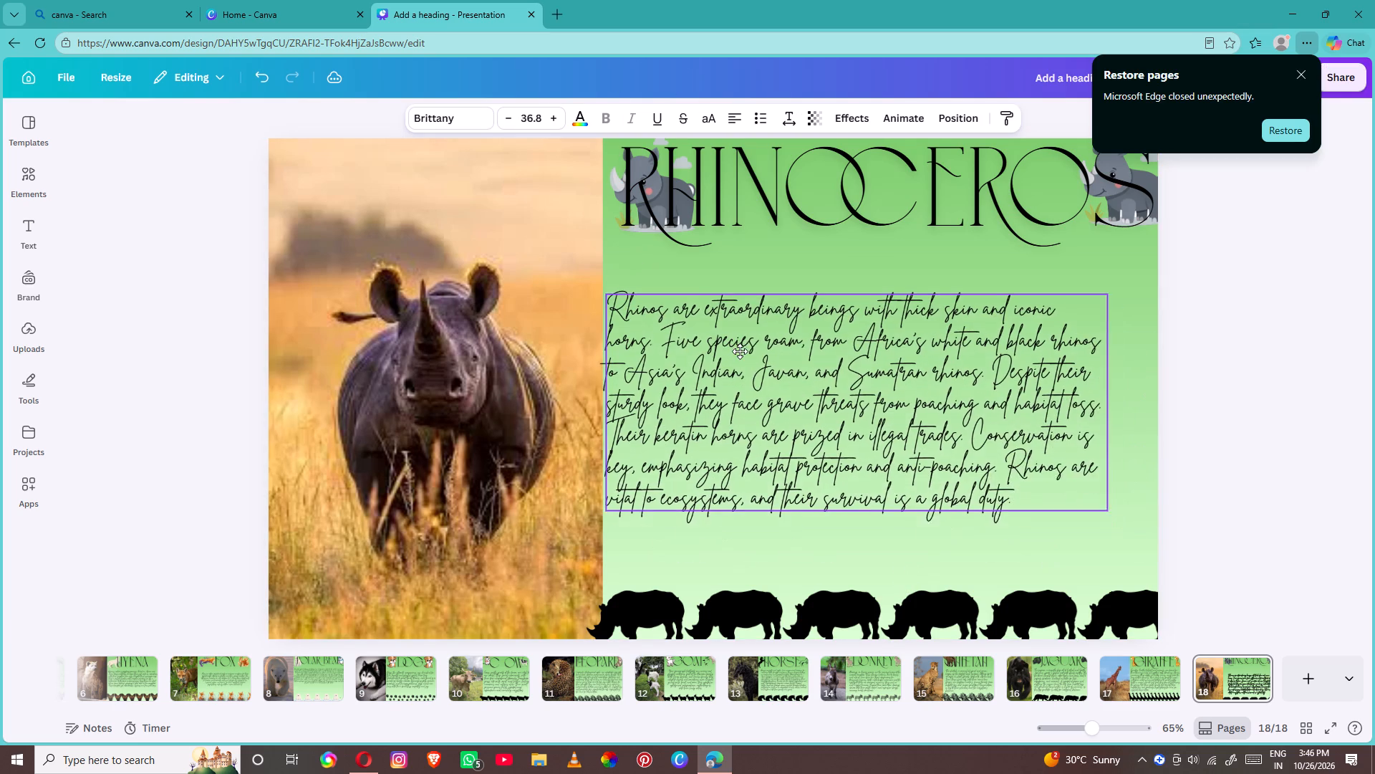
drag(740, 351, 751, 340)
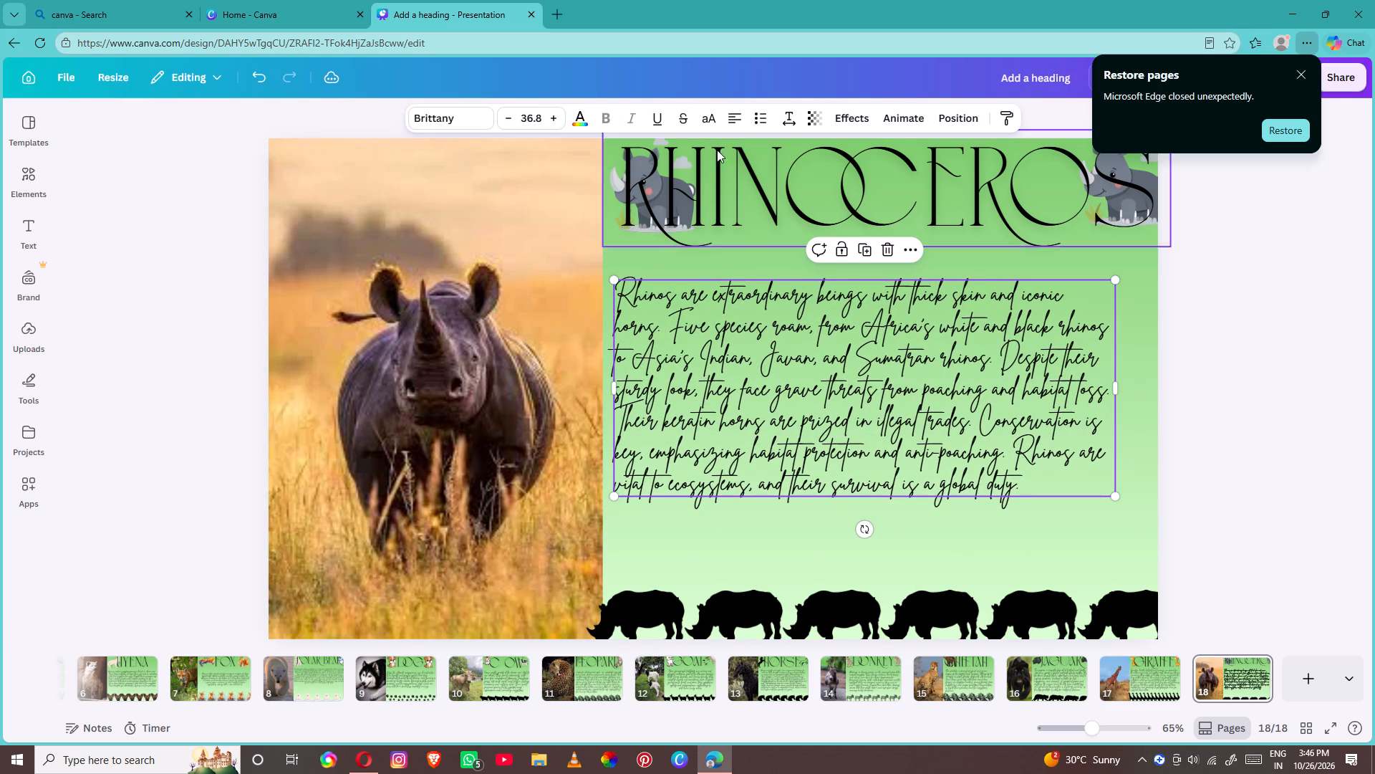
Increase the rhino description's font size to 40.8.
triple_click(551, 118)
click(551, 118)
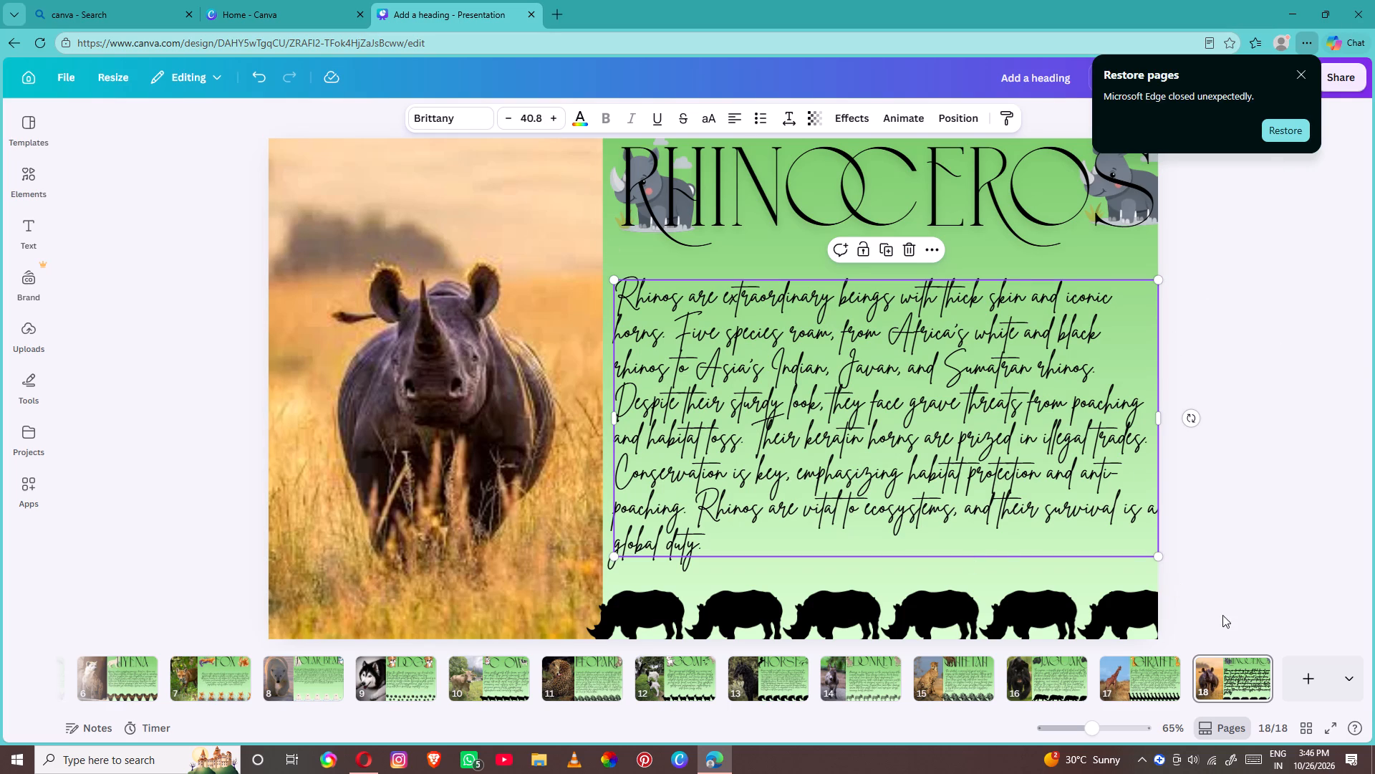
Add a new page 19 after the Rhinoceros page.
click(1297, 666)
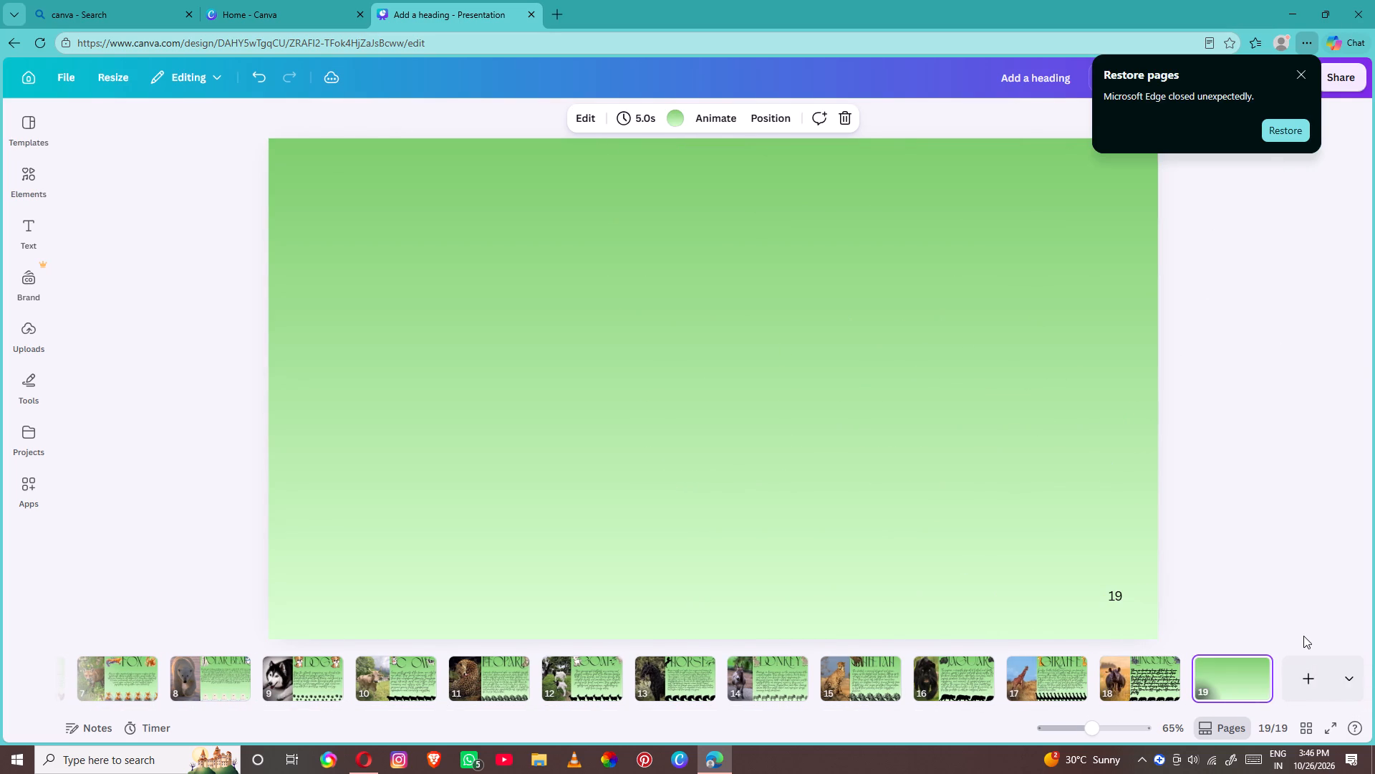
click(1303, 636)
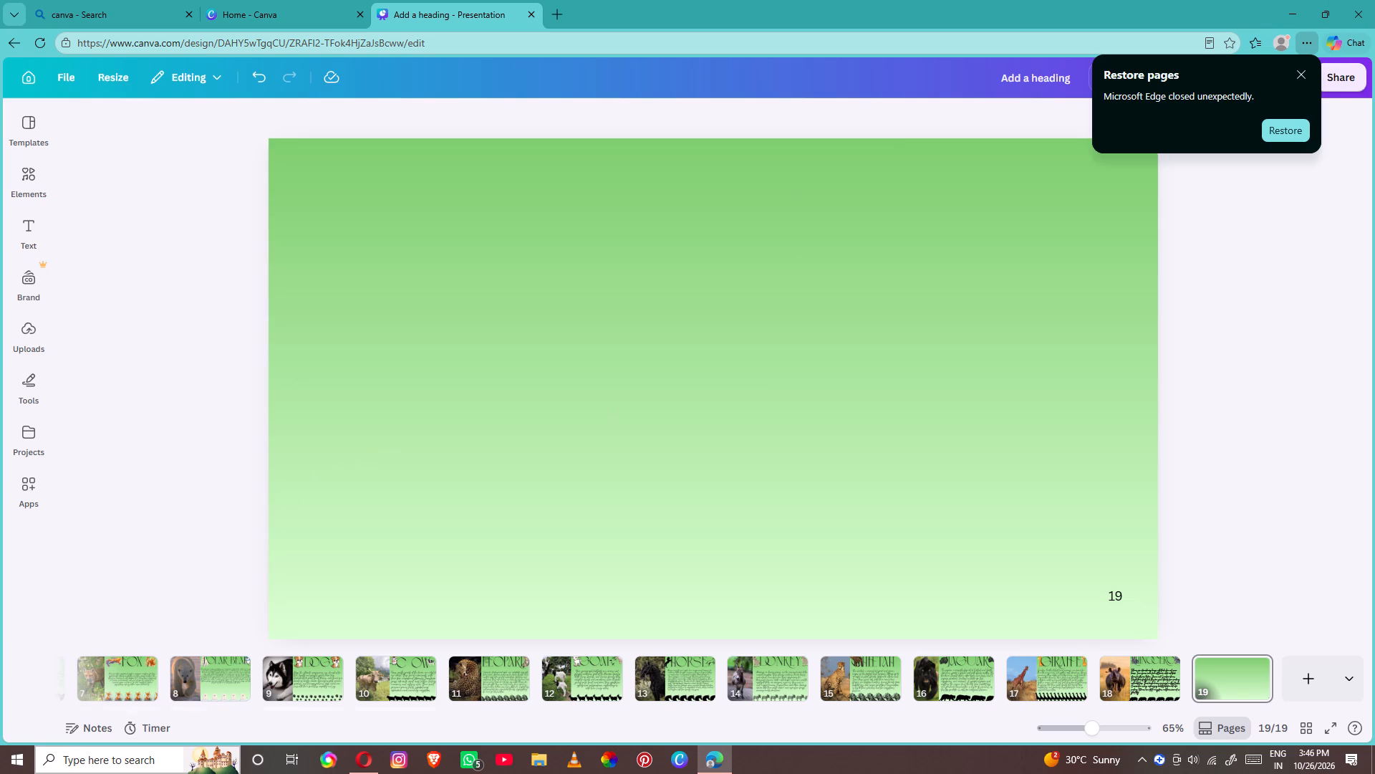
Search Windows for "ku" and launch the Kuro app.
click(64, 773)
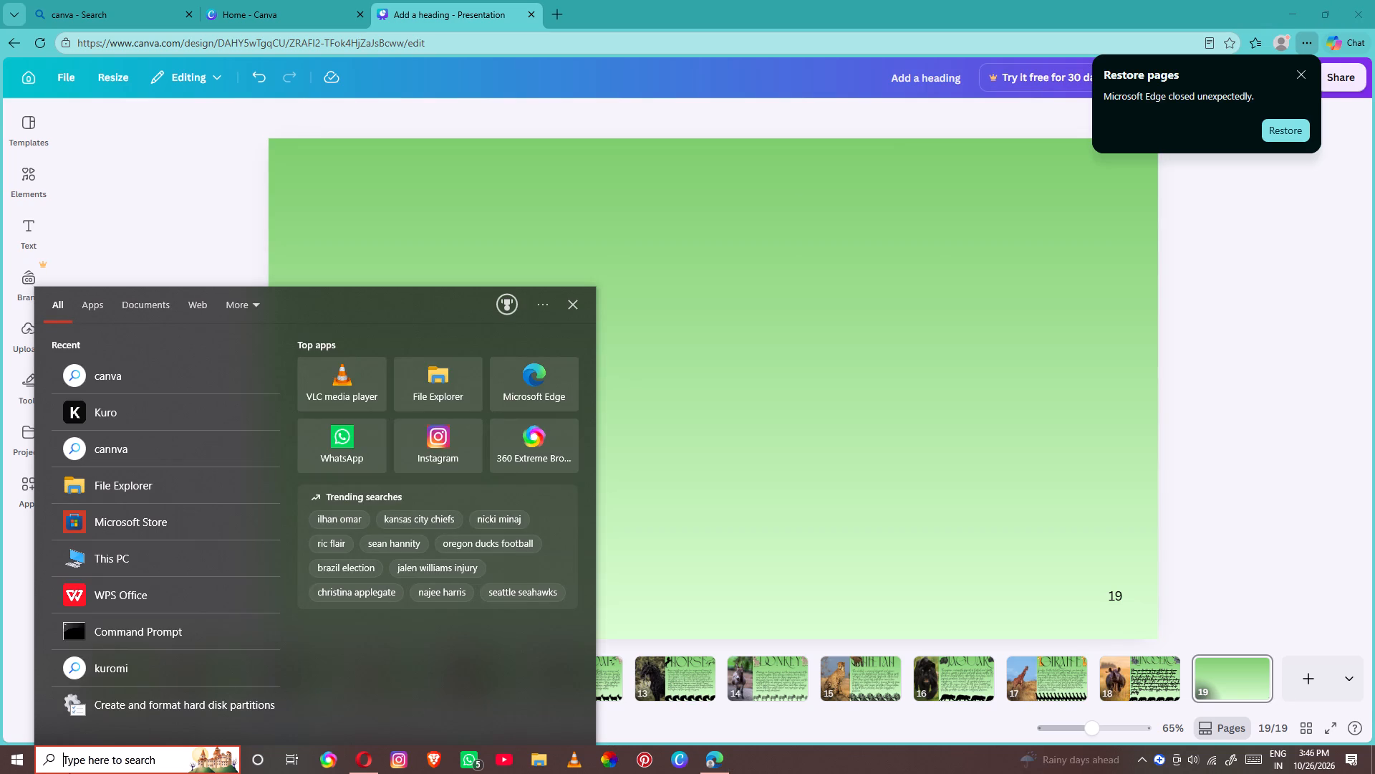
text(ku7)
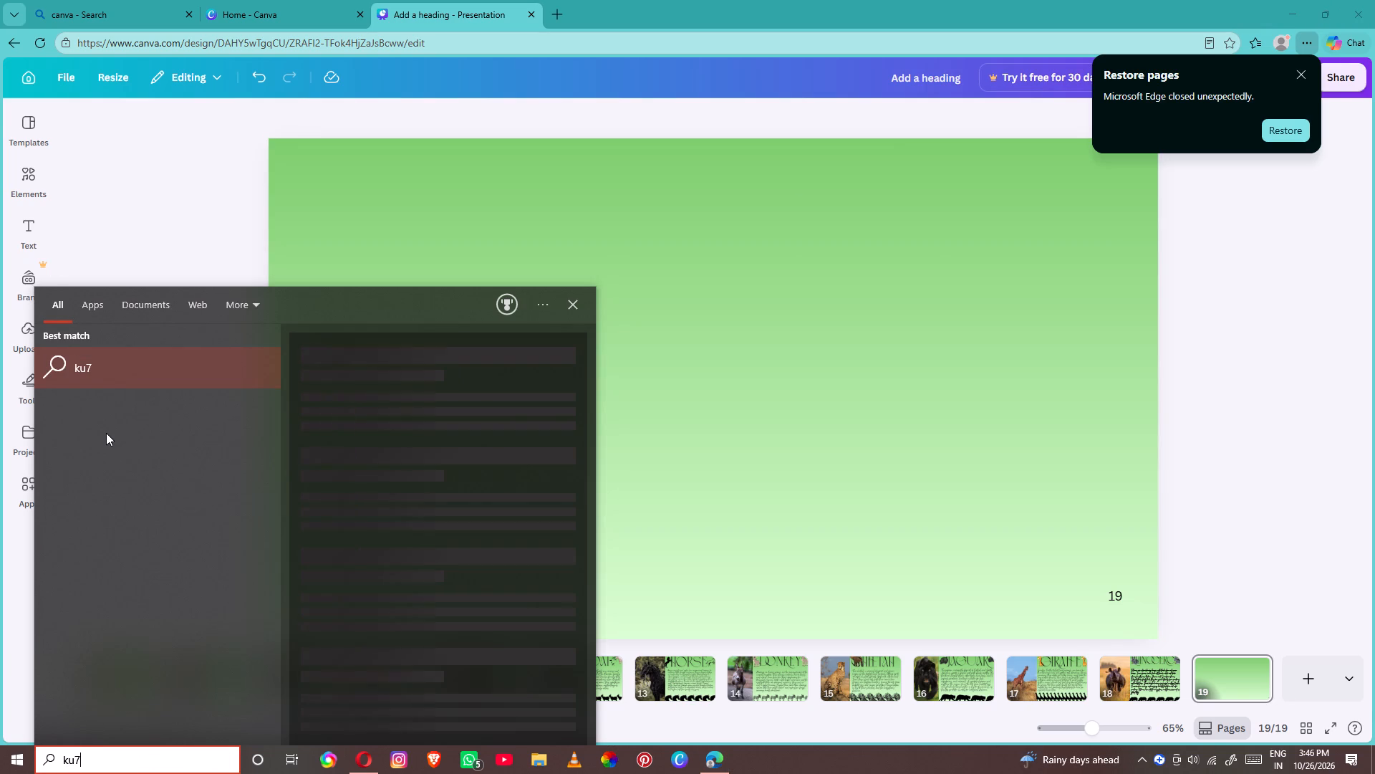
key(BackSpace)
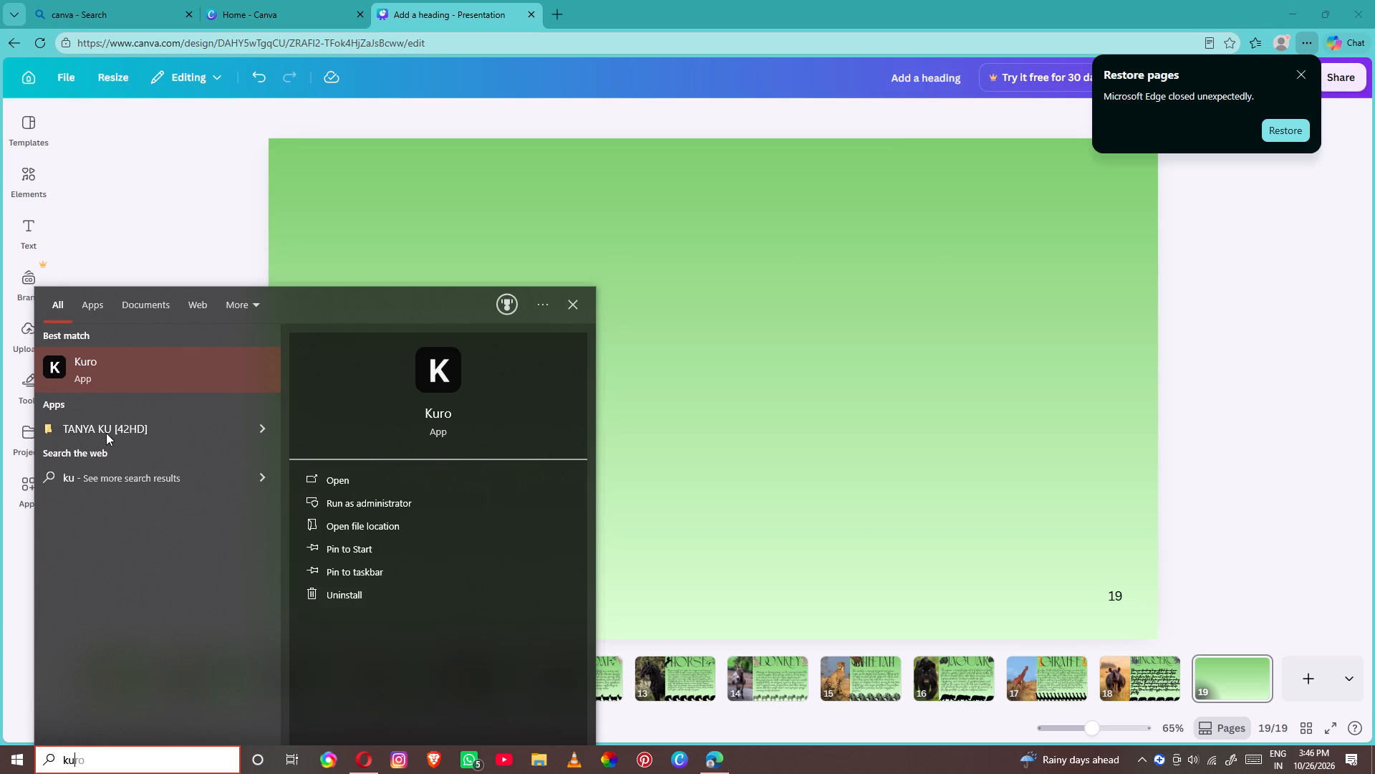
click(153, 361)
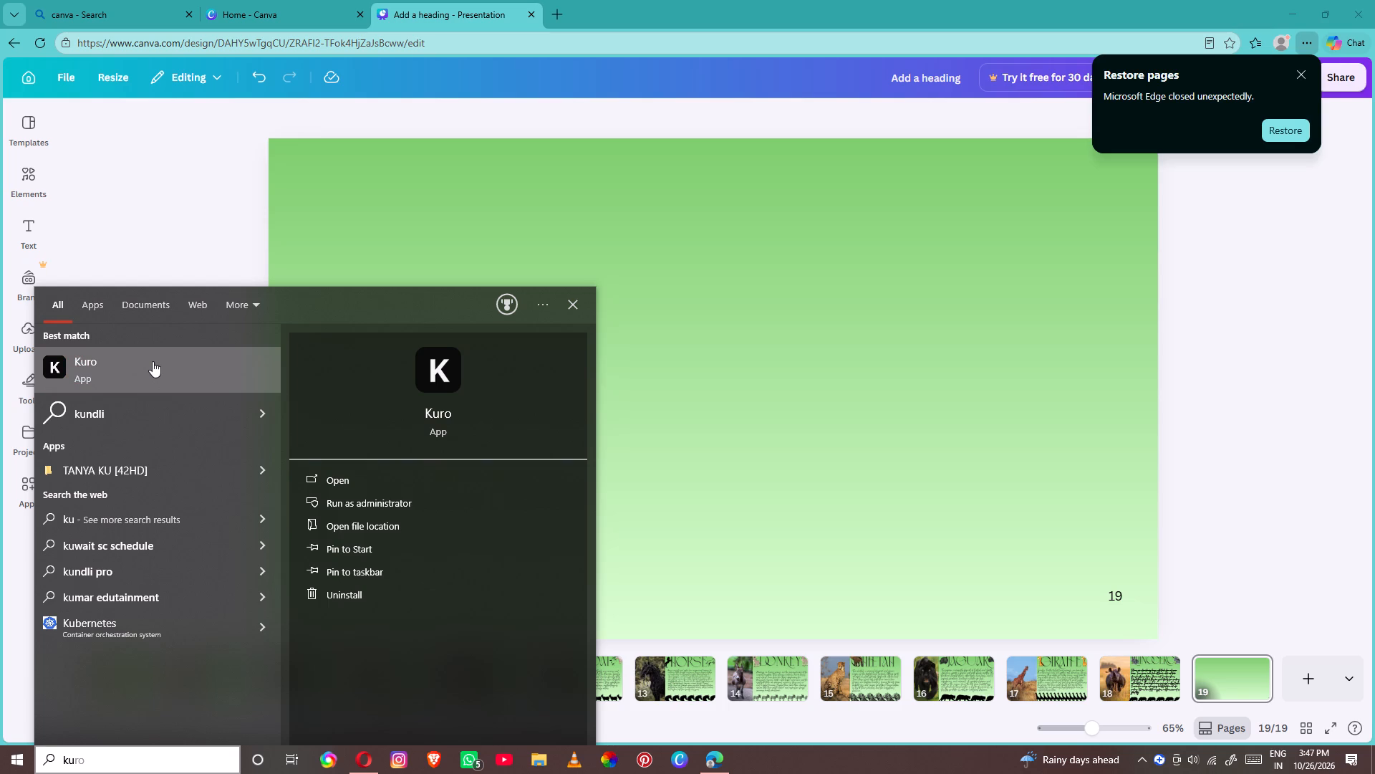
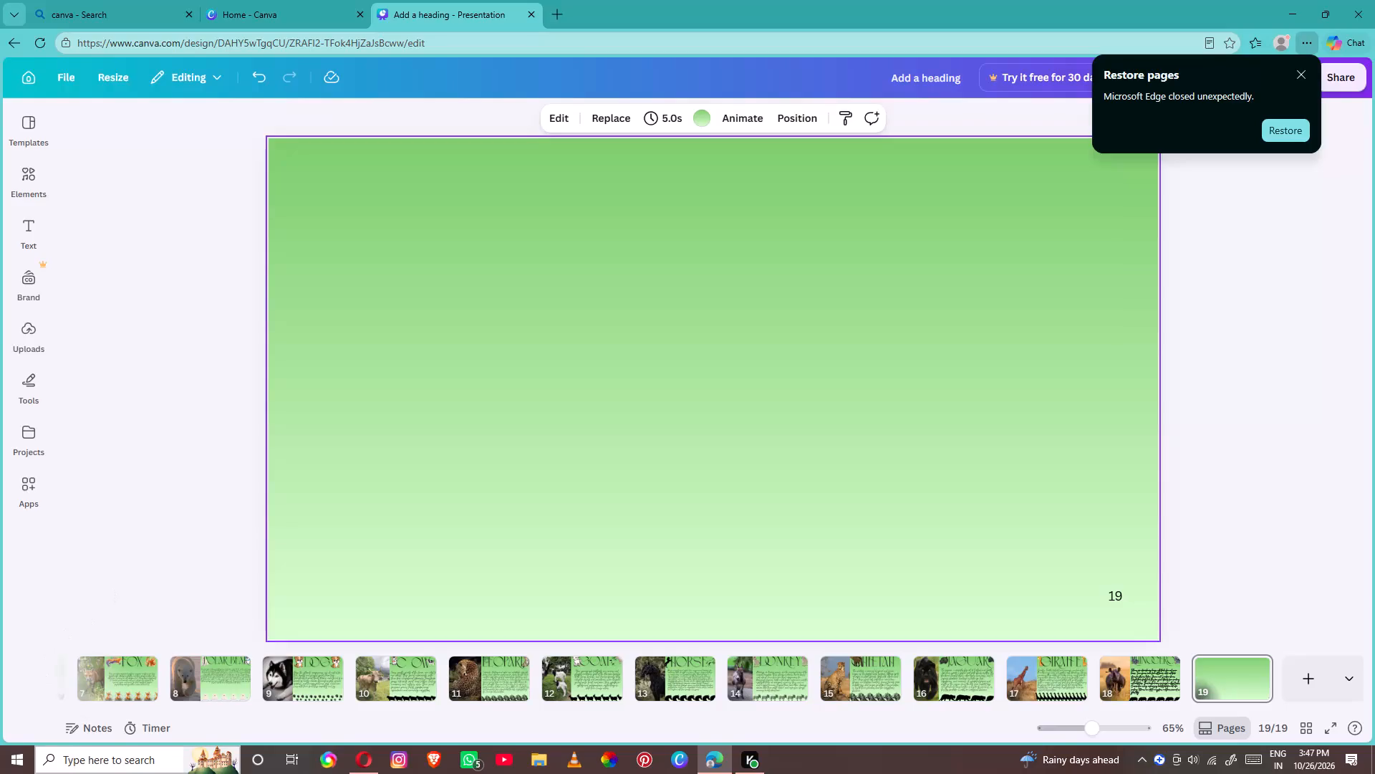
Switch to Opera and examine the full AI Overview of animals by category in the "all animal name list" results.
click(374, 752)
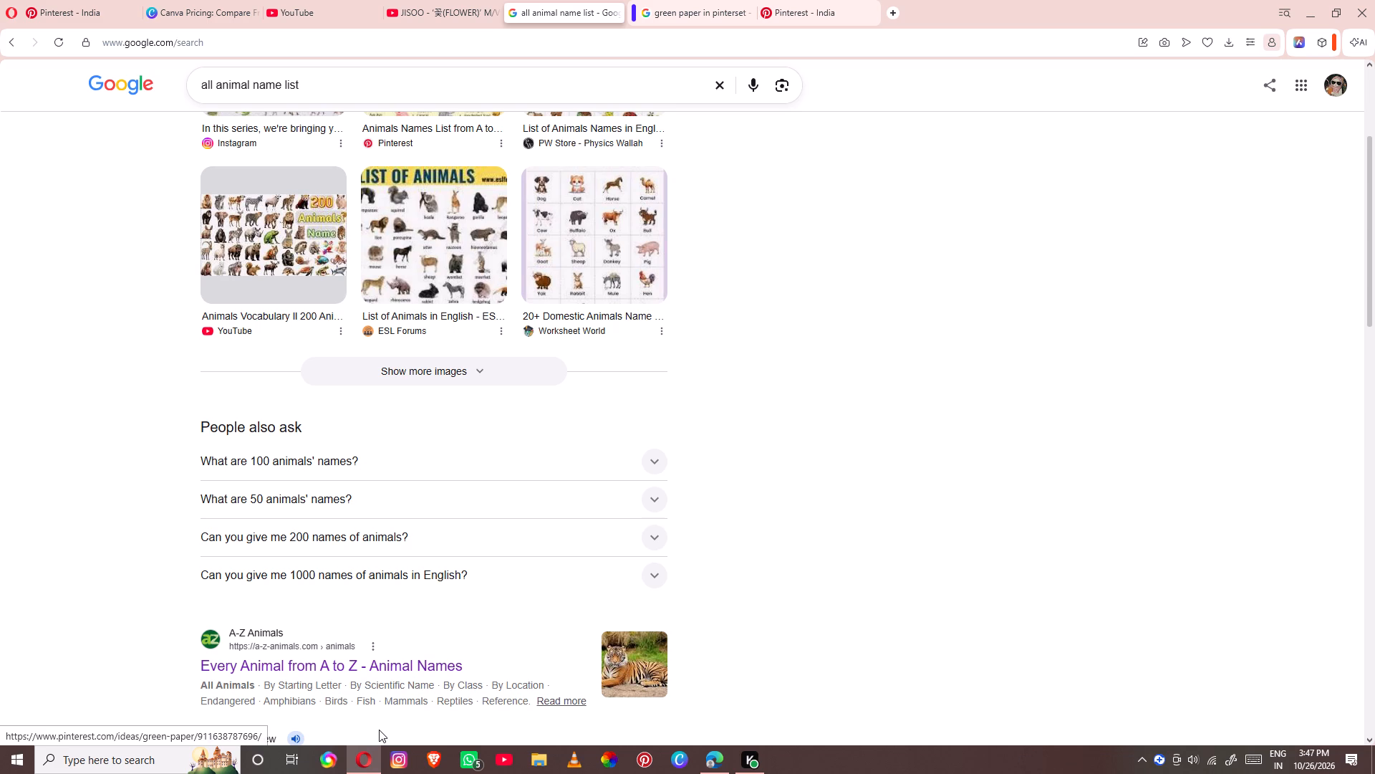
scroll(494, 546, down, 2)
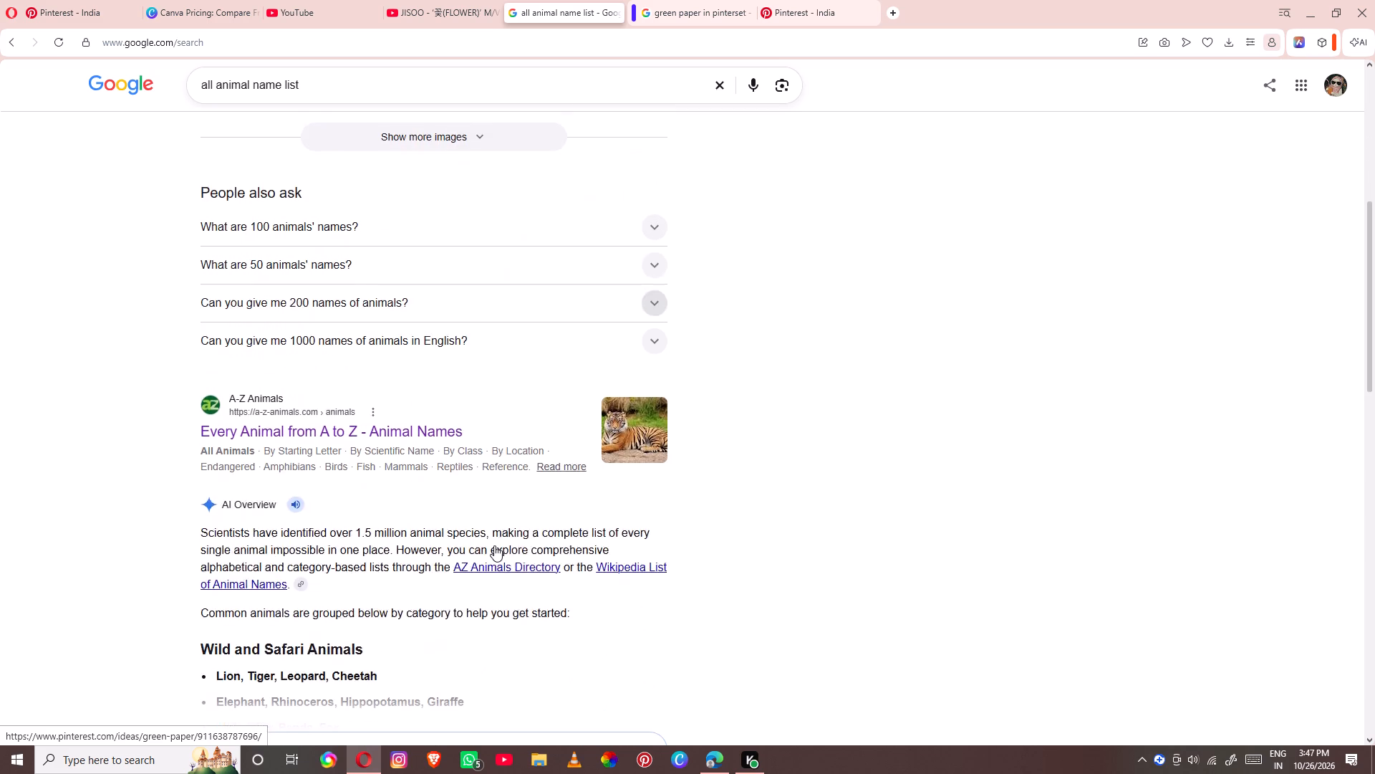
scroll(494, 545, up, 6)
scroll(494, 545, down, 5)
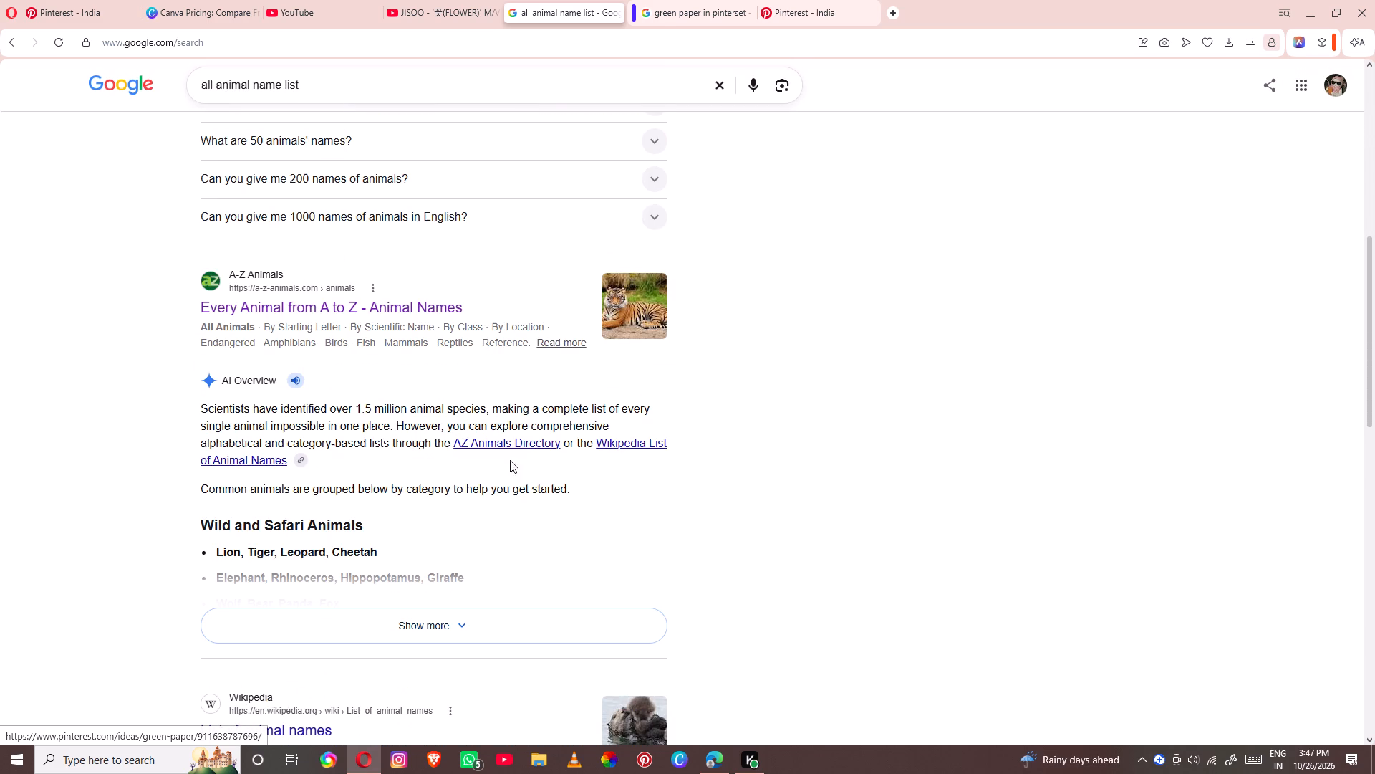
click(533, 618)
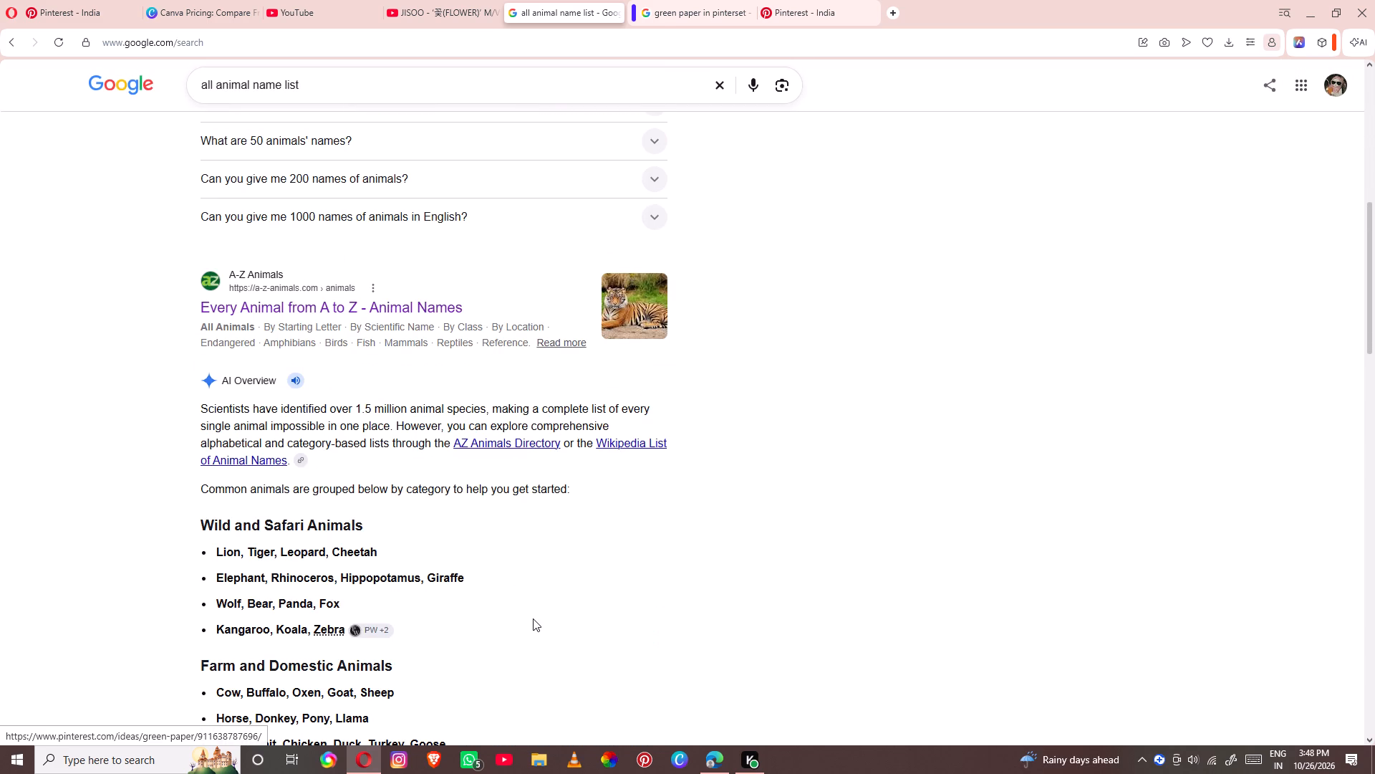
scroll(533, 618, down, 2)
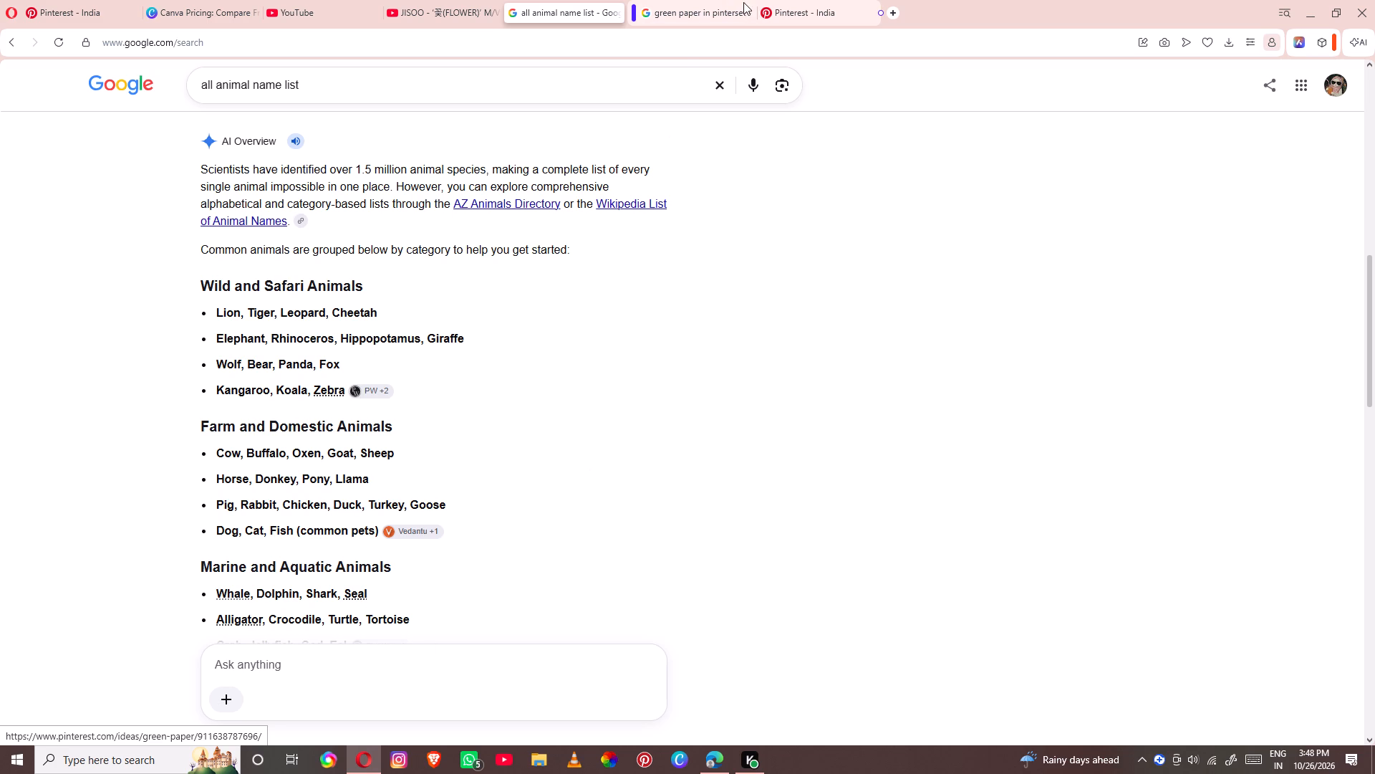
Replace the green paper image search with a Google Images search for "bear".
click(704, 13)
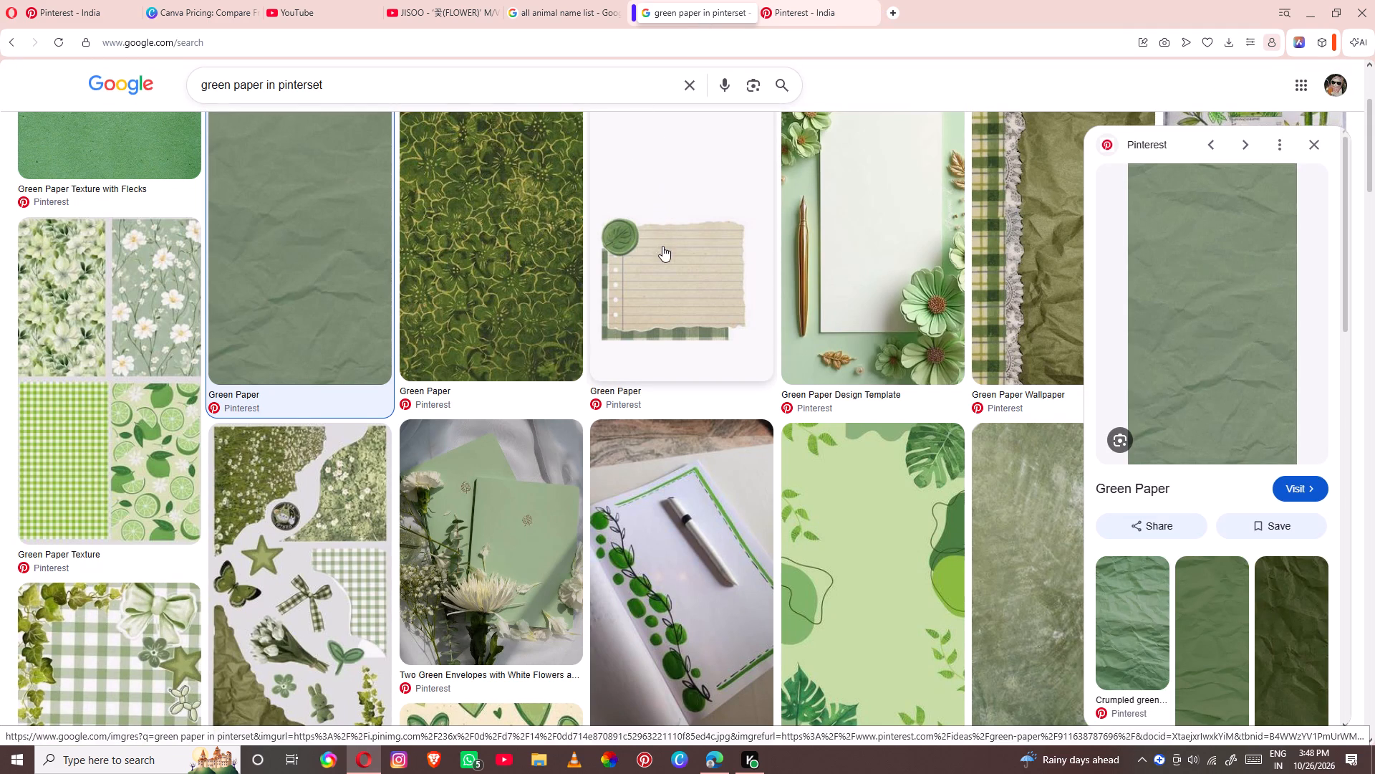
scroll(660, 269, up, 4)
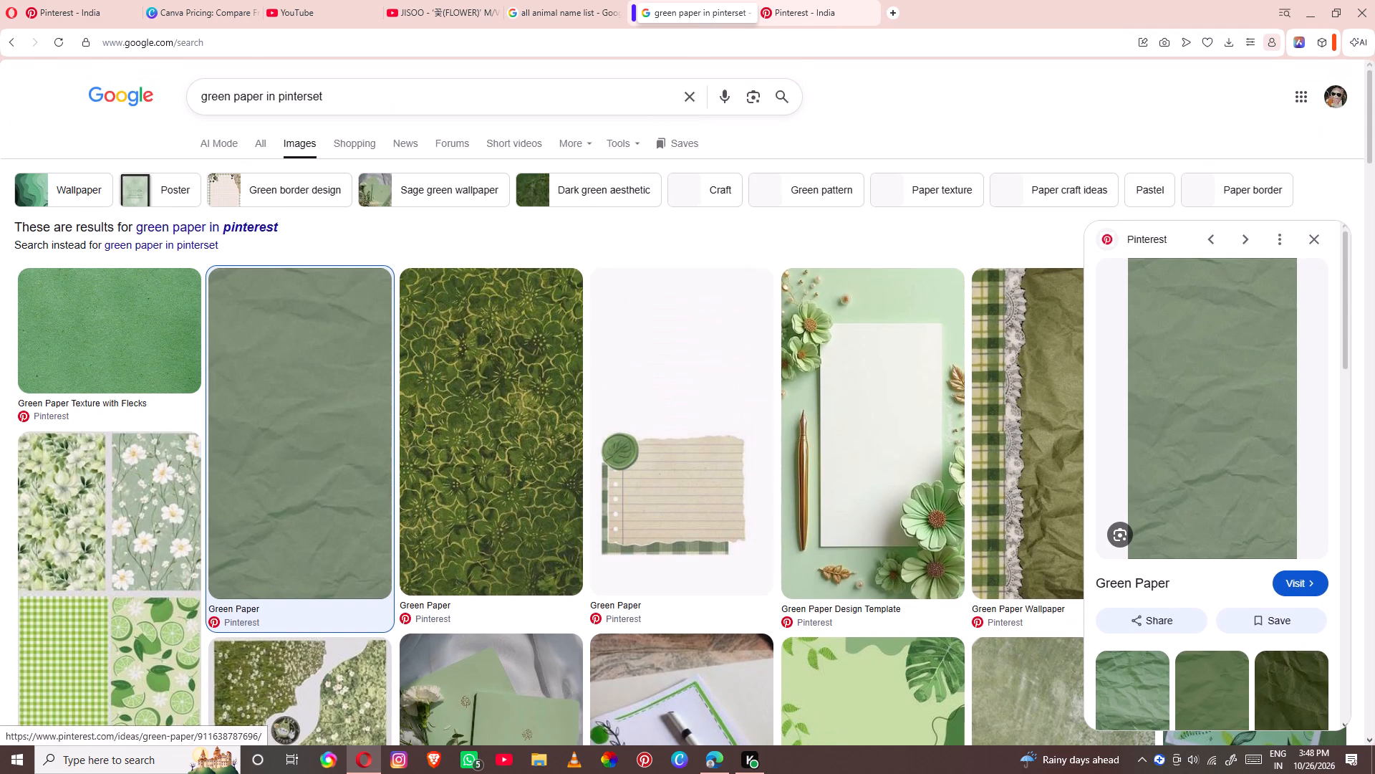
click(685, 92)
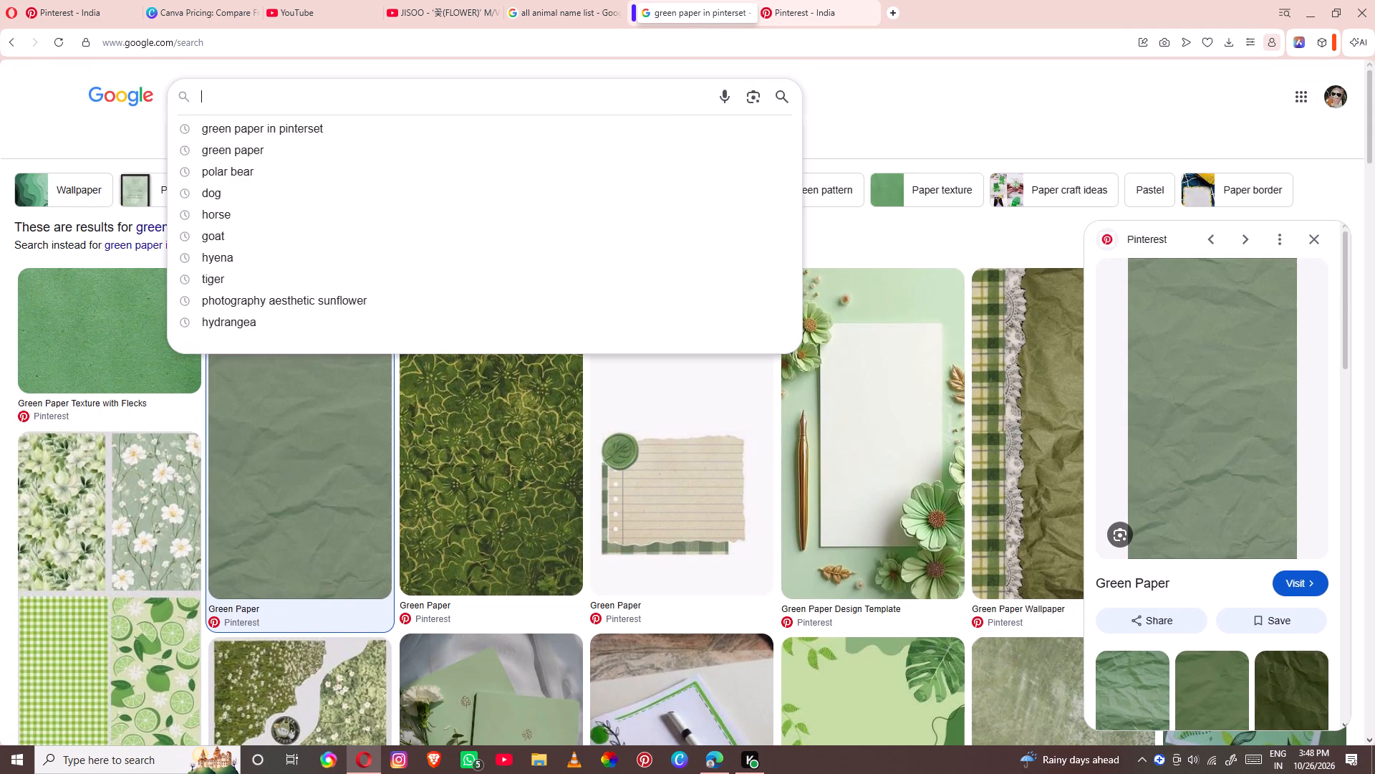
text(br)
key(BackSpace)
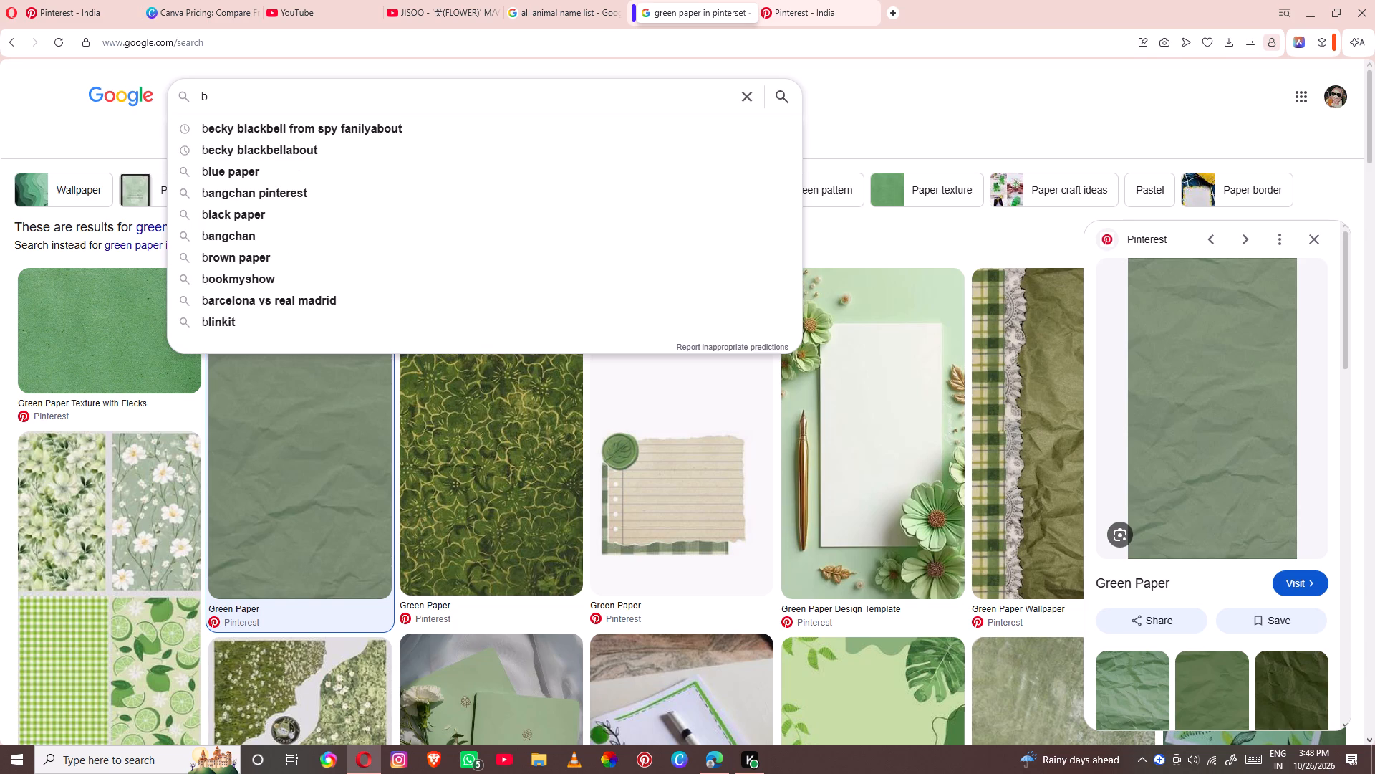
text(ear)
key(Return)
key(Return)
key(Return)
key(Return)
key(Return)
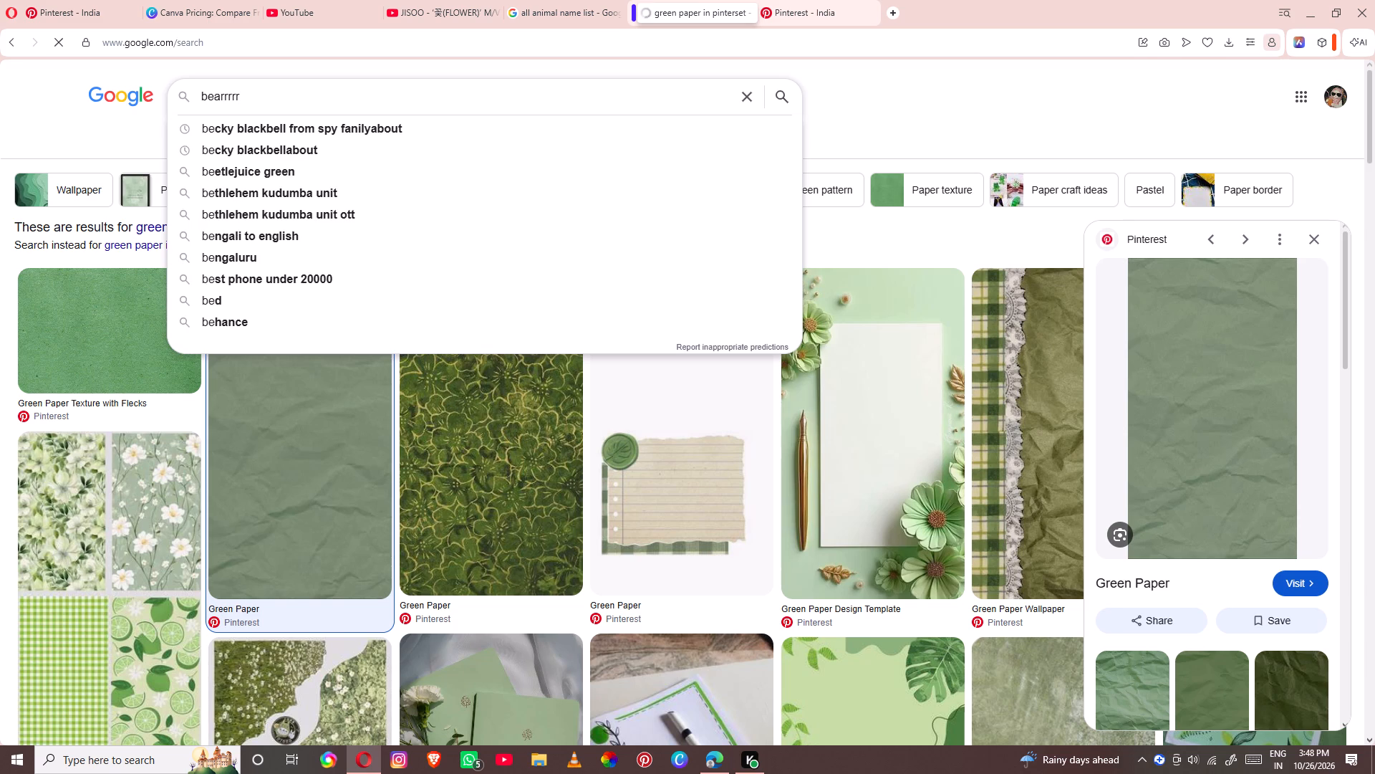
key(BackSpace)
key(BackSpace)
key(BackSpace)
key(BackSpace)
key(Return)
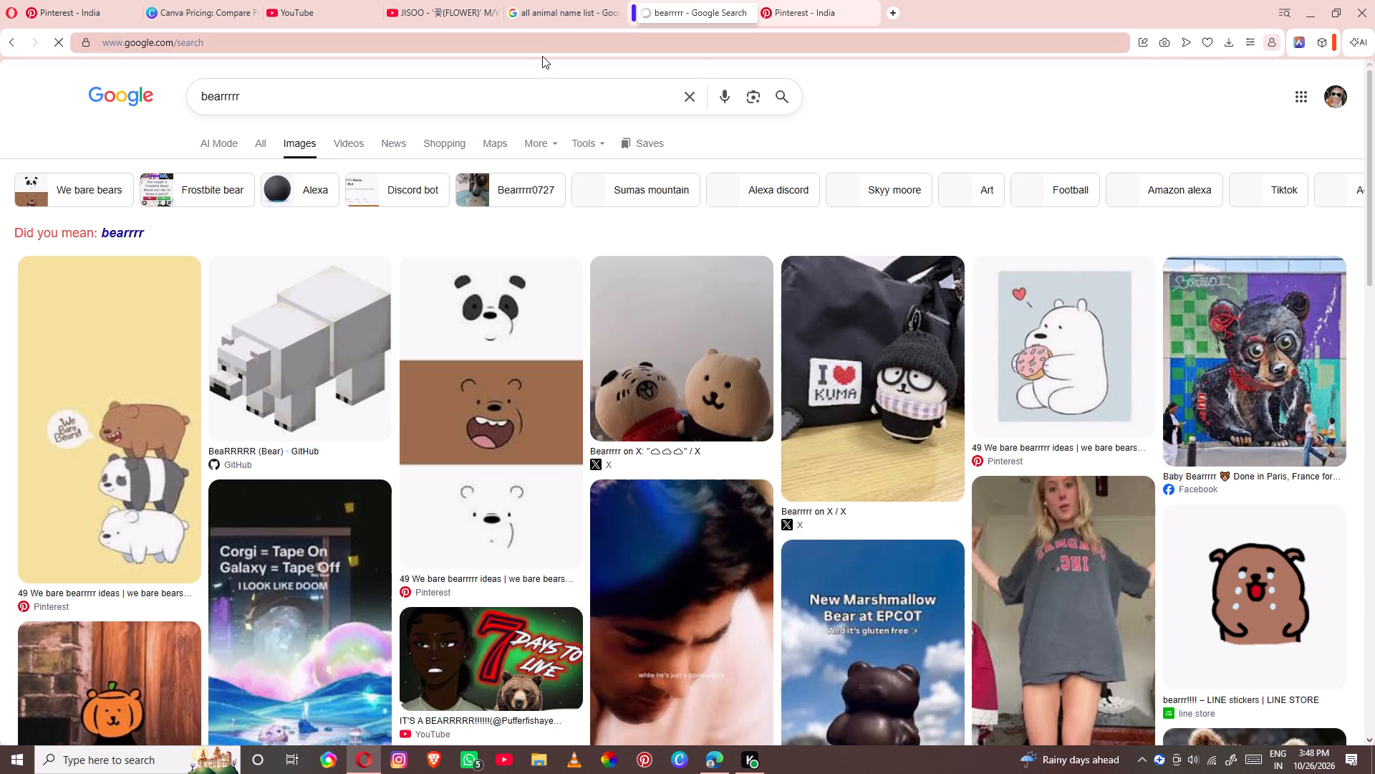
click(536, 74)
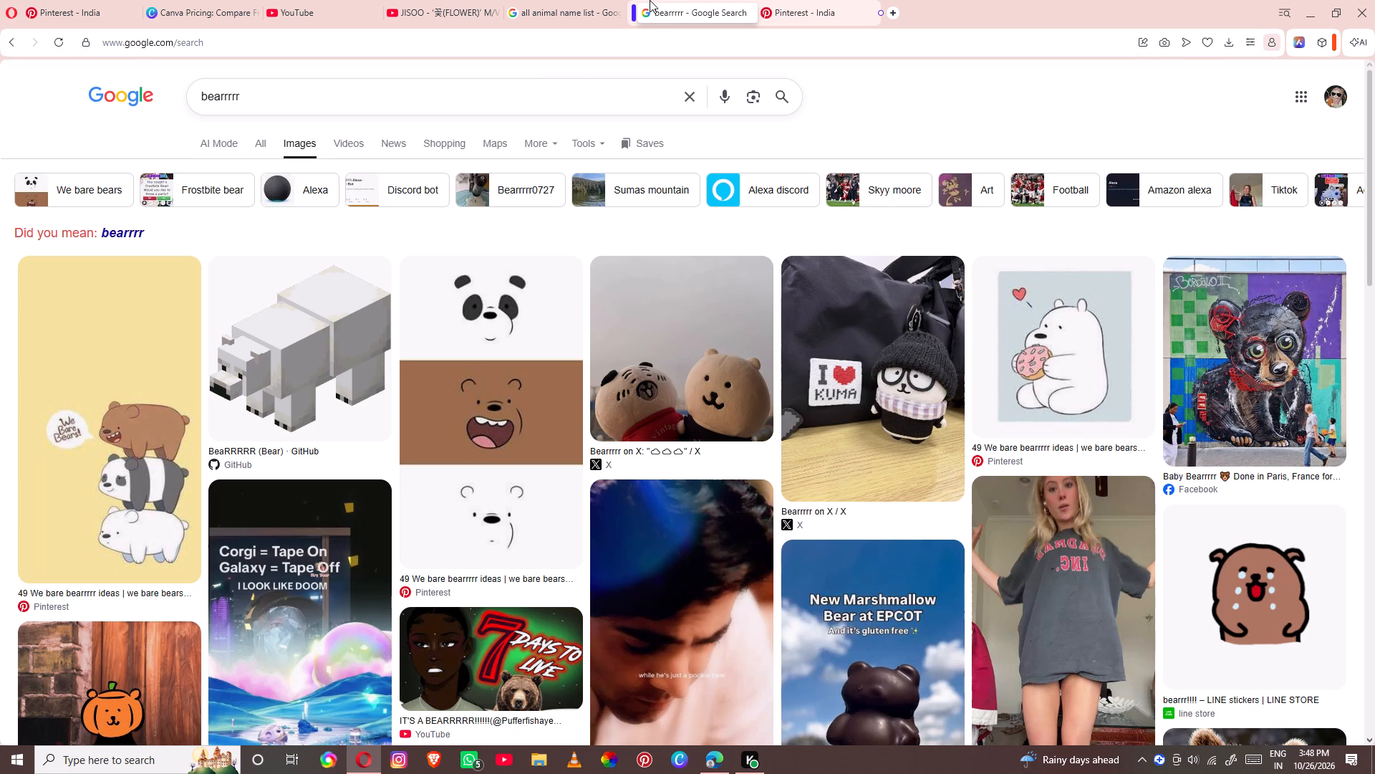
click(549, 92)
key(BackSpace)
key(BackSpace)
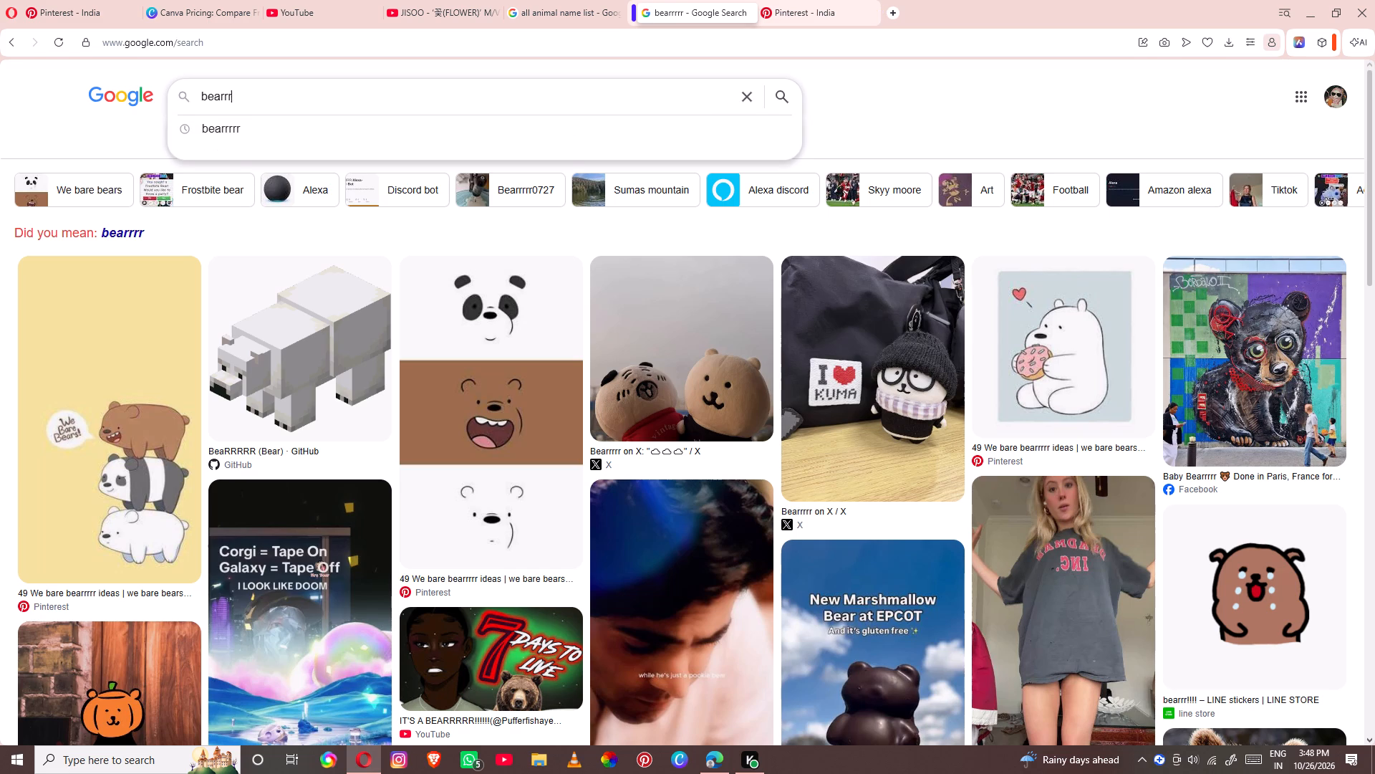
key(BackSpace)
key(BackSpace)
key(Return)
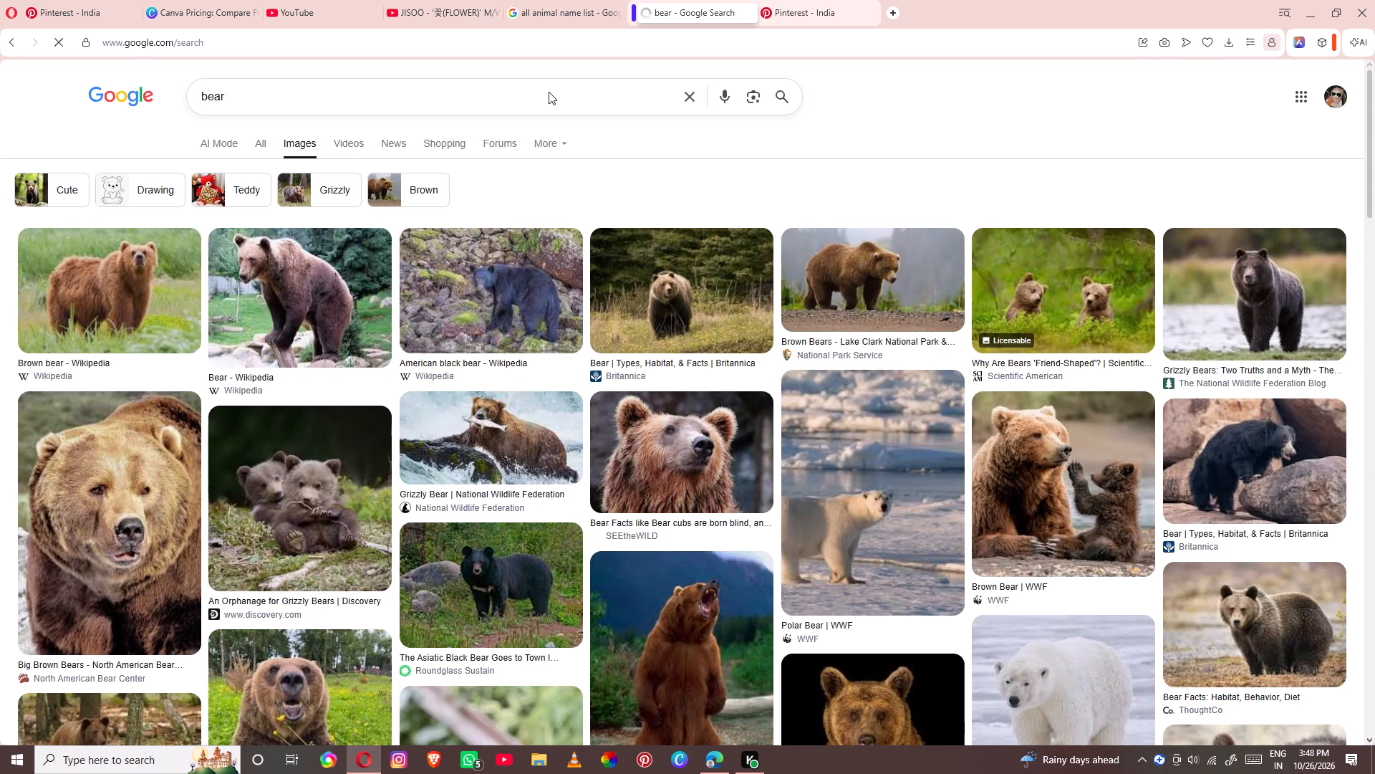
Browse the bear image results for a suitable bear photo for the new page.
scroll(628, 758, down, 3)
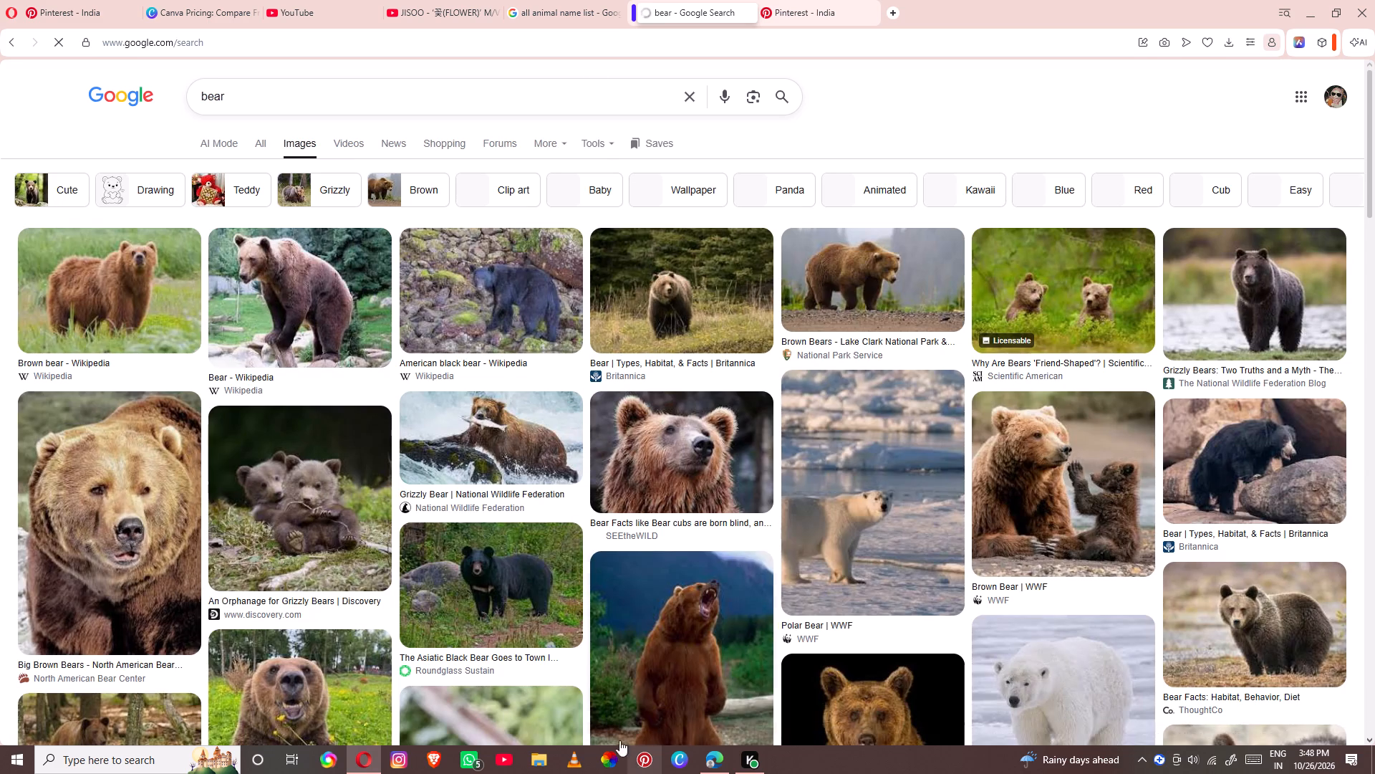
scroll(569, 605, down, 4)
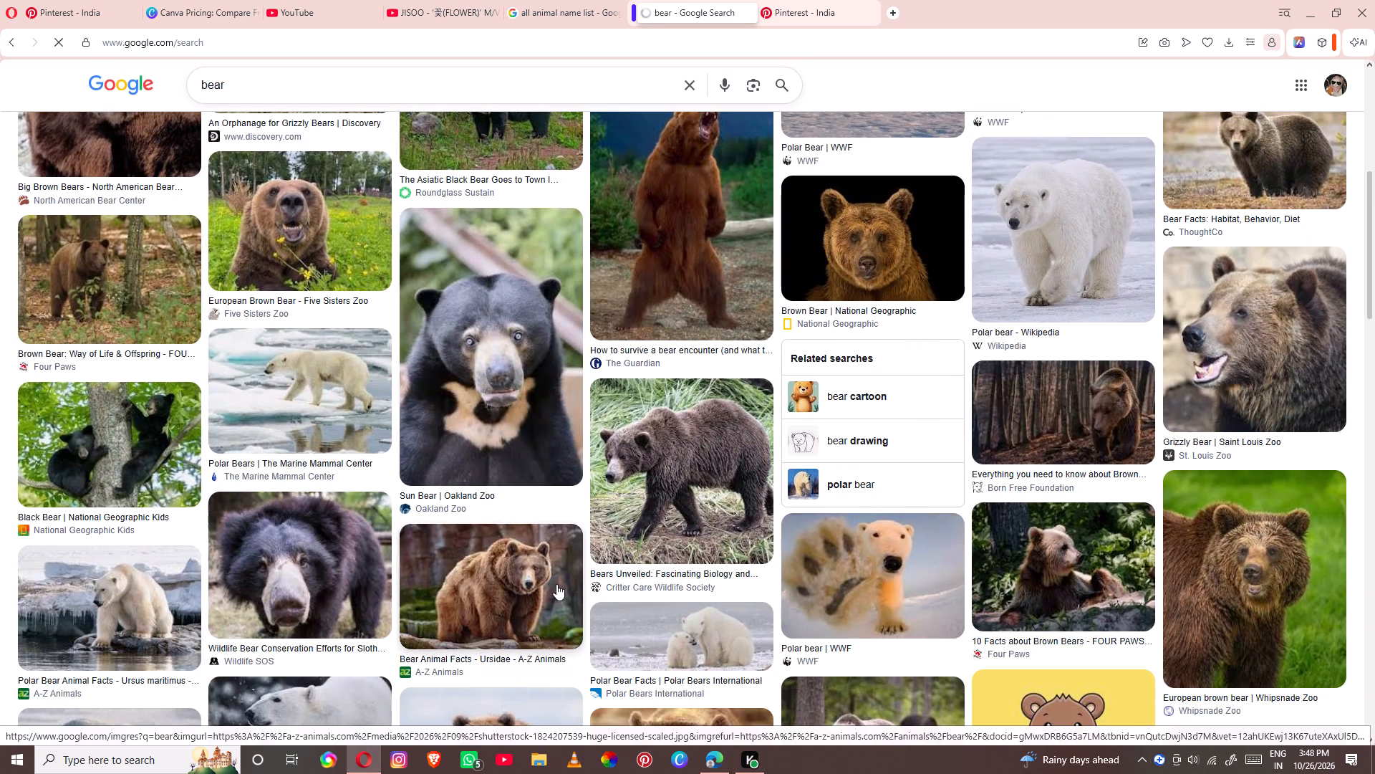
scroll(614, 524, down, 1)
scroll(614, 524, up, 5)
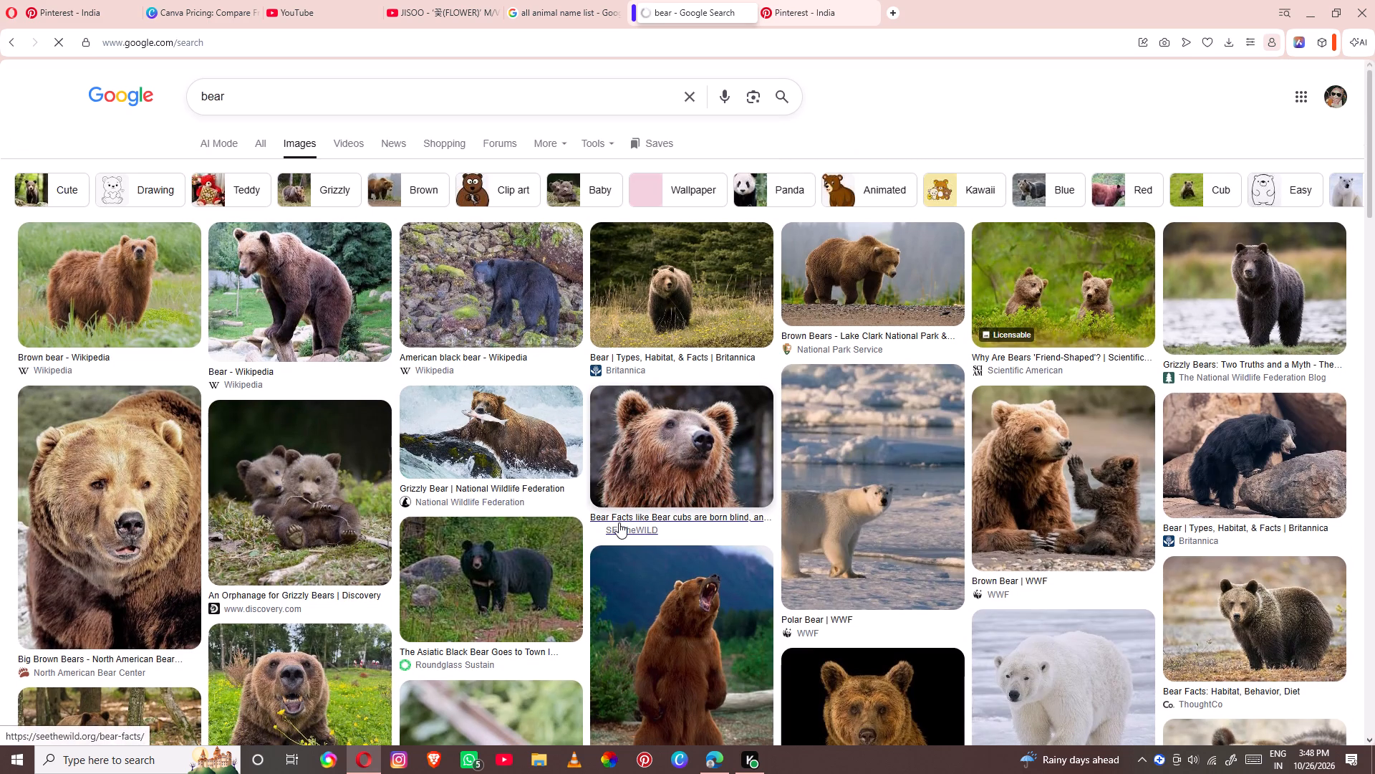
scroll(568, 606, down, 1)
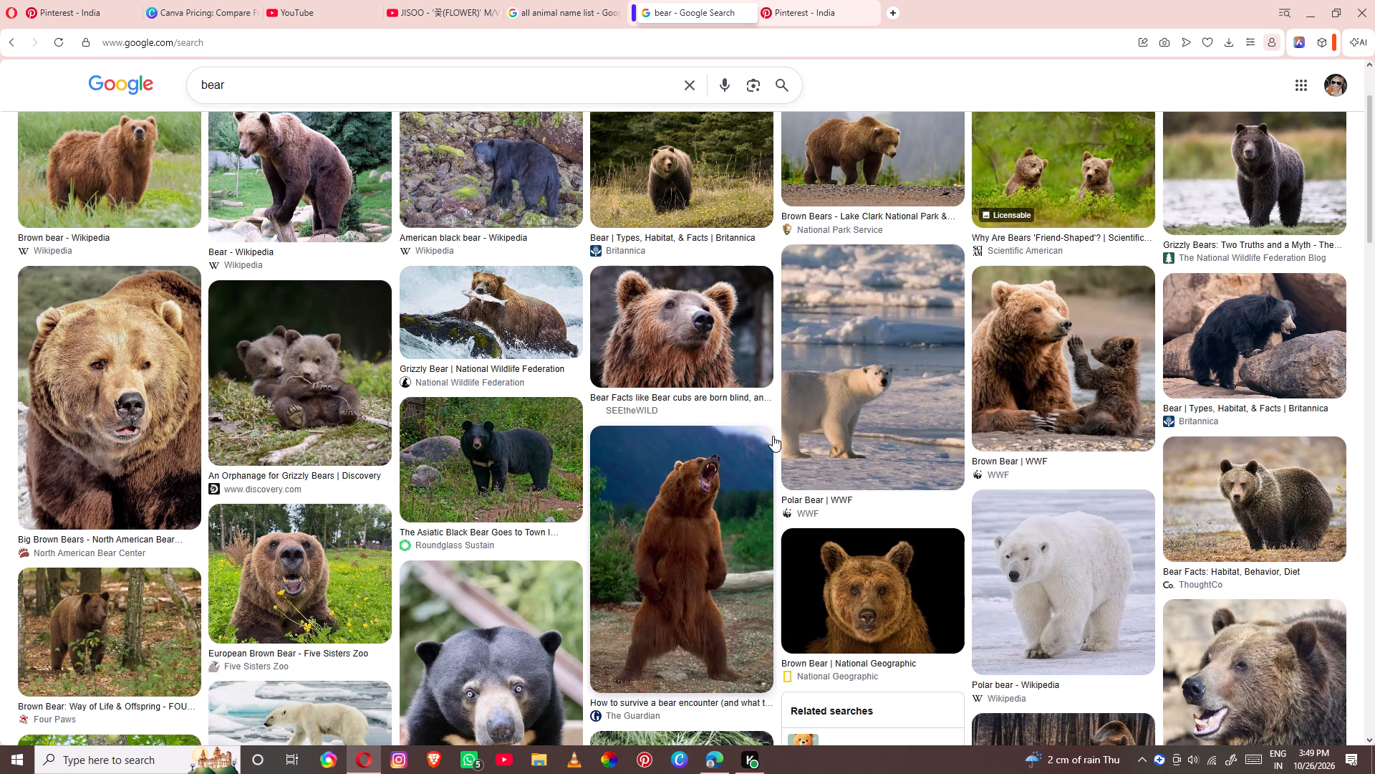
scroll(705, 502, down, 3)
scroll(556, 404, down, 1)
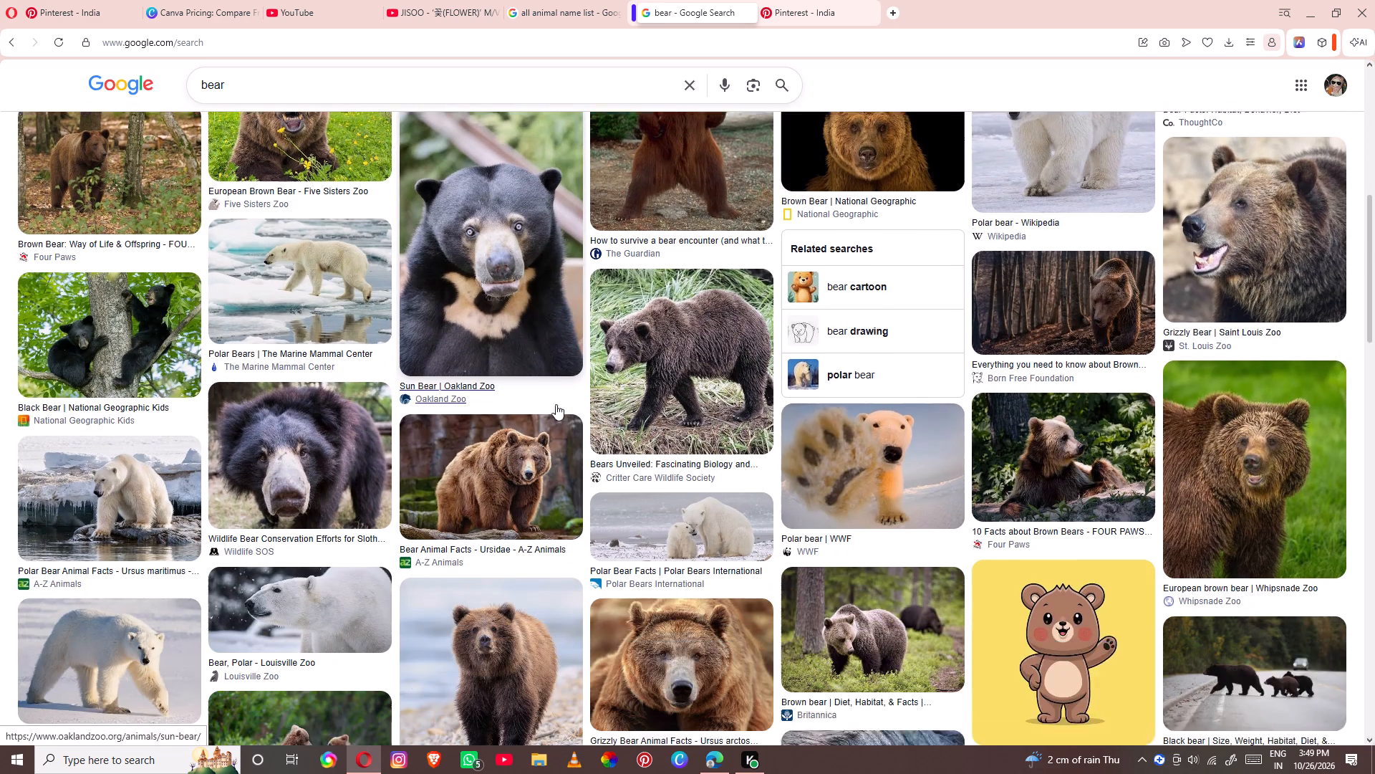
scroll(556, 404, down, 5)
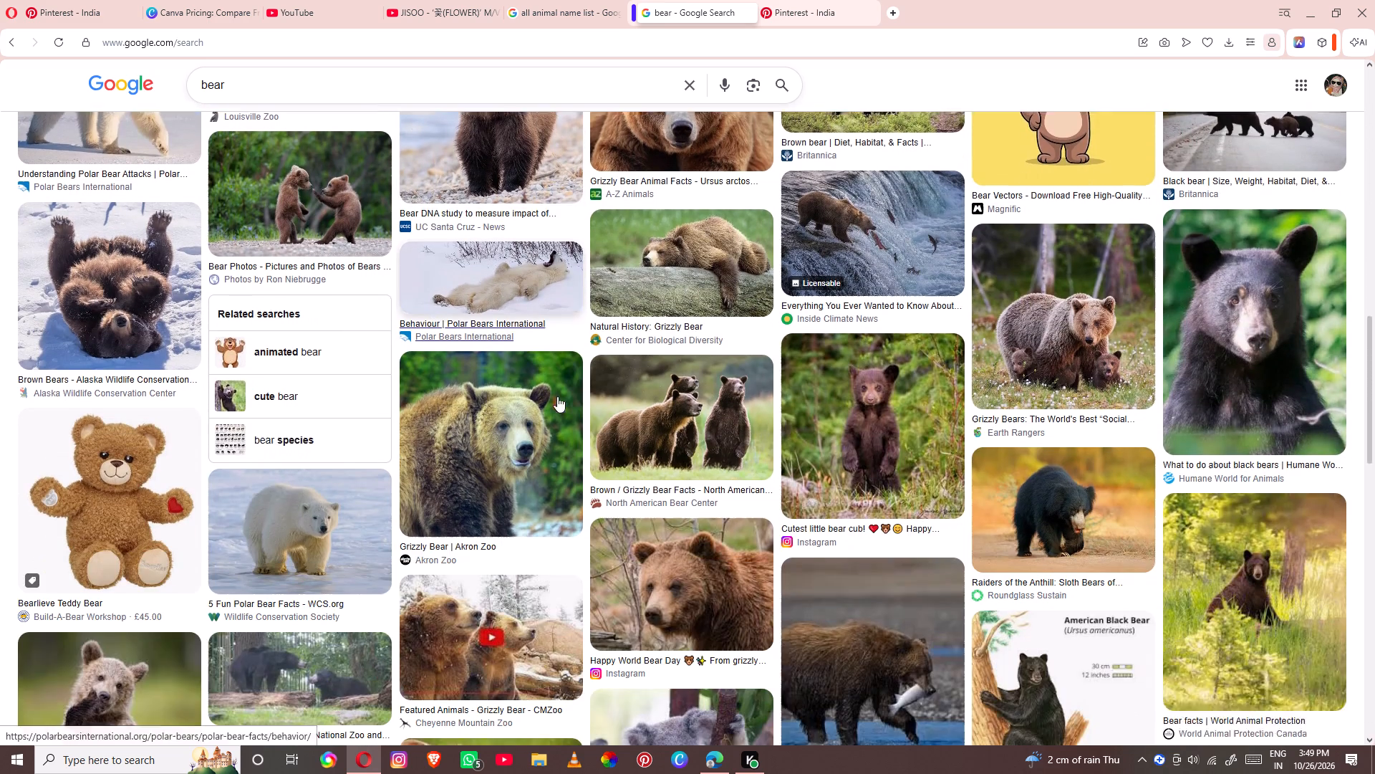
scroll(557, 389, down, 3)
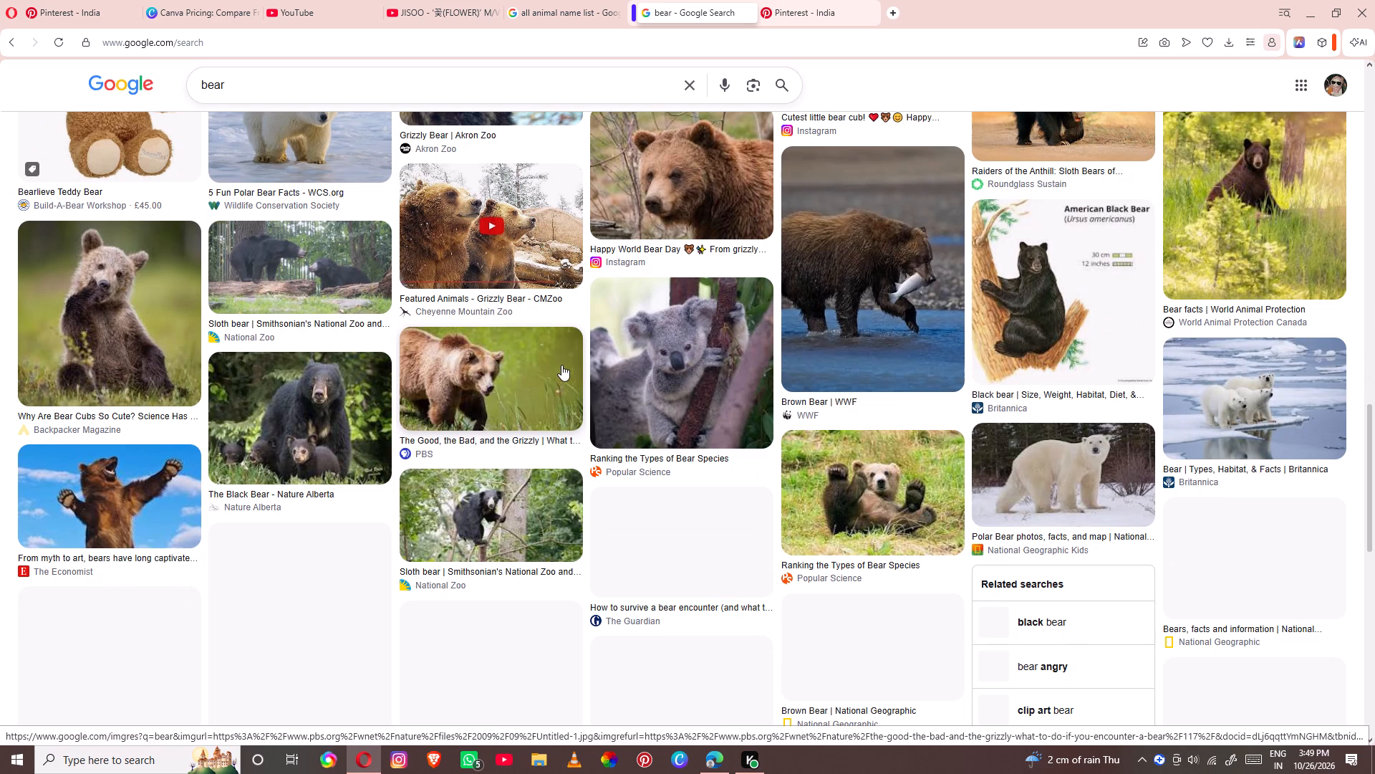
scroll(769, 373, up, 1)
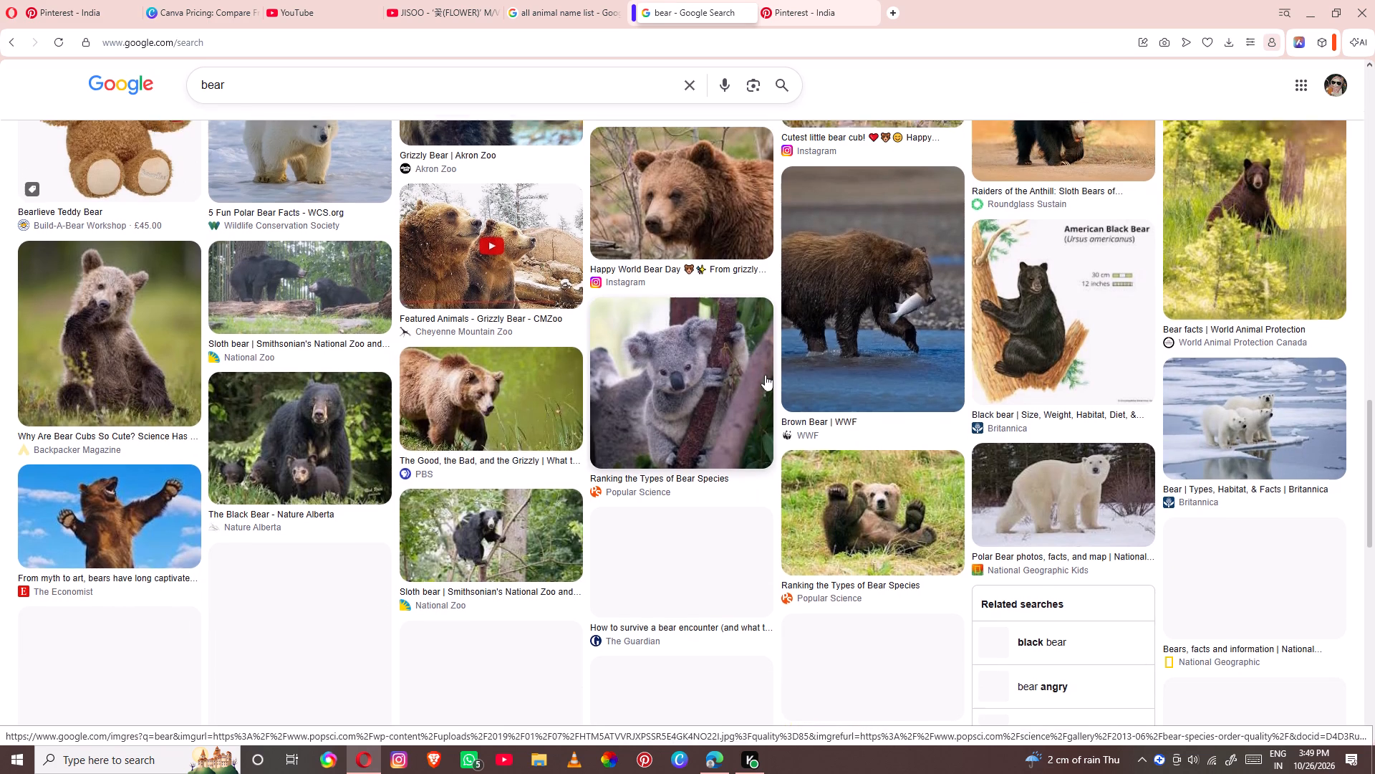
scroll(765, 375, up, 3)
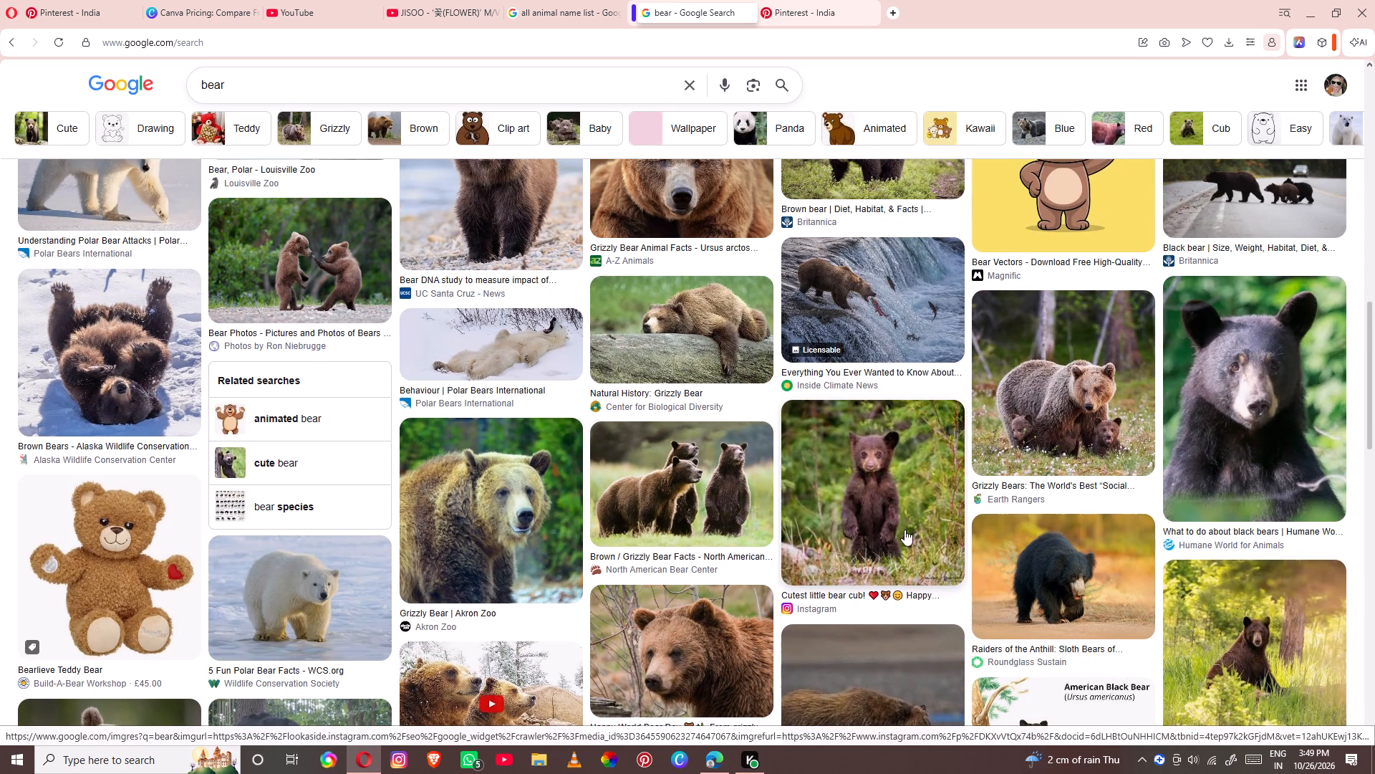
scroll(834, 536, up, 5)
scroll(576, 457, down, 1)
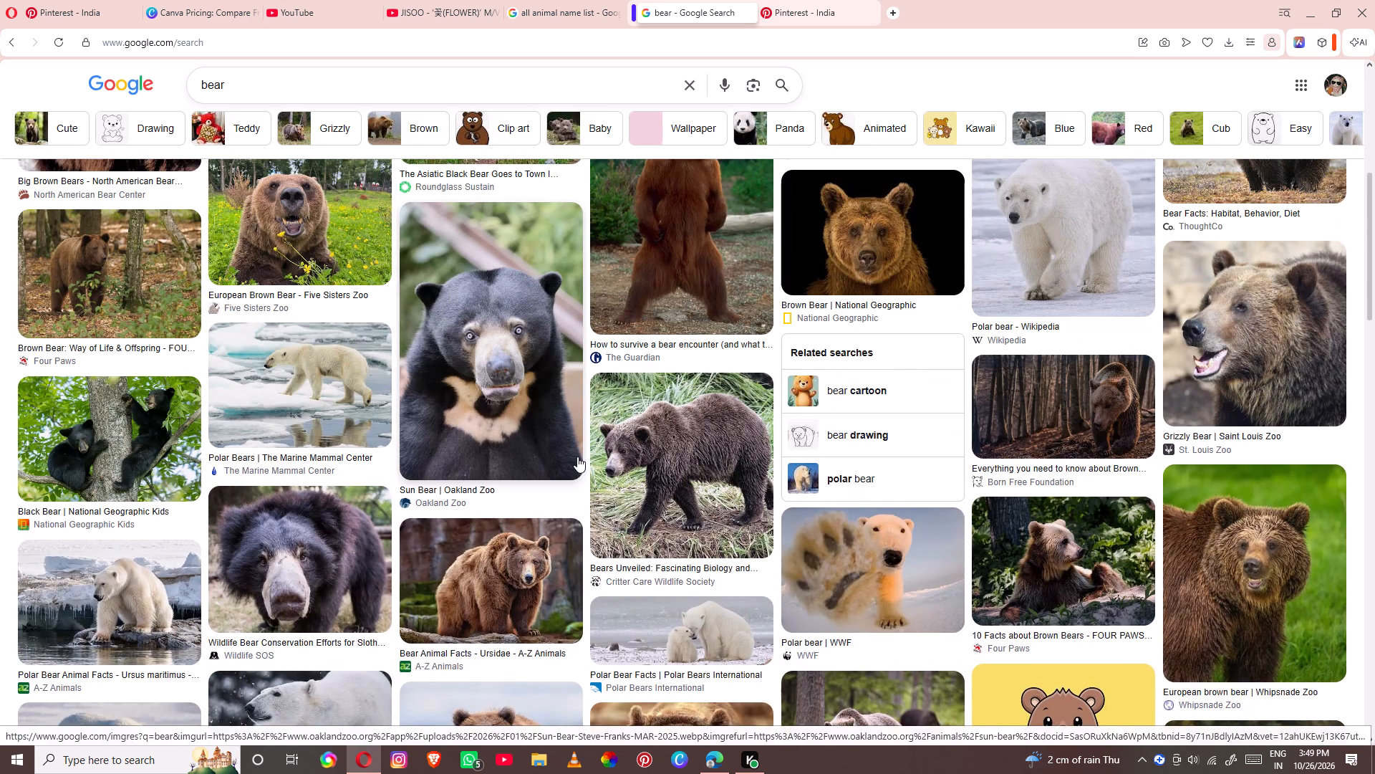
scroll(577, 457, down, 2)
scroll(821, 429, down, 2)
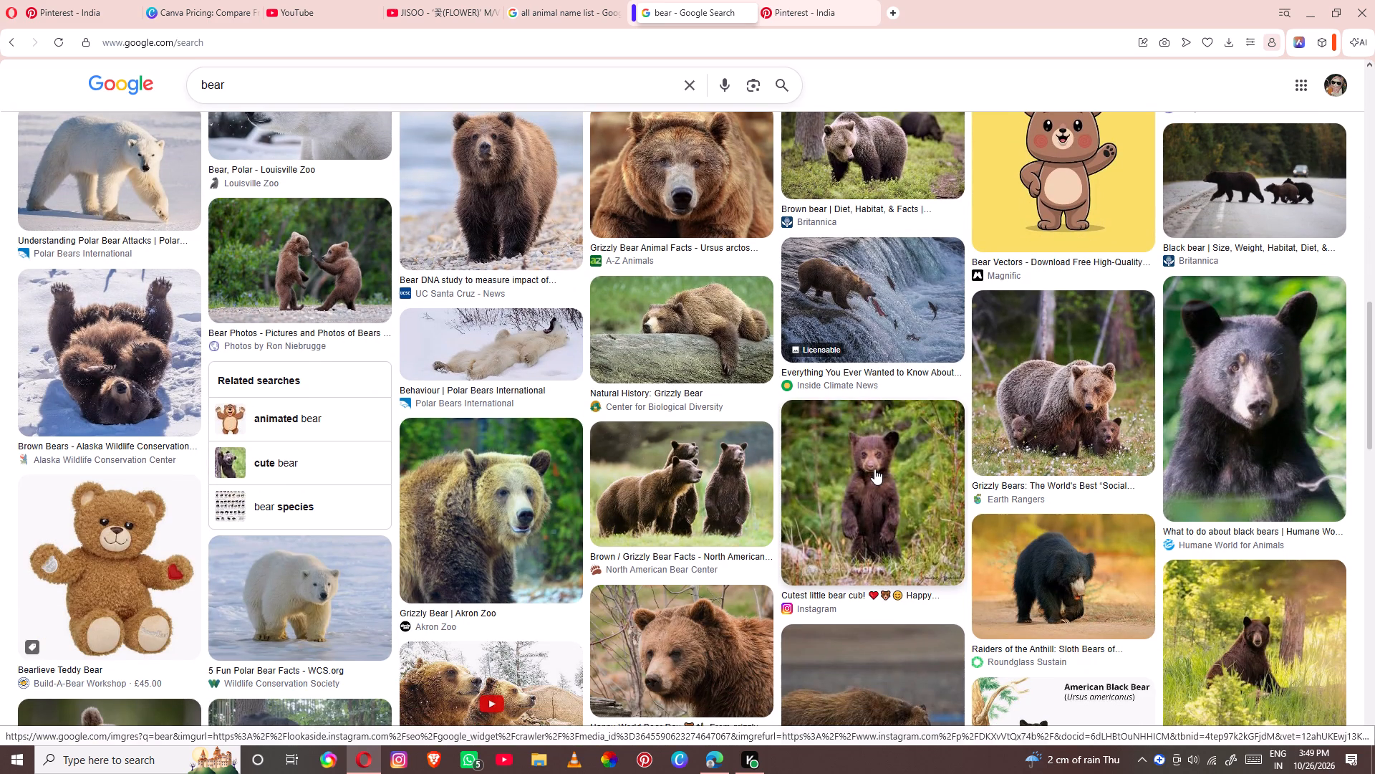
scroll(894, 467, down, 2)
scroll(895, 468, up, 5)
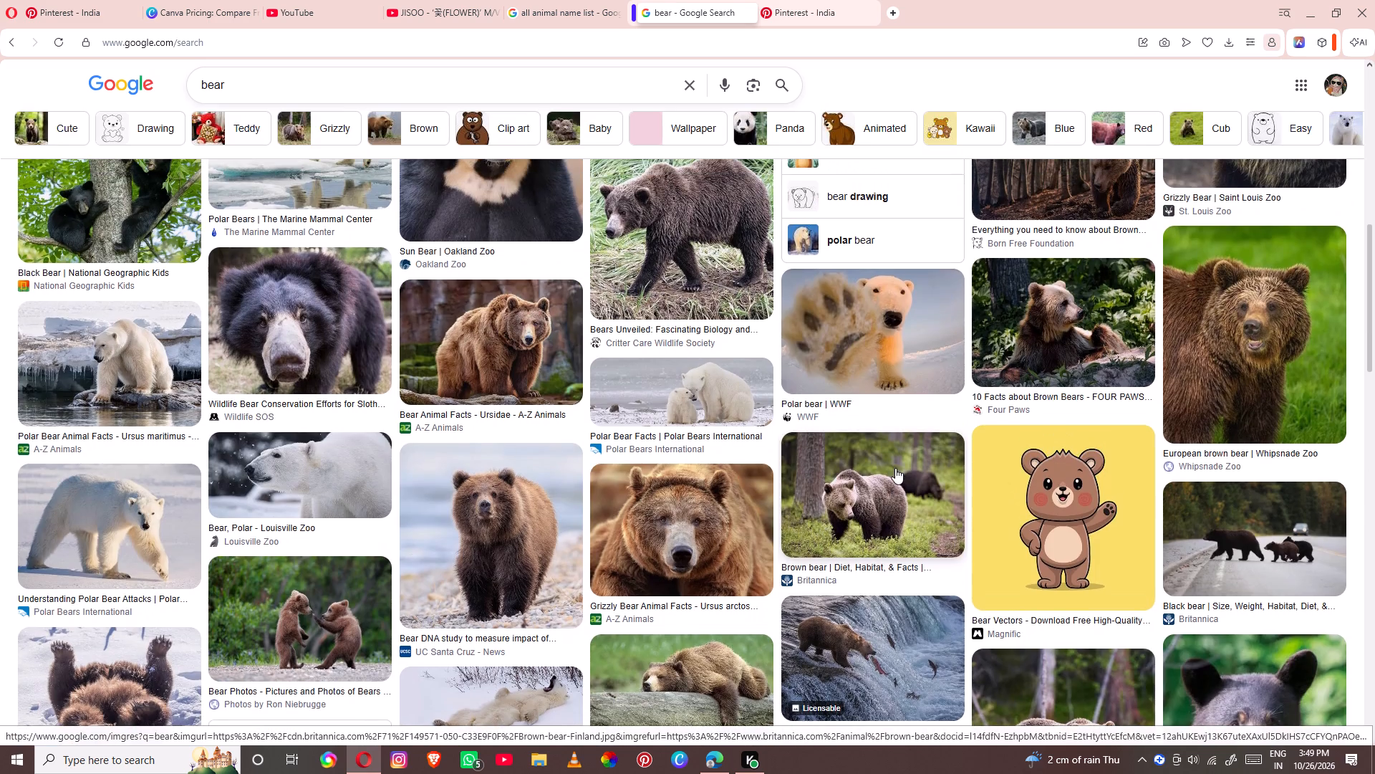
scroll(799, 439, up, 4)
scroll(679, 439, up, 3)
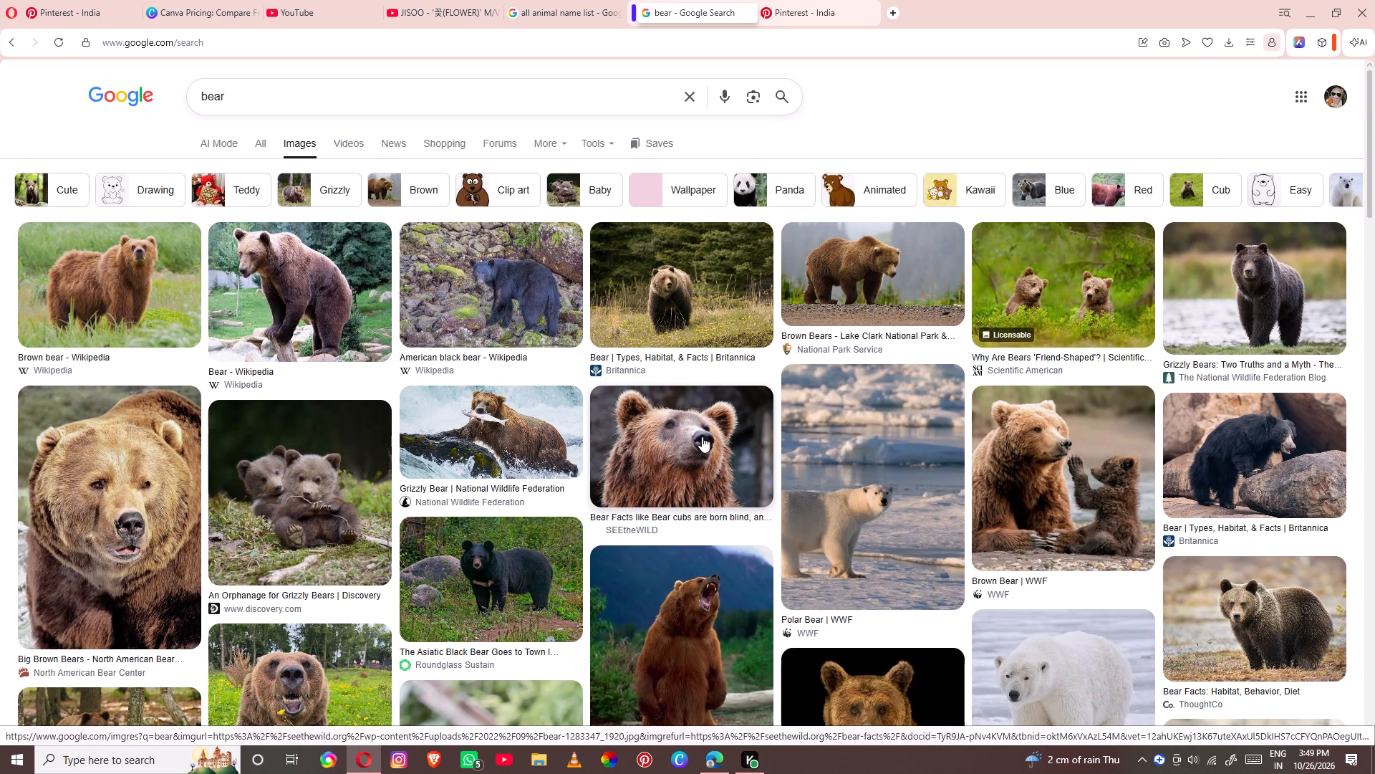
scroll(703, 439, down, 11)
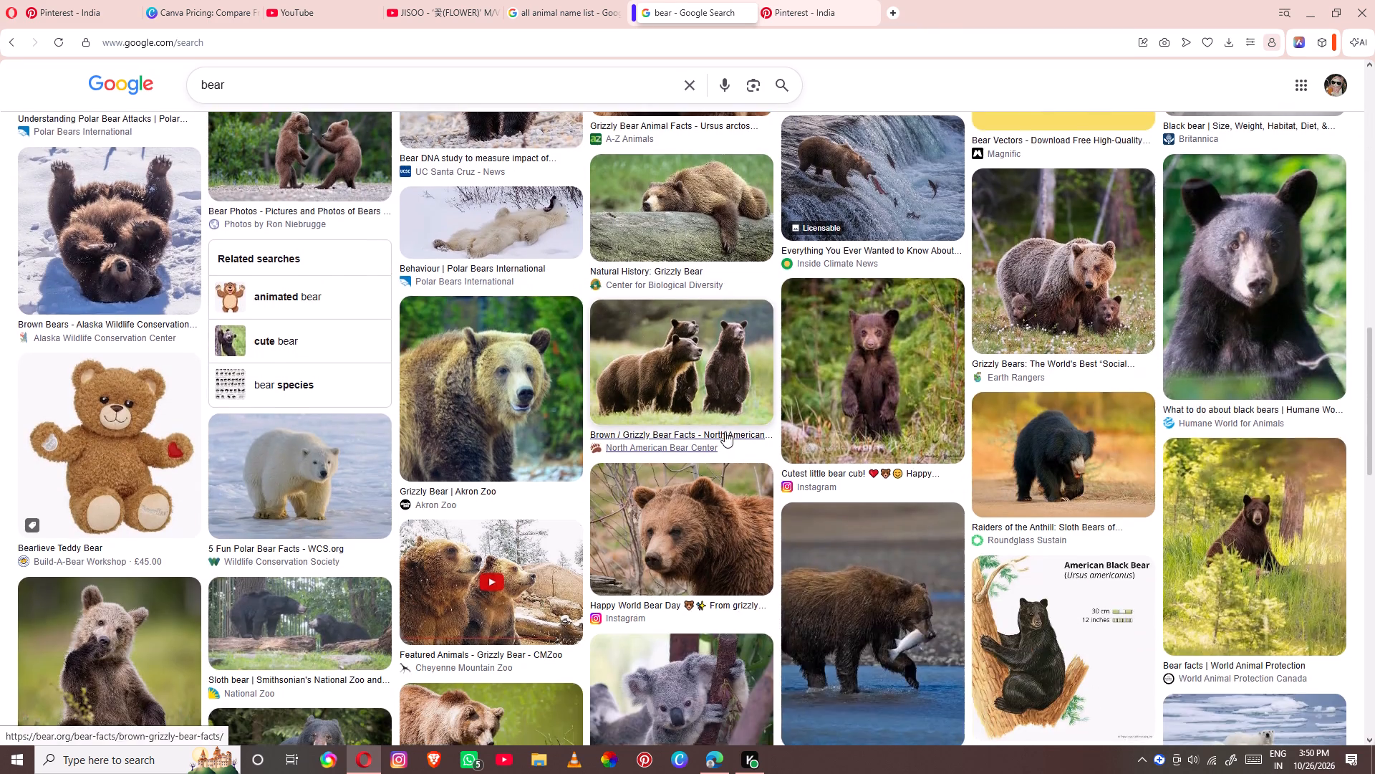
scroll(725, 431, down, 9)
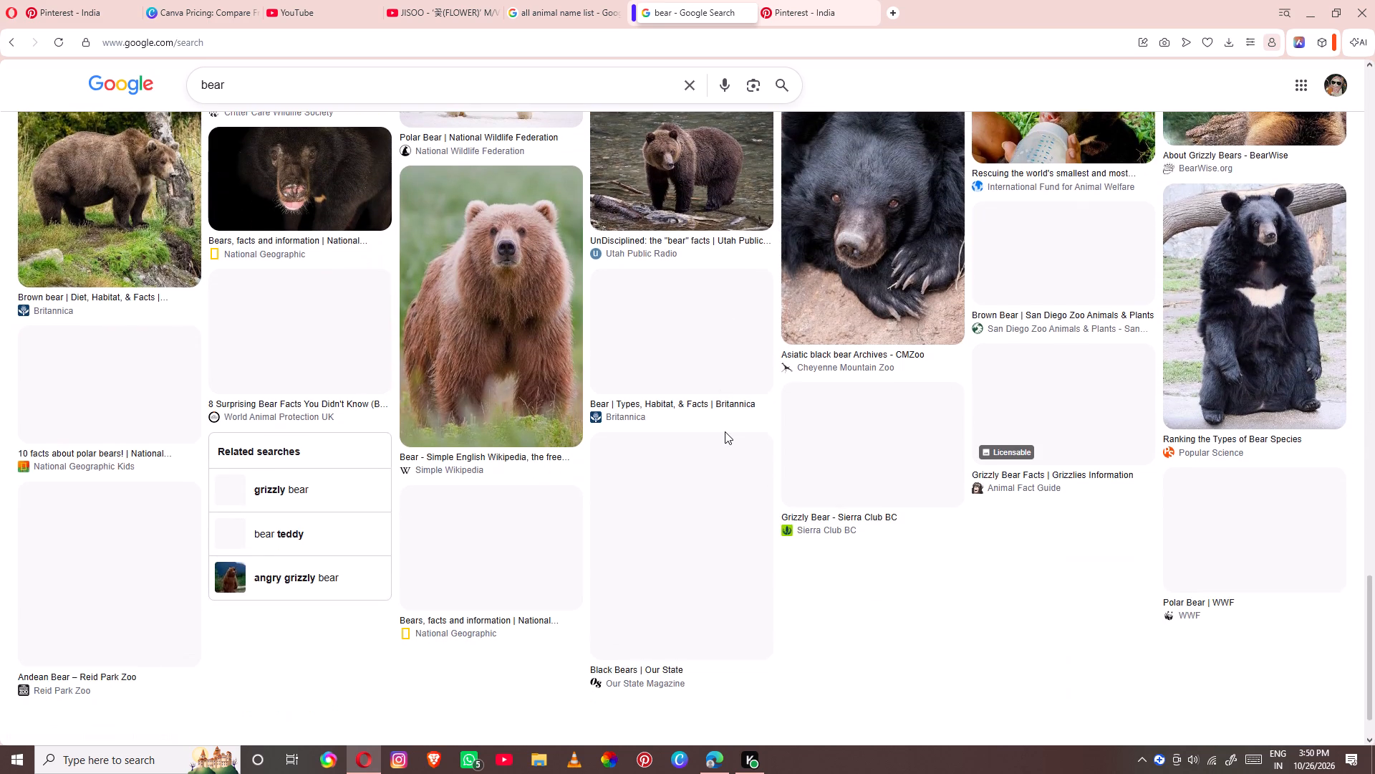
Copy the Simple English Wikipedia photo of a standing brown bear and paste it onto blank page 19 of the Canva presentation in Edge.
right_click(511, 352)
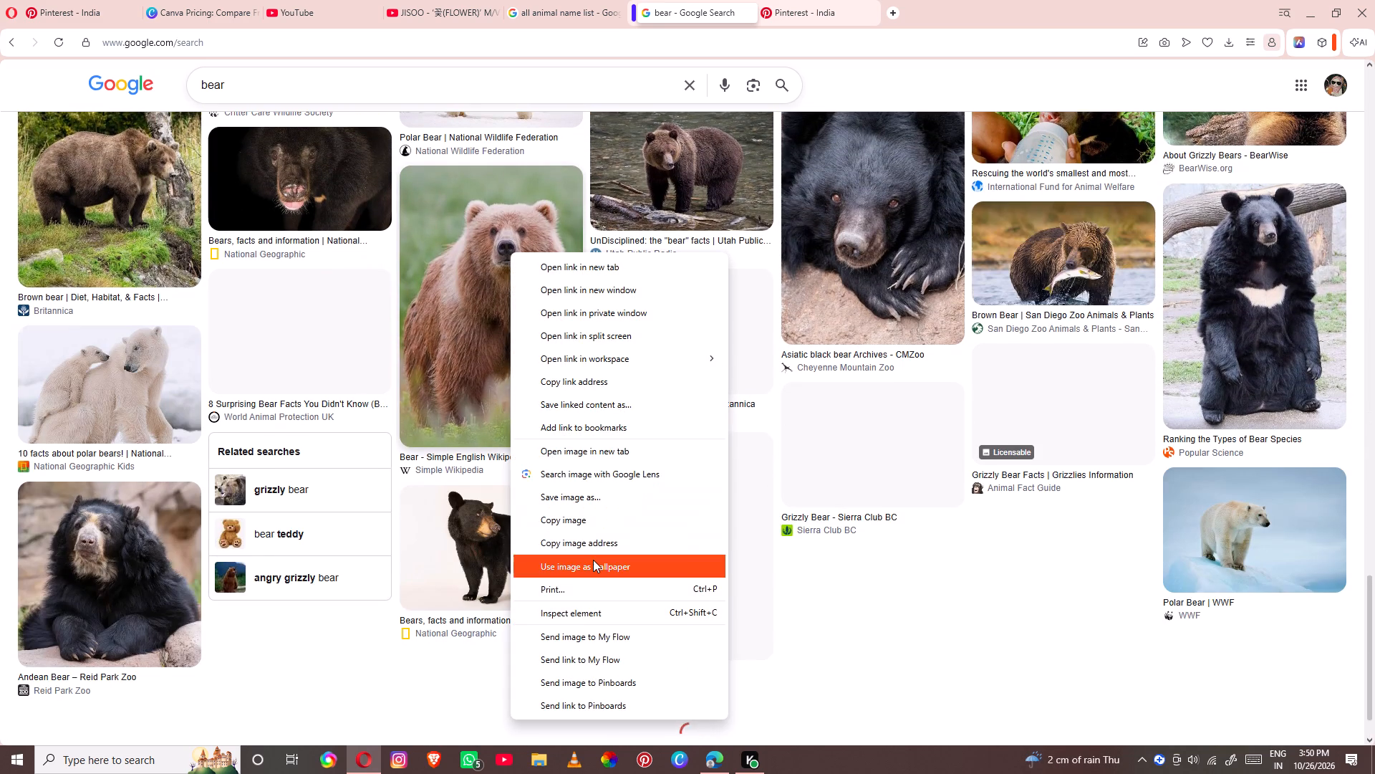
click(589, 522)
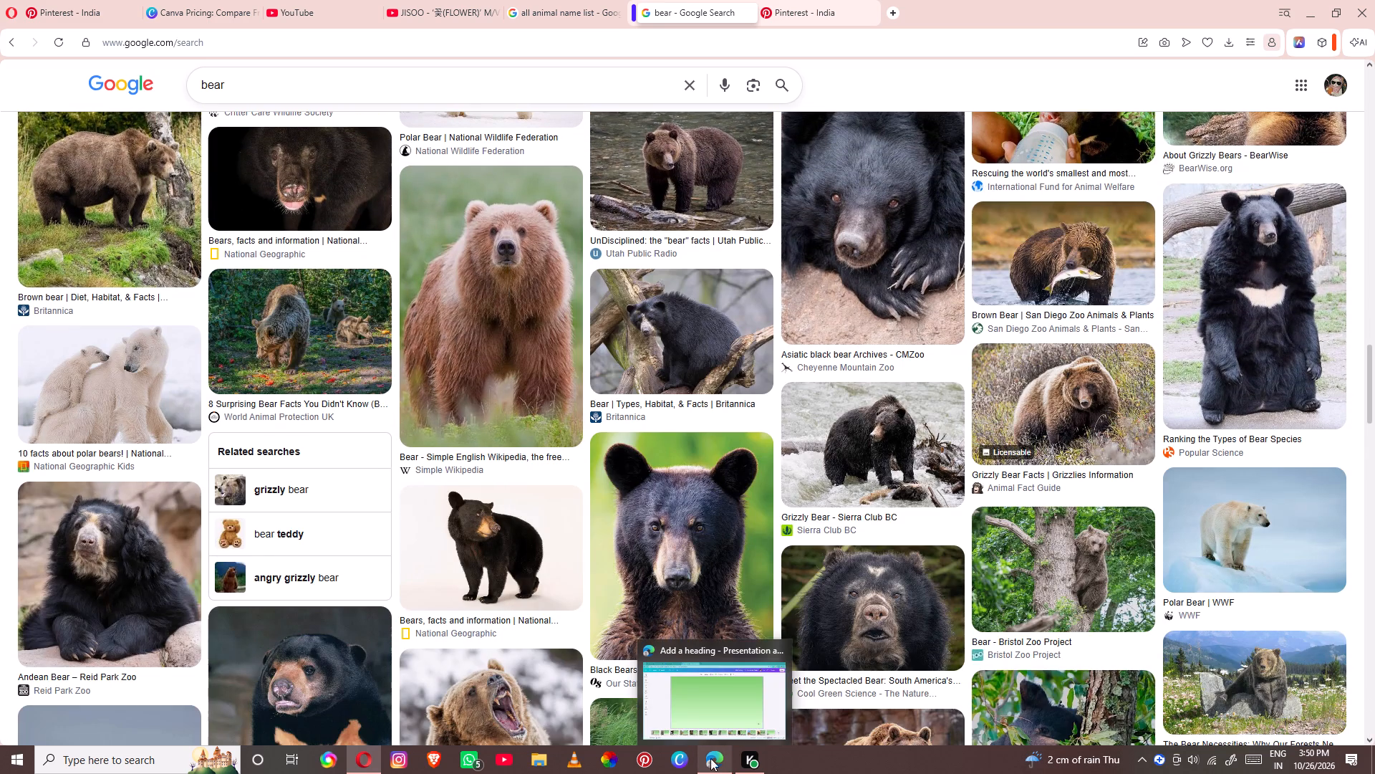
click(707, 758)
right_click(454, 193)
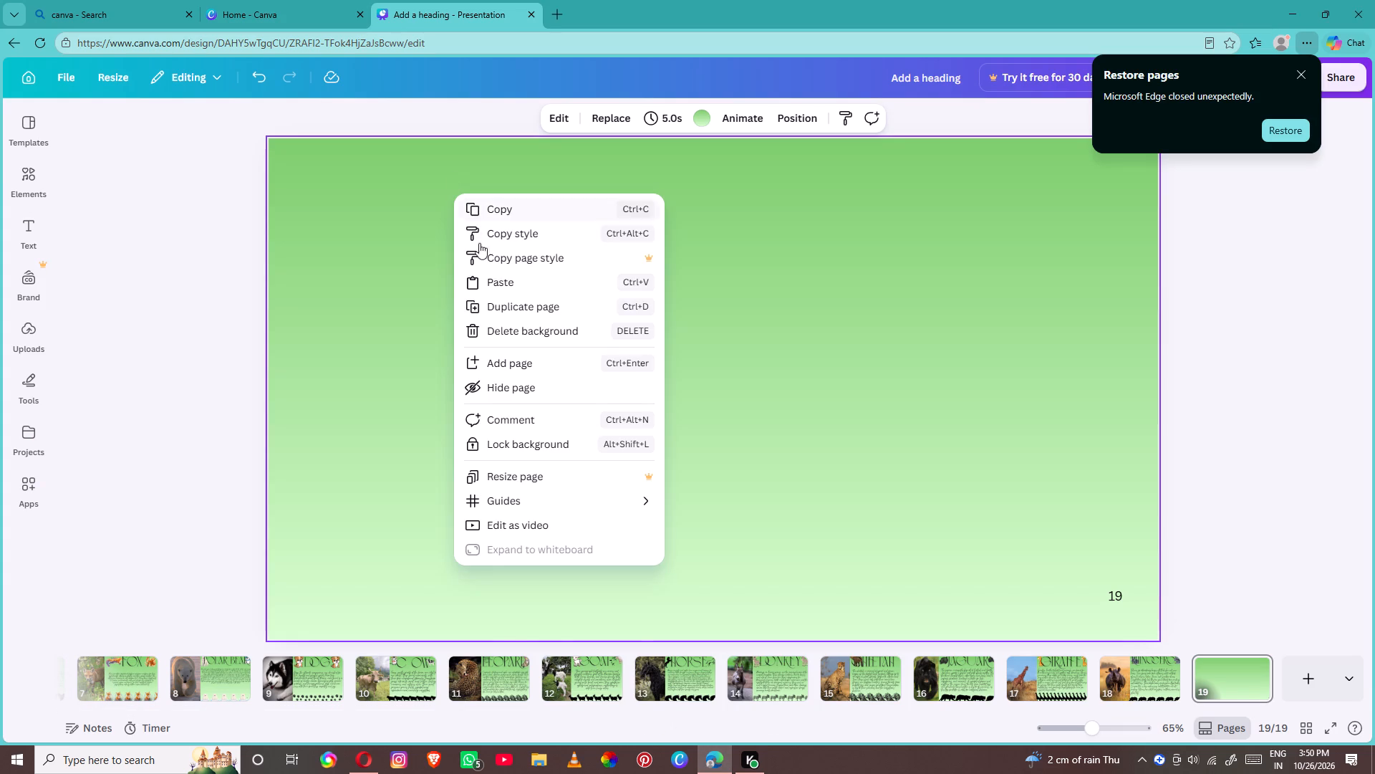
click(493, 278)
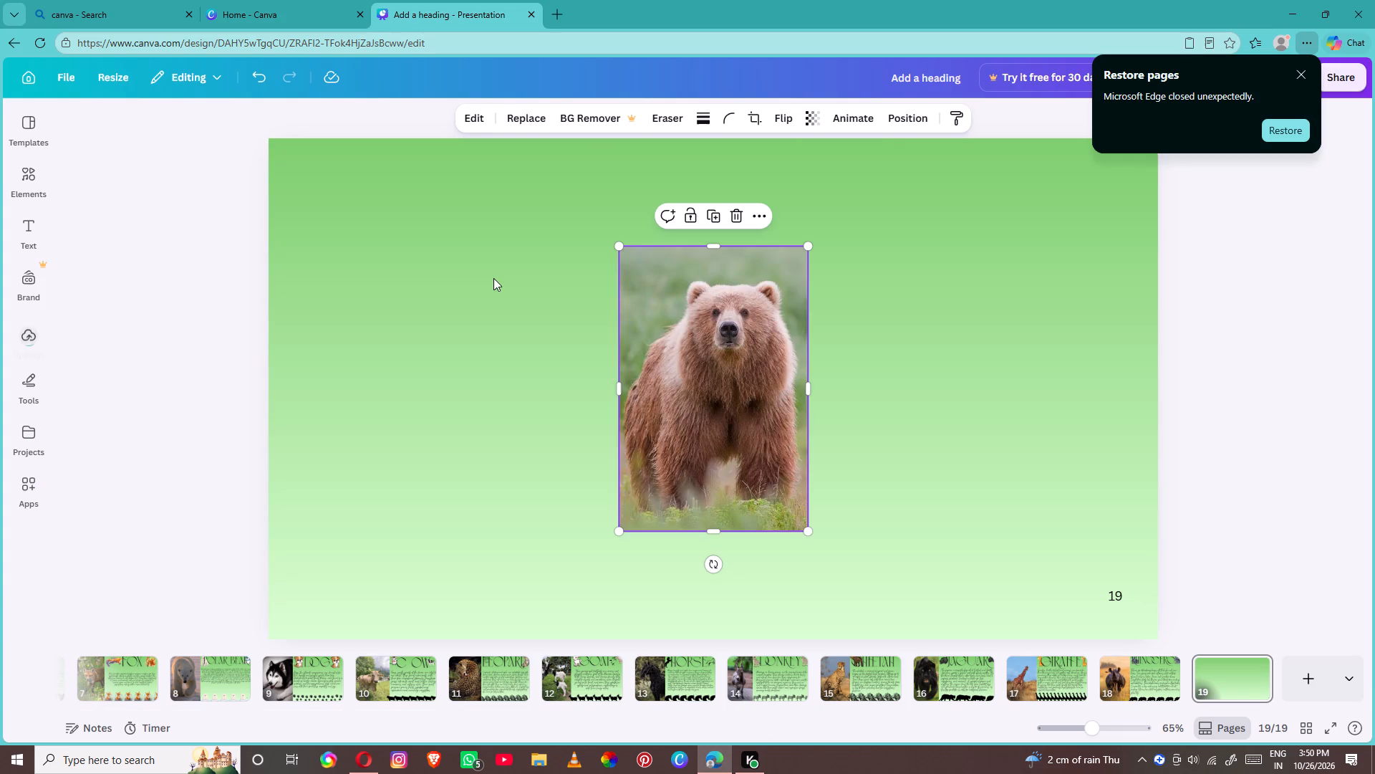
Move the bear photo into the top-left corner of page 19, flush with the page edges.
drag(667, 357, 423, 259)
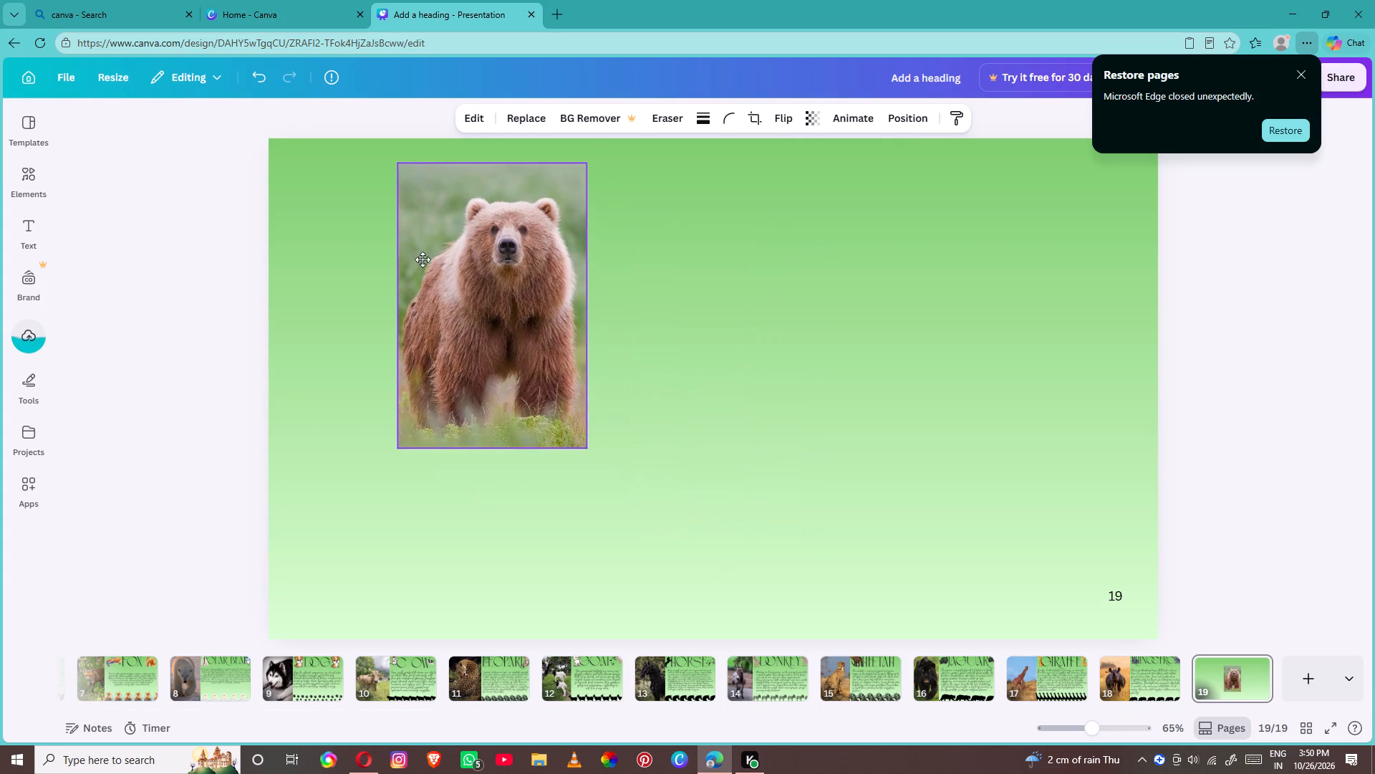
drag(423, 259, 319, 251)
click(460, 422)
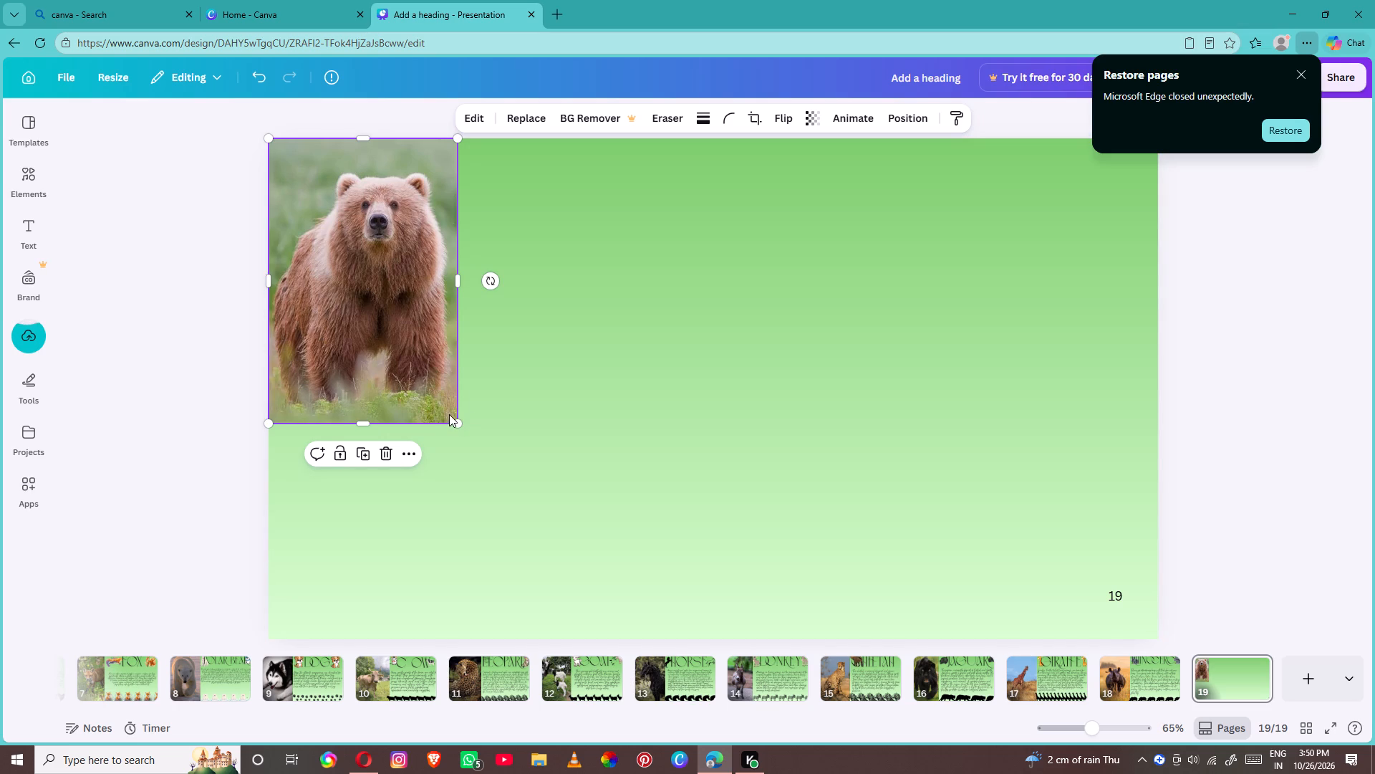
Enlarge the bear photo to the full page height and trim its width to about a third of page 19.
drag(453, 417, 458, 426)
drag(458, 426, 465, 445)
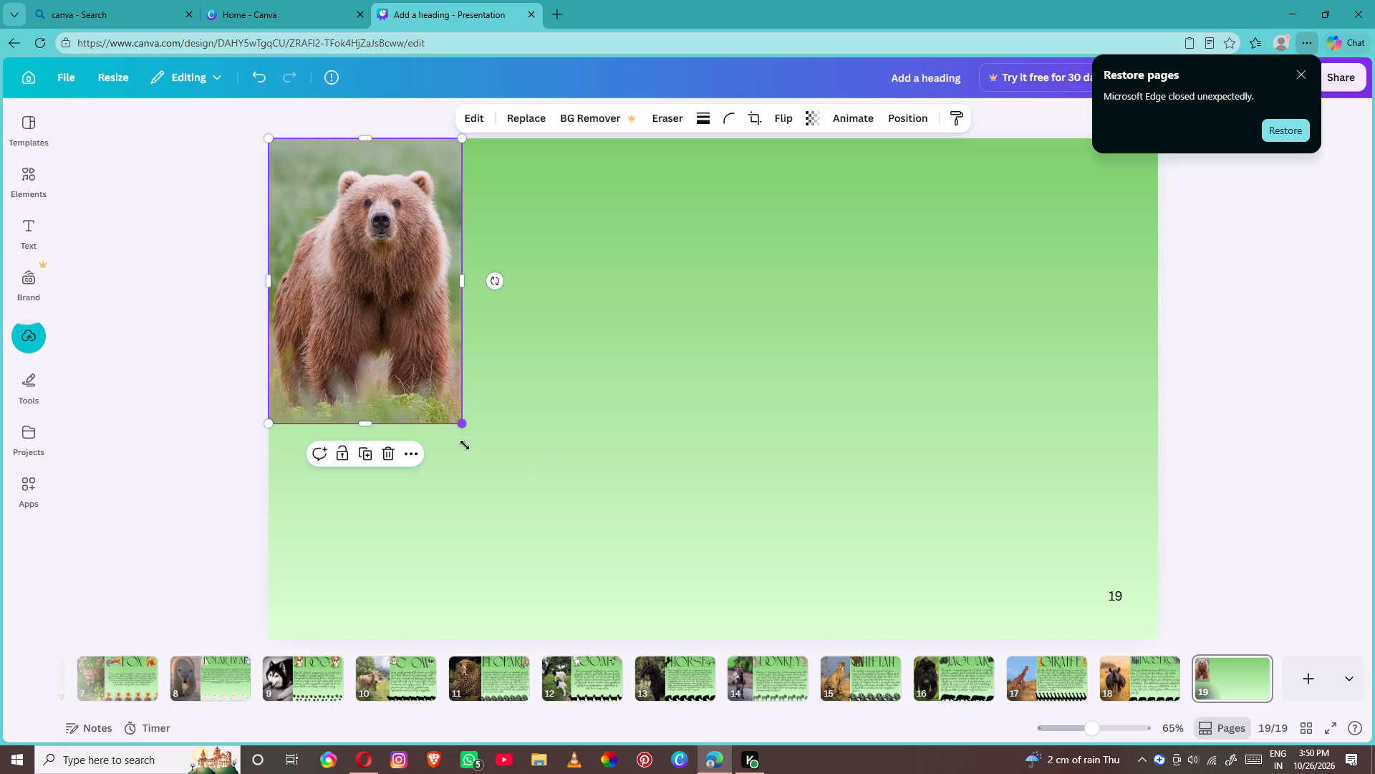
drag(465, 445, 584, 654)
drag(609, 577, 594, 581)
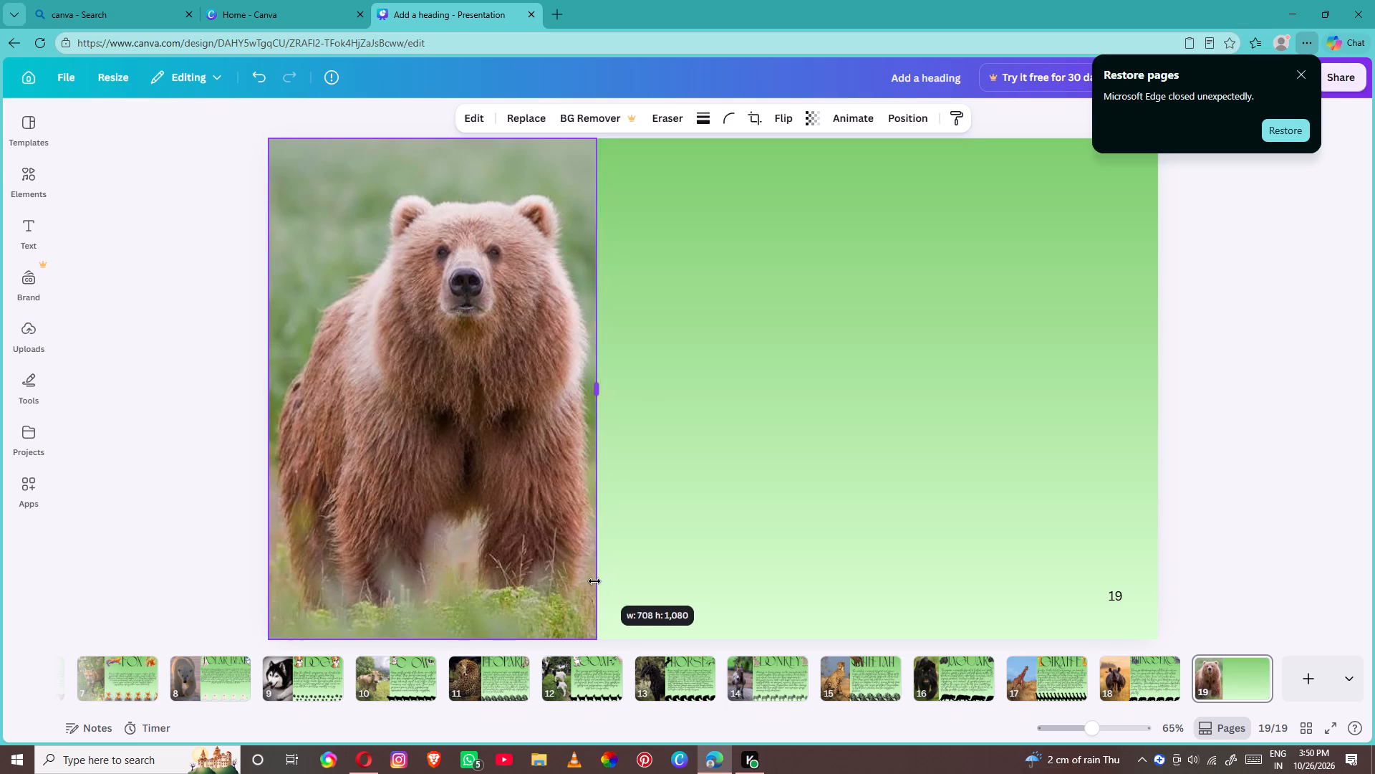
drag(594, 581, 587, 584)
click(587, 584)
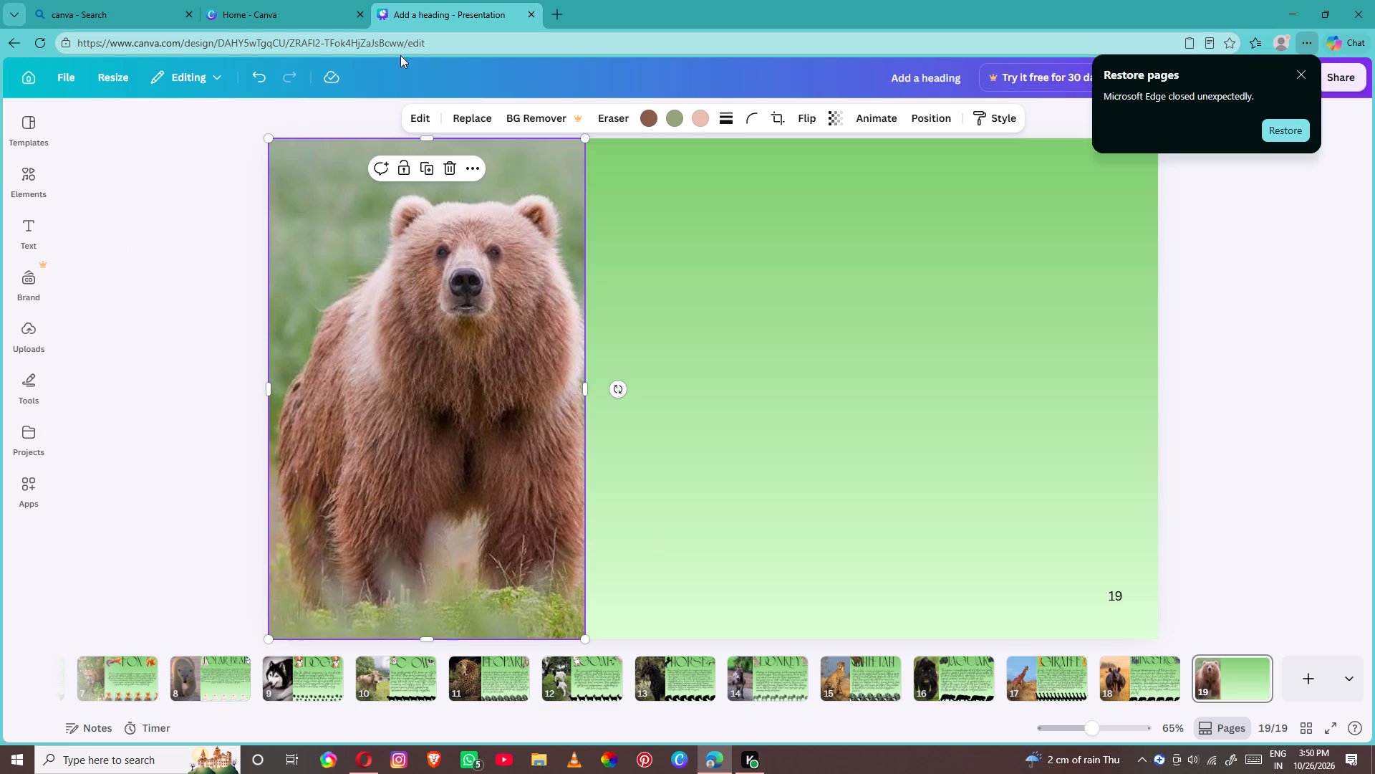
Add a "BEAR" heading using the recently used AESTHETIC text style and position it at the top of the green area.
click(27, 219)
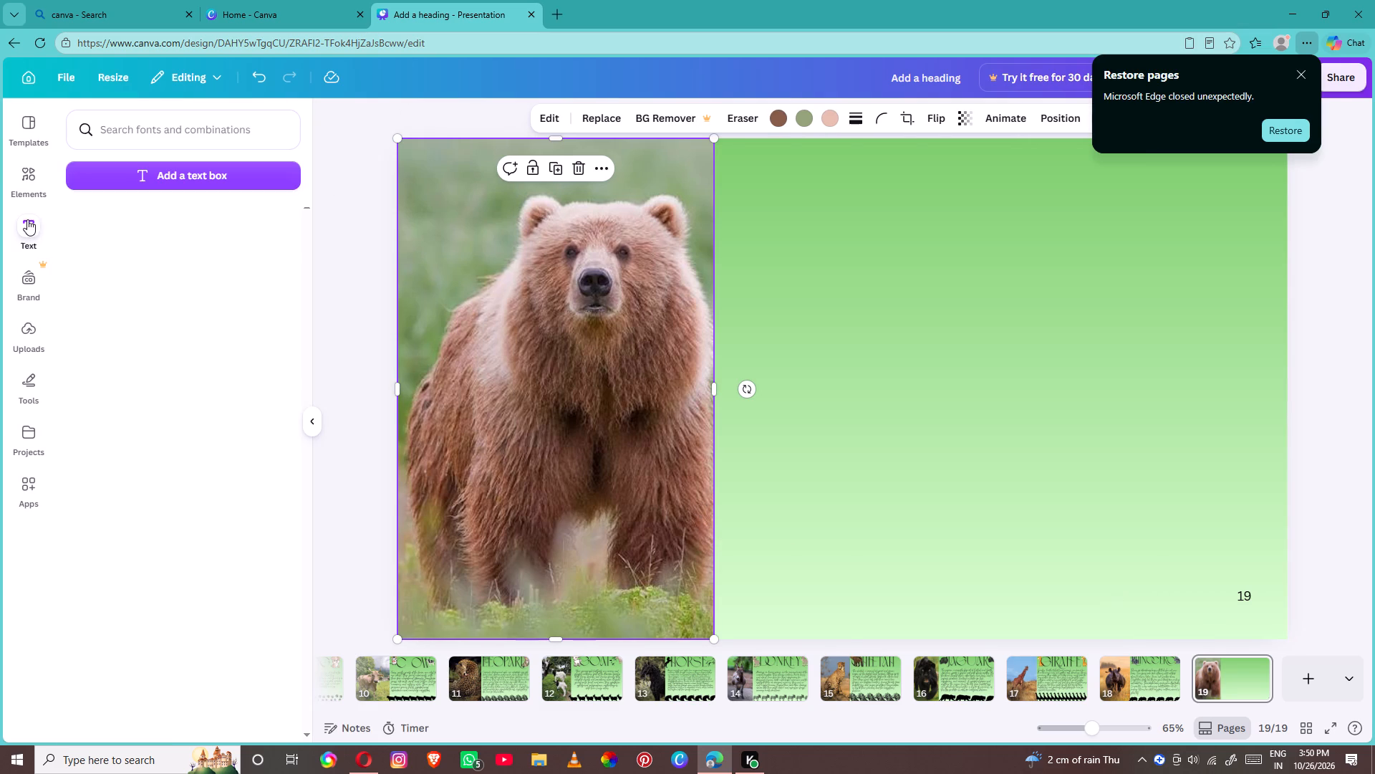
scroll(114, 376, down, 2)
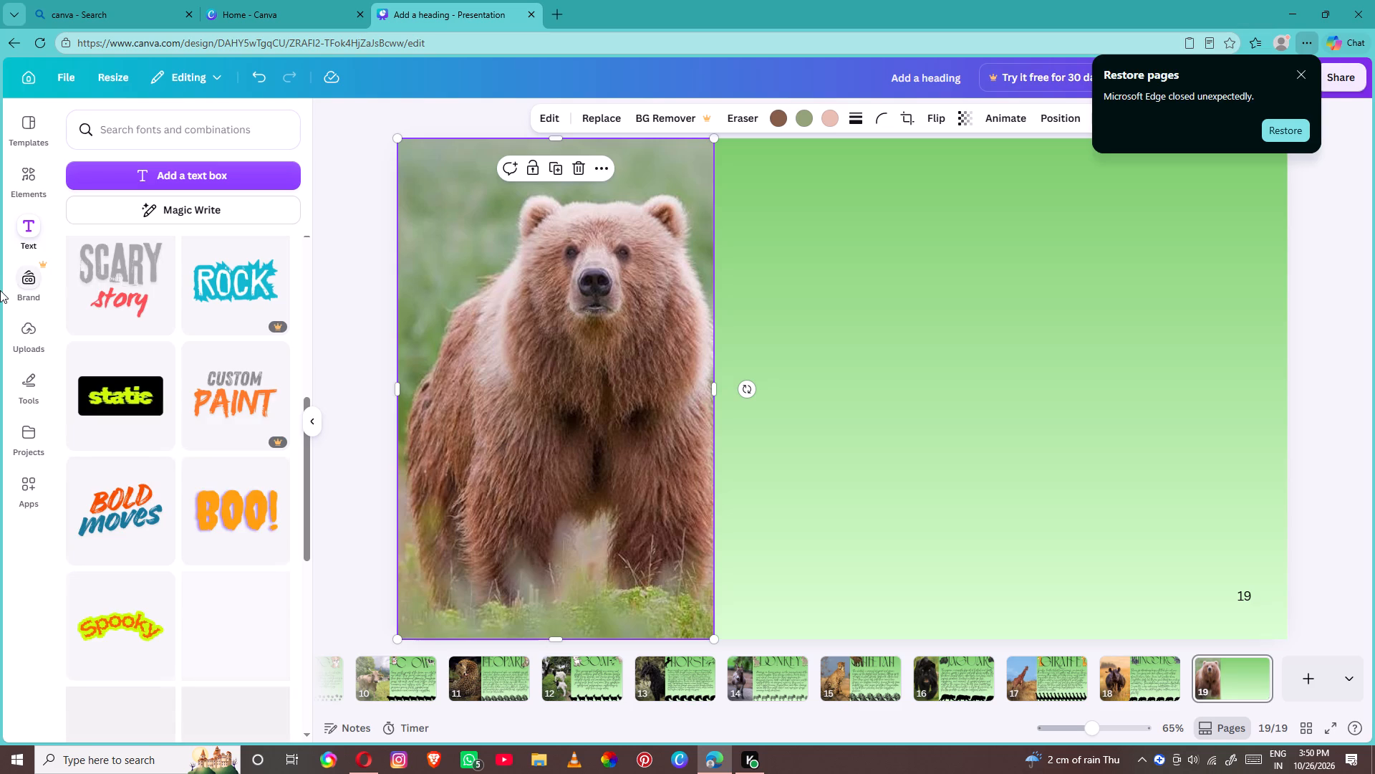
scroll(108, 373, up, 3)
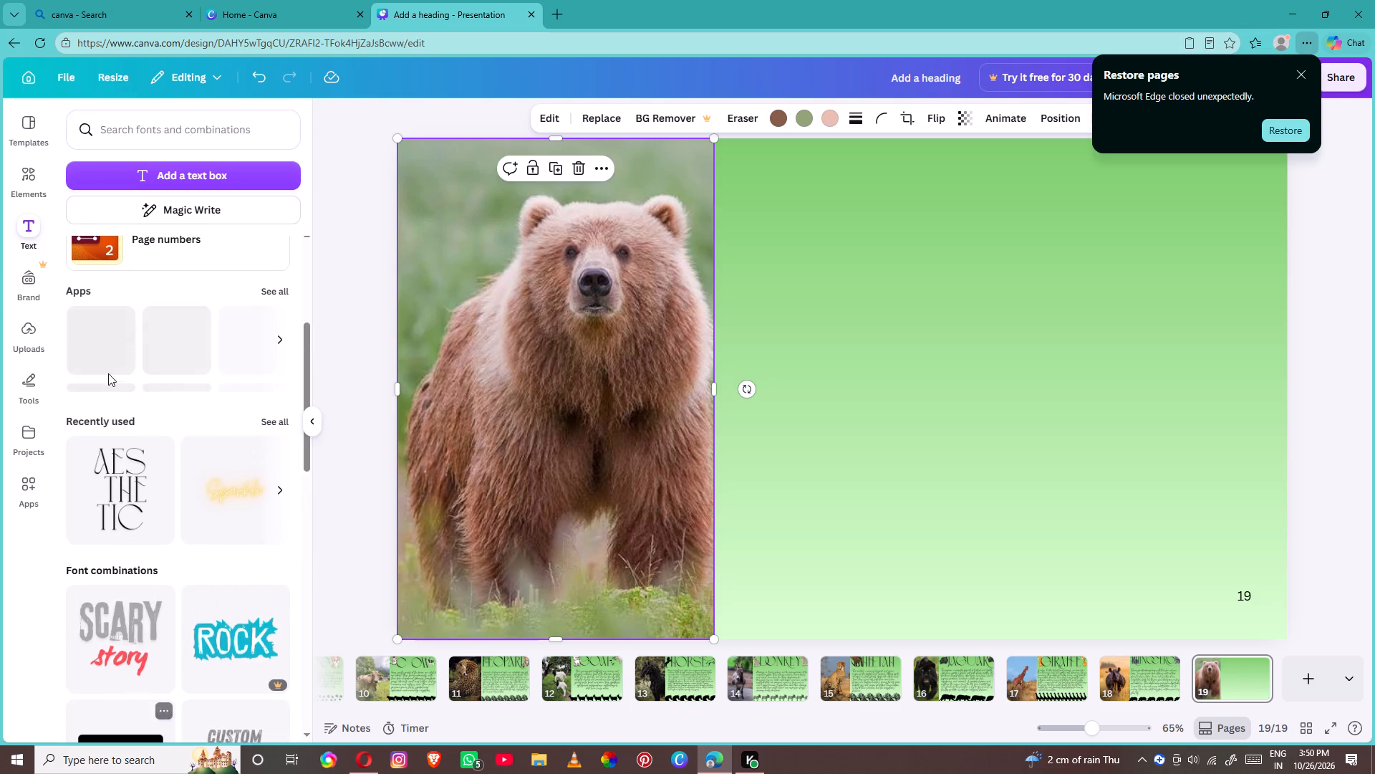
click(110, 453)
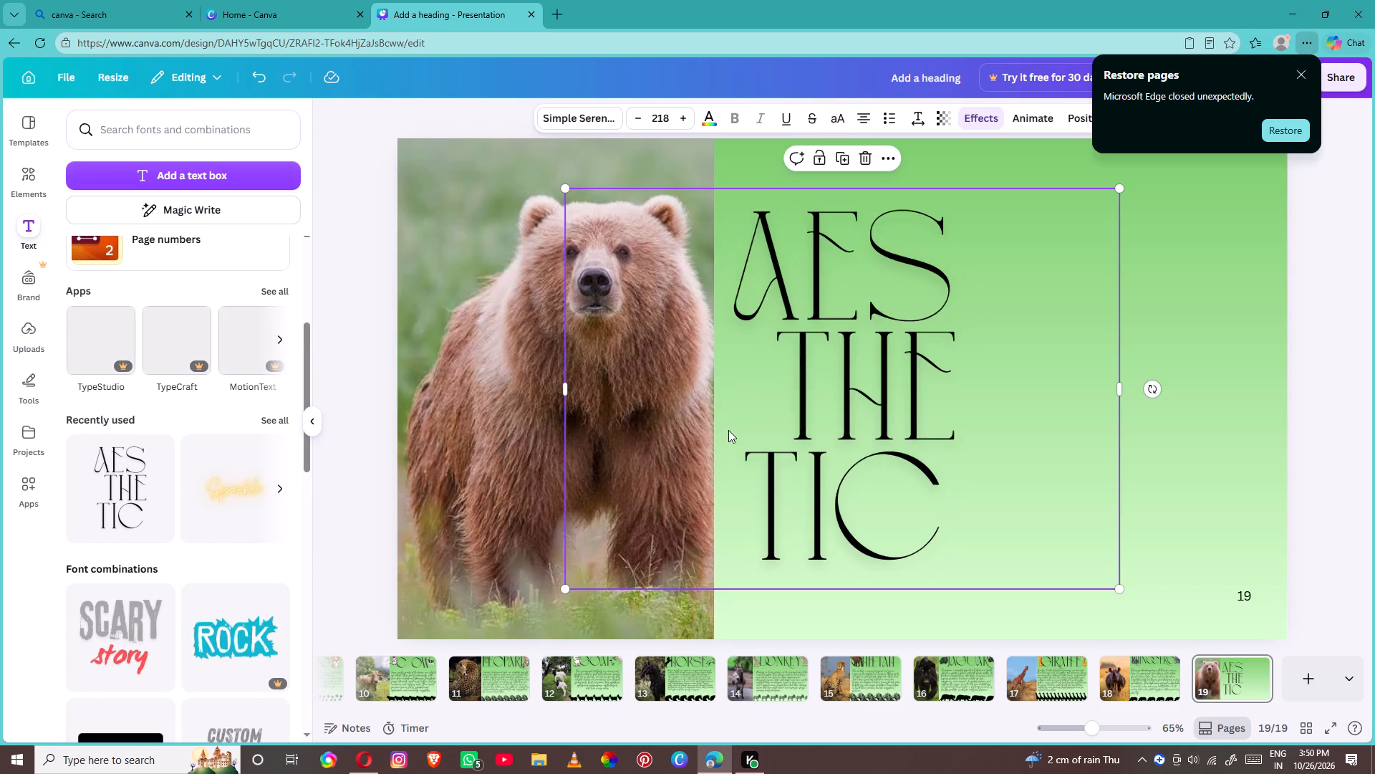
click(877, 414)
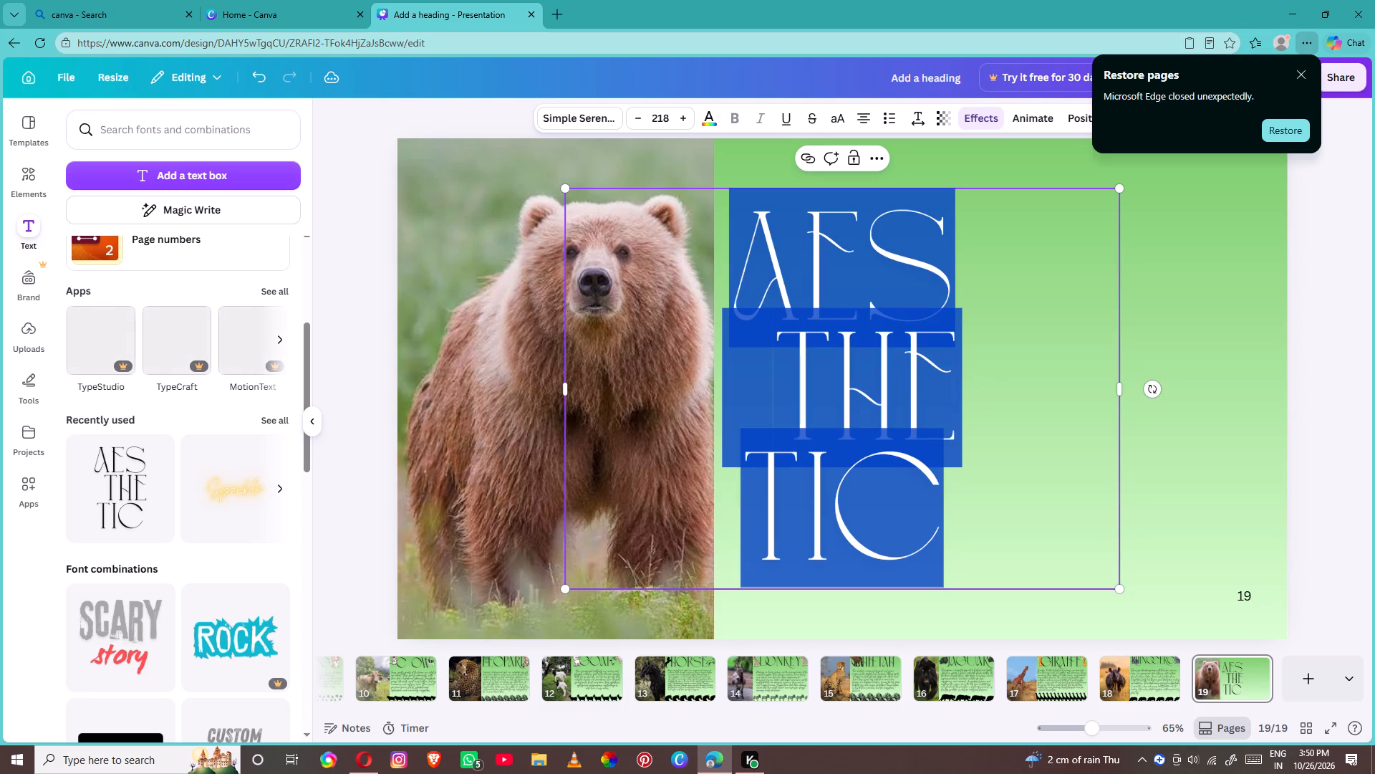
key(BackSpace)
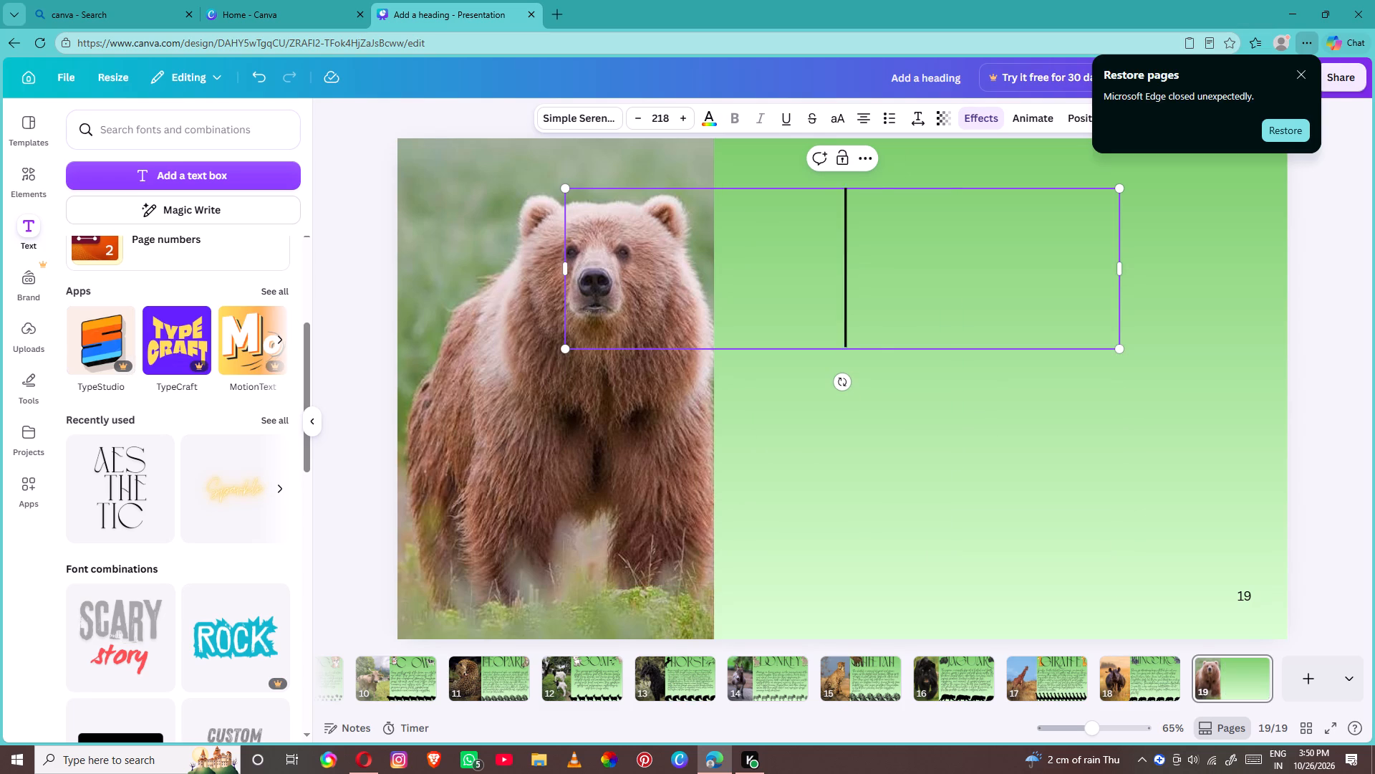
text(bear)
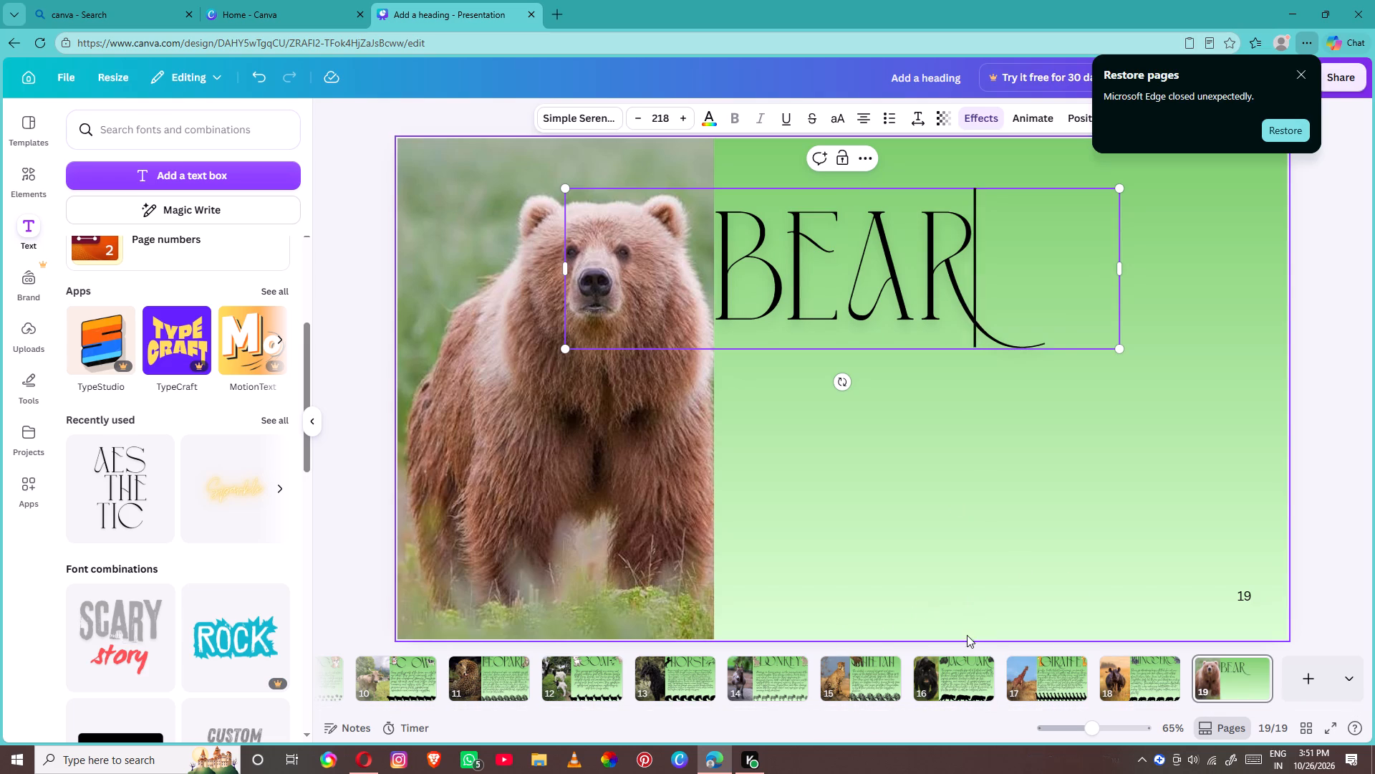
click(1021, 413)
drag(1034, 292, 1060, 277)
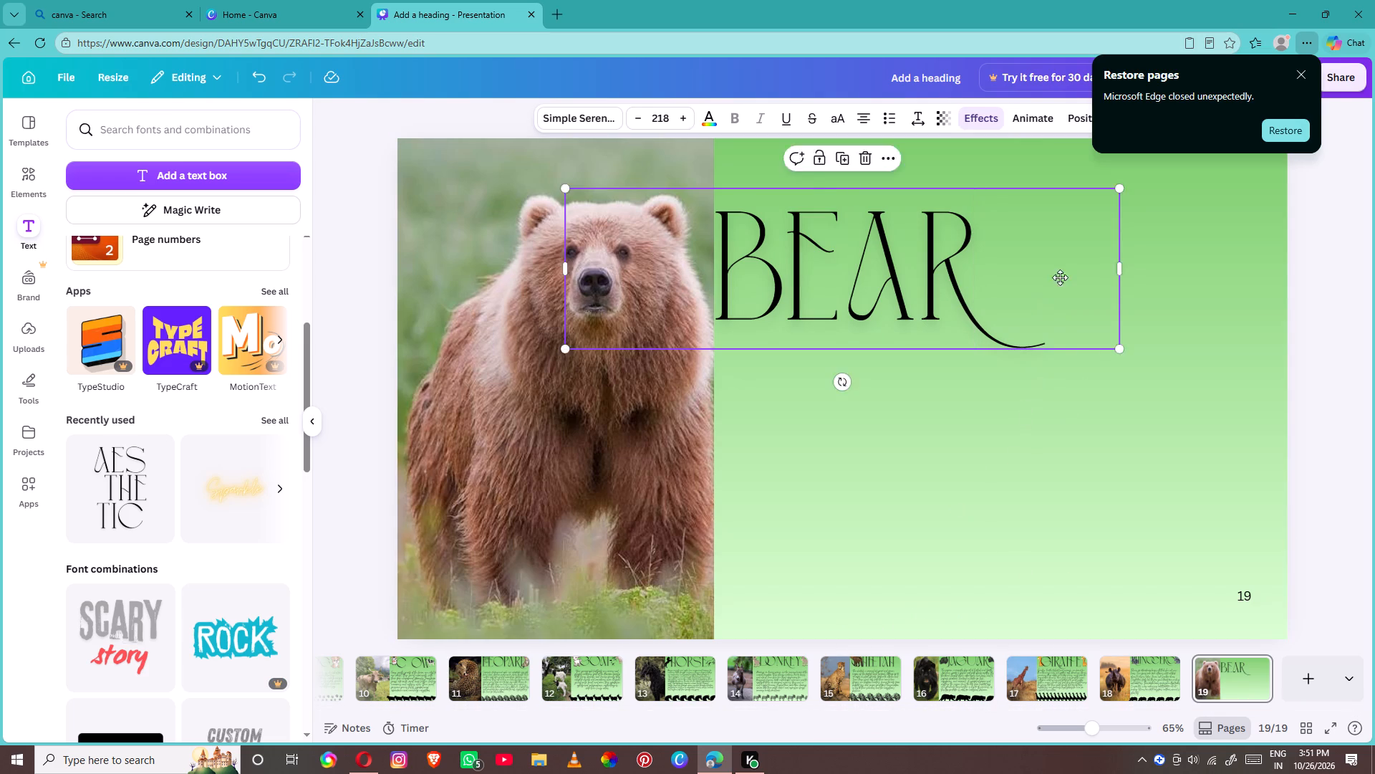
drag(1060, 277, 1161, 233)
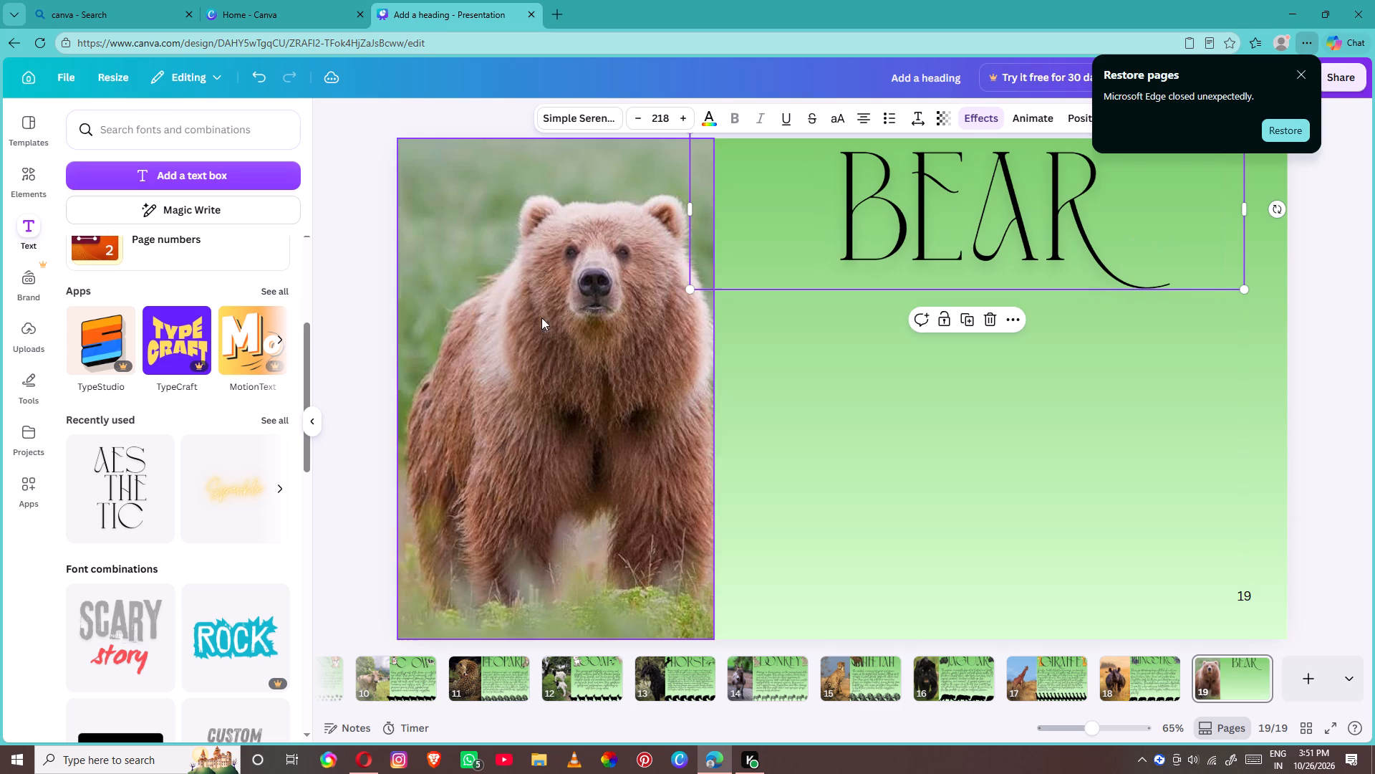
Search the elements for "bear", insert the sitting black bear graphic and shrink it to heading-letter height.
click(36, 182)
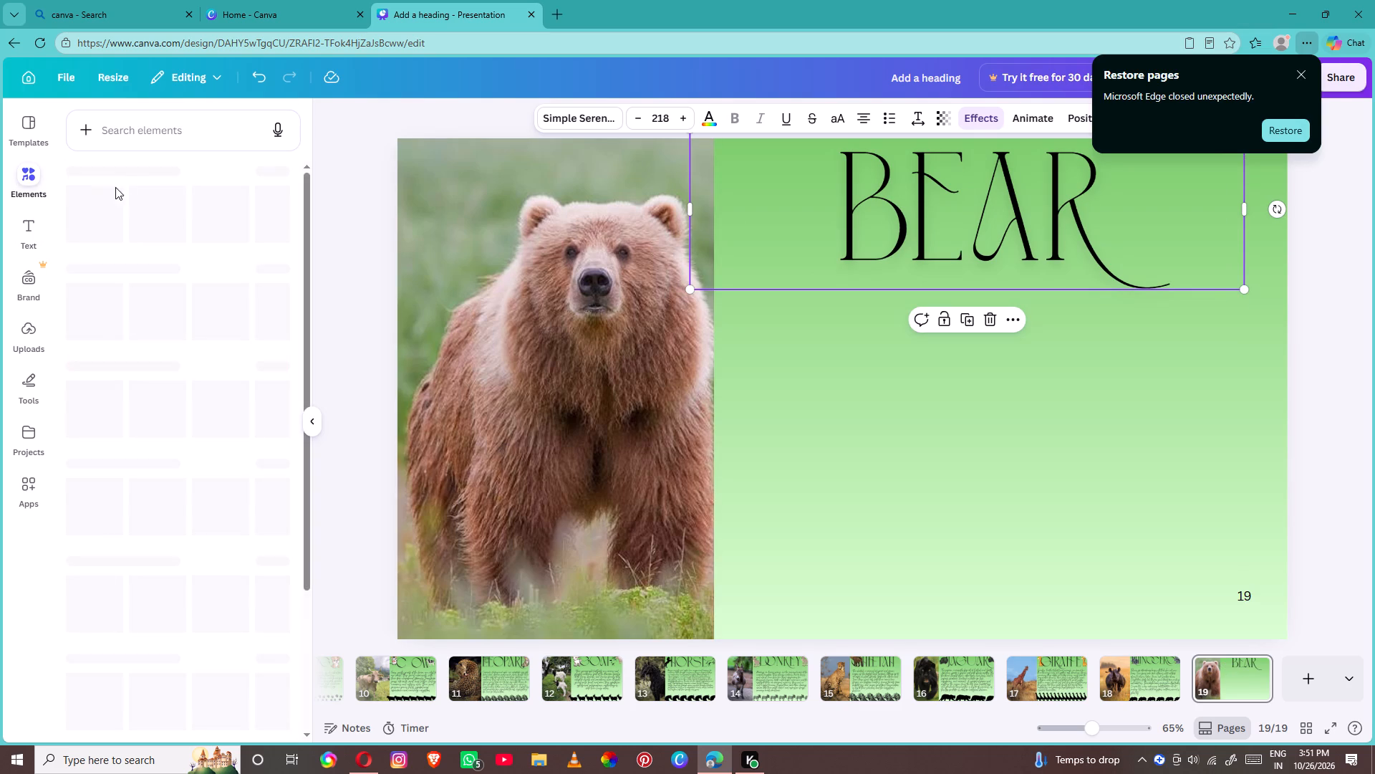
click(155, 133)
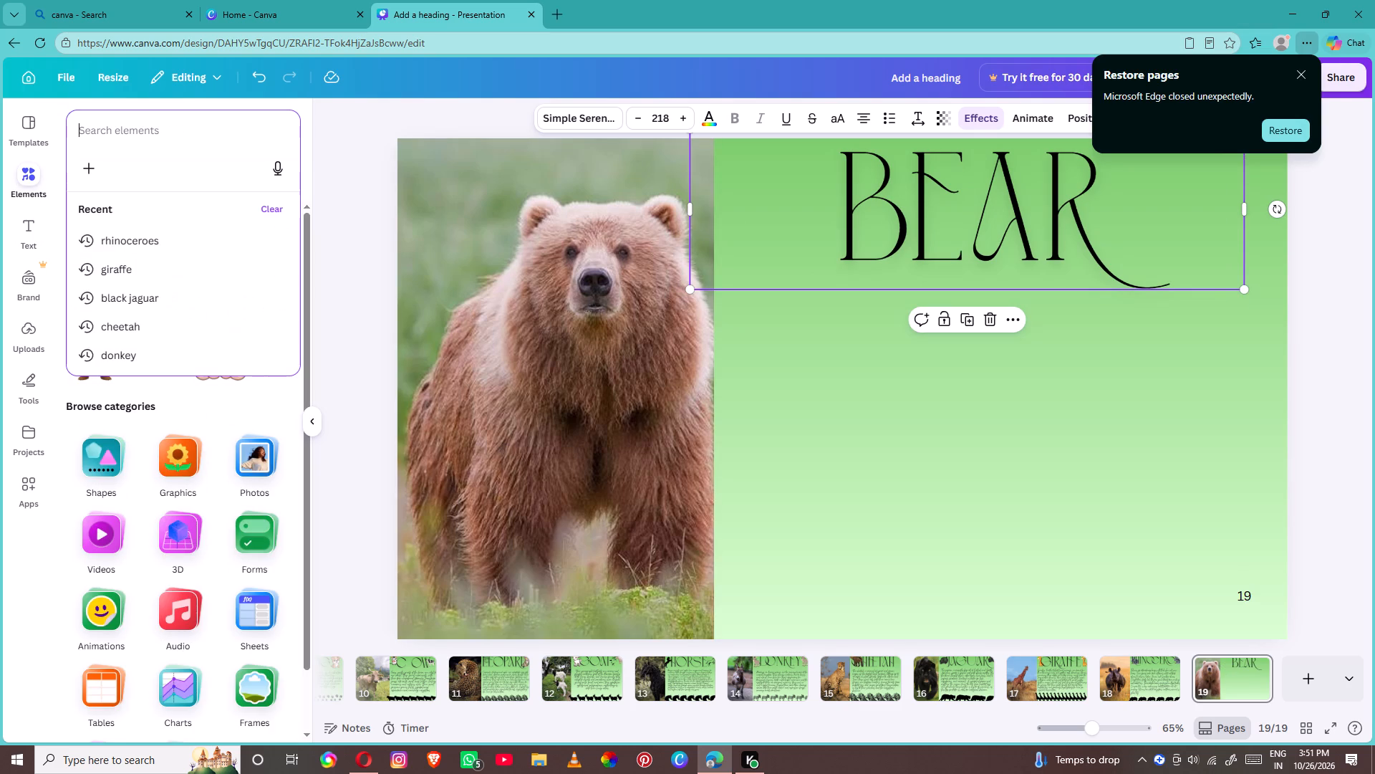
text(bear)
key(space)
key(Return)
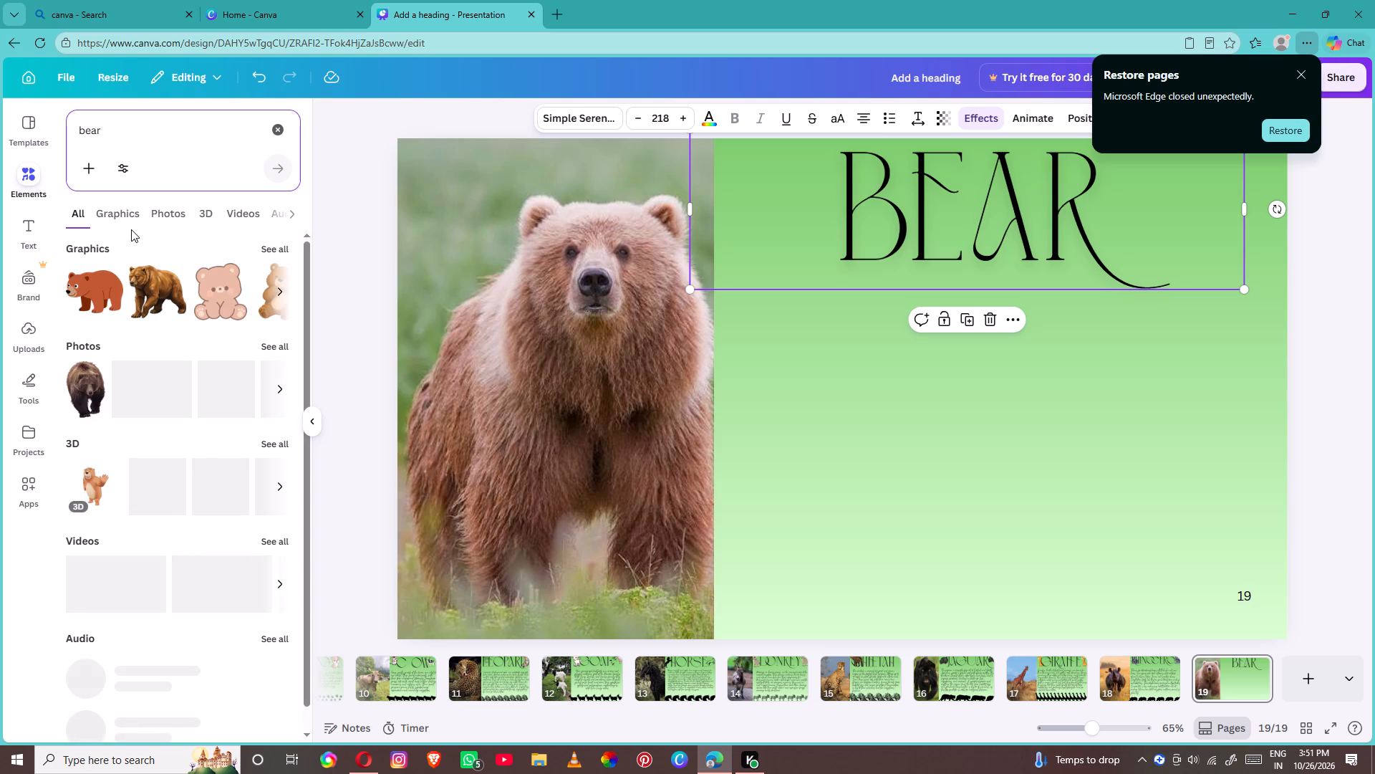
click(267, 283)
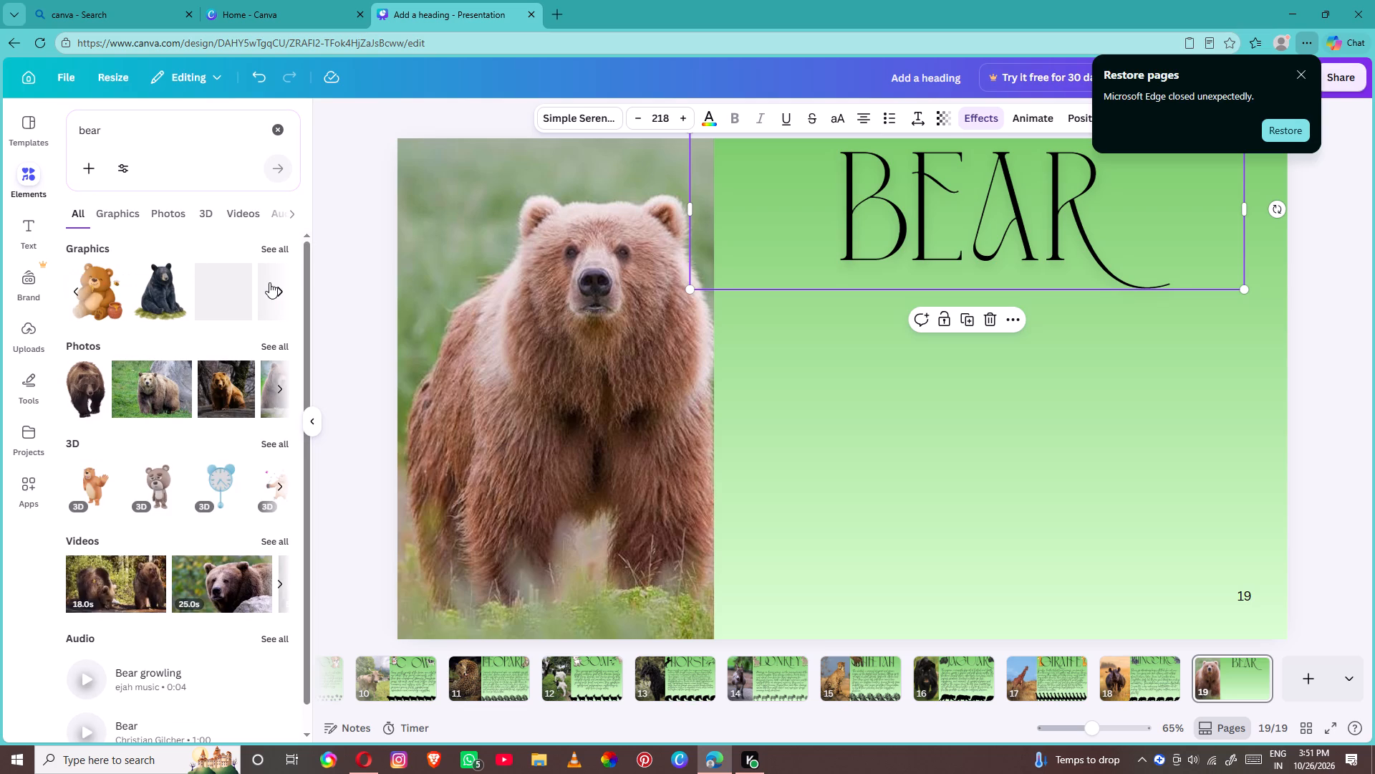
click(164, 303)
drag(655, 185, 885, 403)
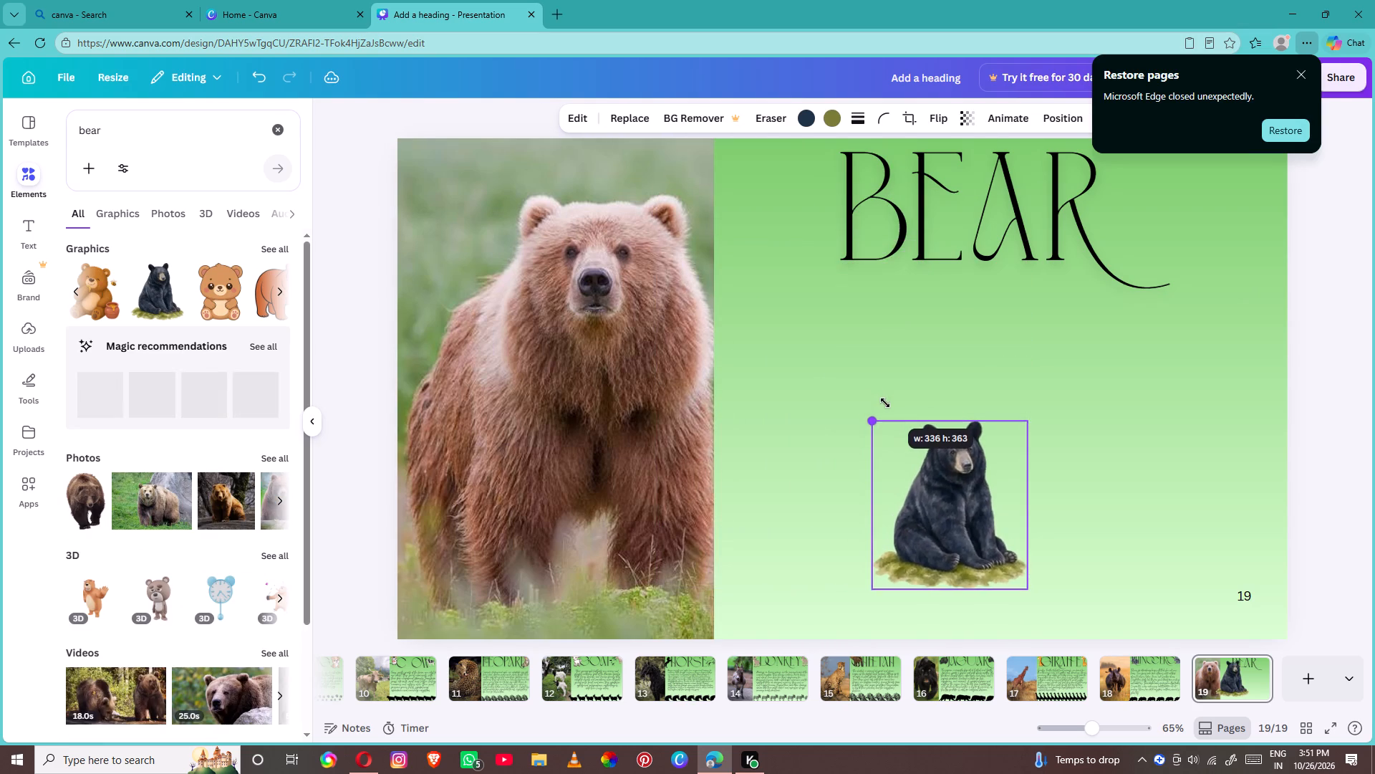
drag(885, 403, 917, 474)
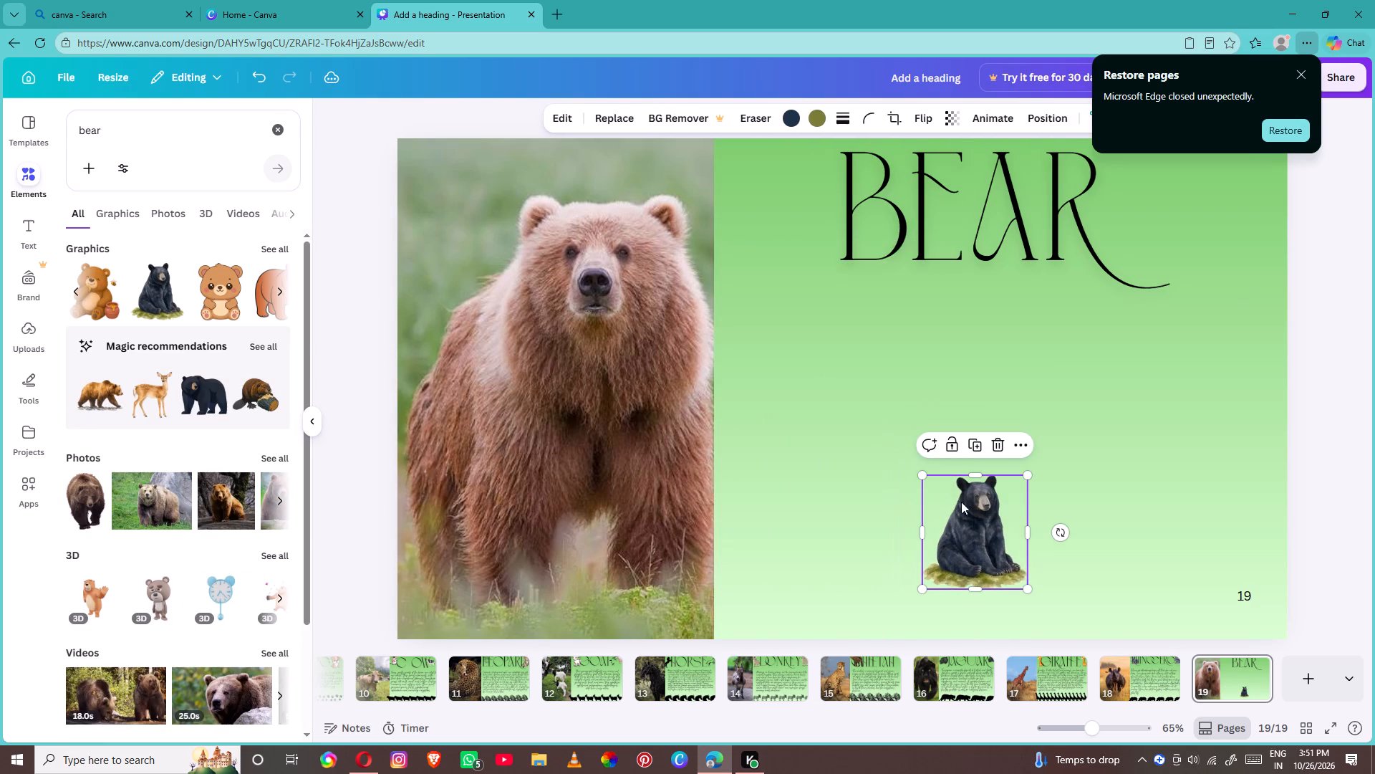
Place the black bear graphic to the left of the BEAR heading and a duplicate of it to the right.
drag(975, 518, 774, 187)
click(783, 281)
drag(787, 216, 1035, 185)
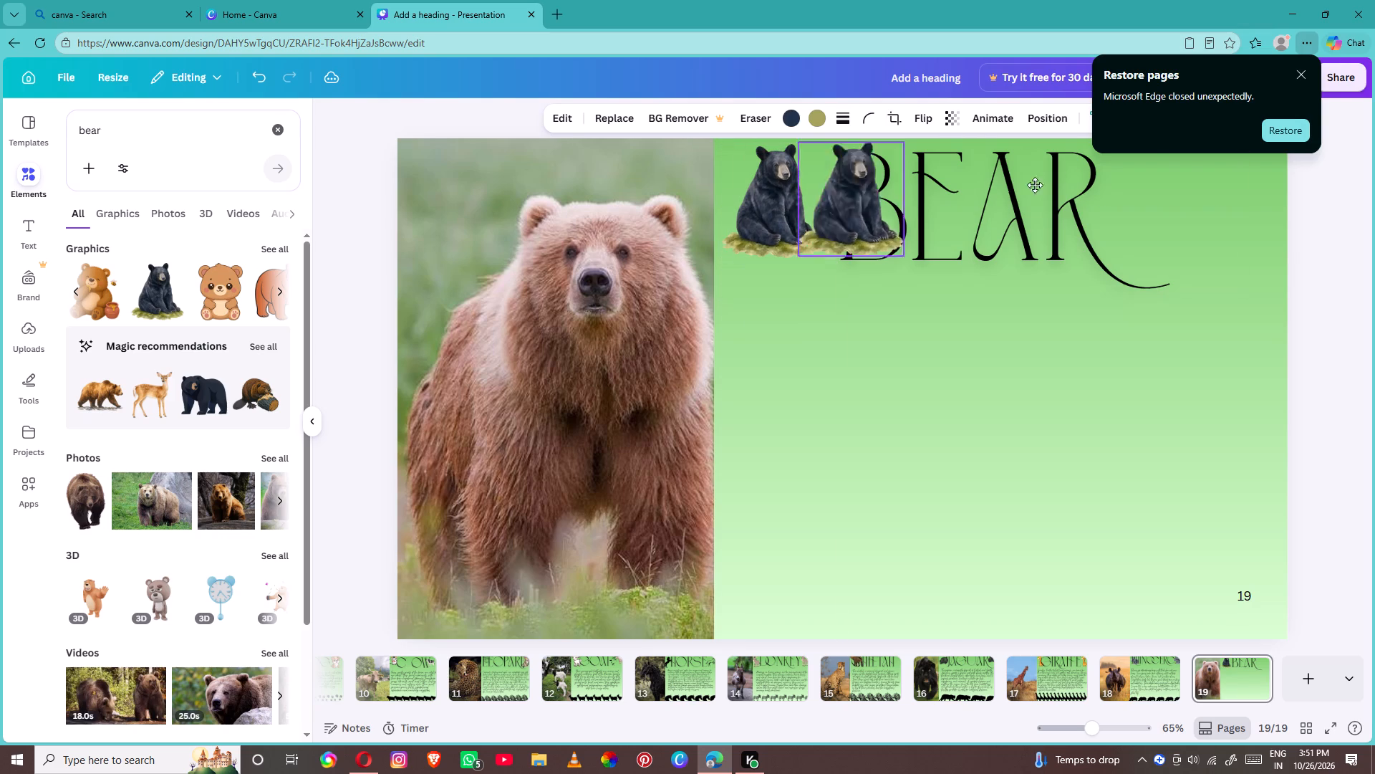
drag(1035, 185, 1214, 200)
drag(1215, 203, 1217, 211)
click(1217, 211)
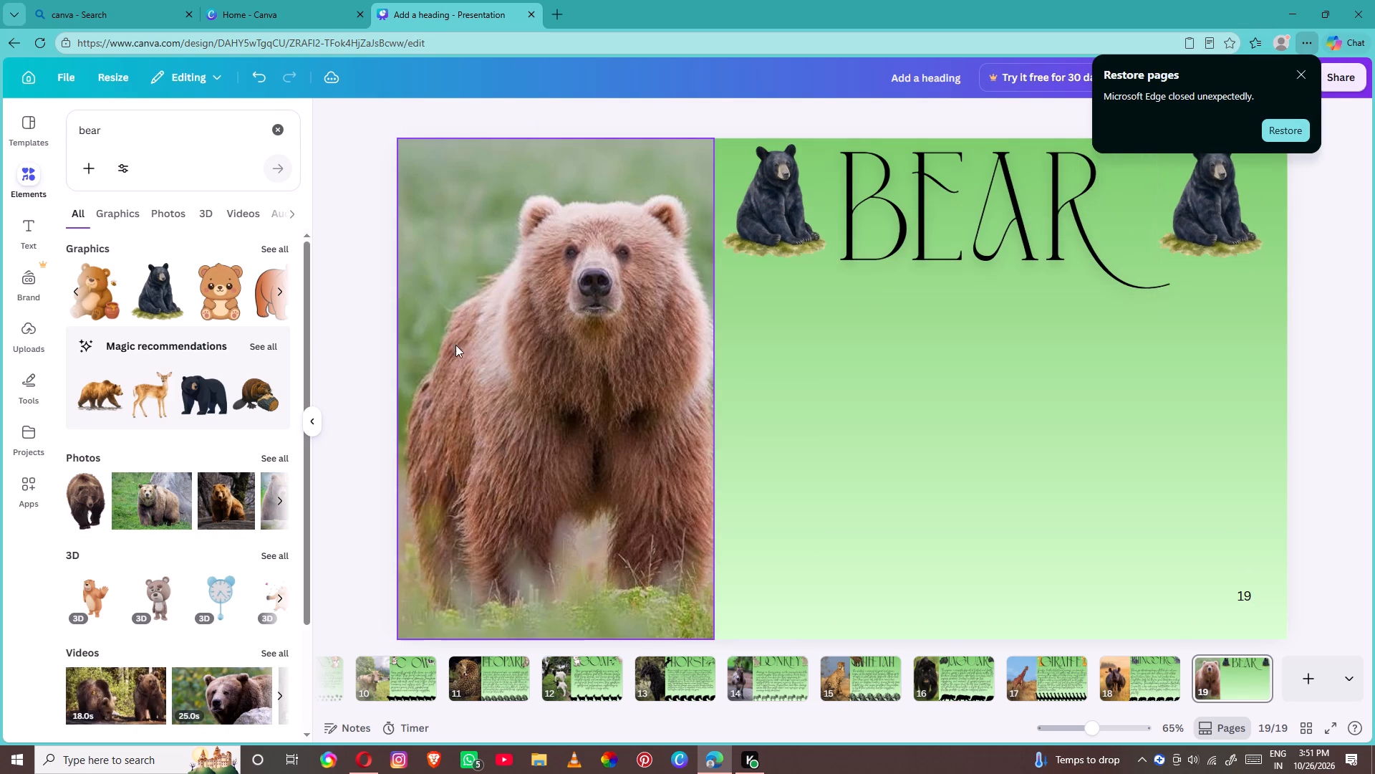
Browse the full bear graphics results for a second bear illustration to decorate the page.
double_click(276, 306)
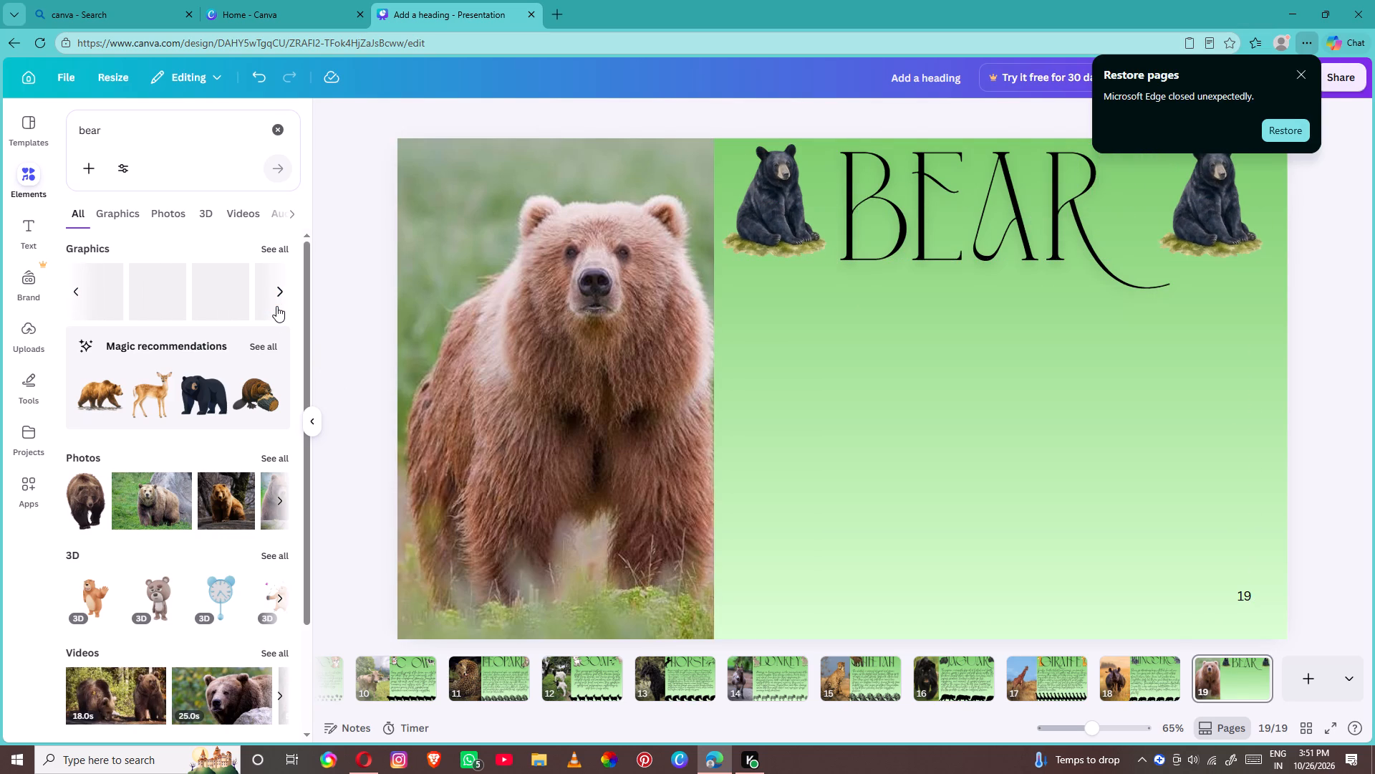
click(283, 292)
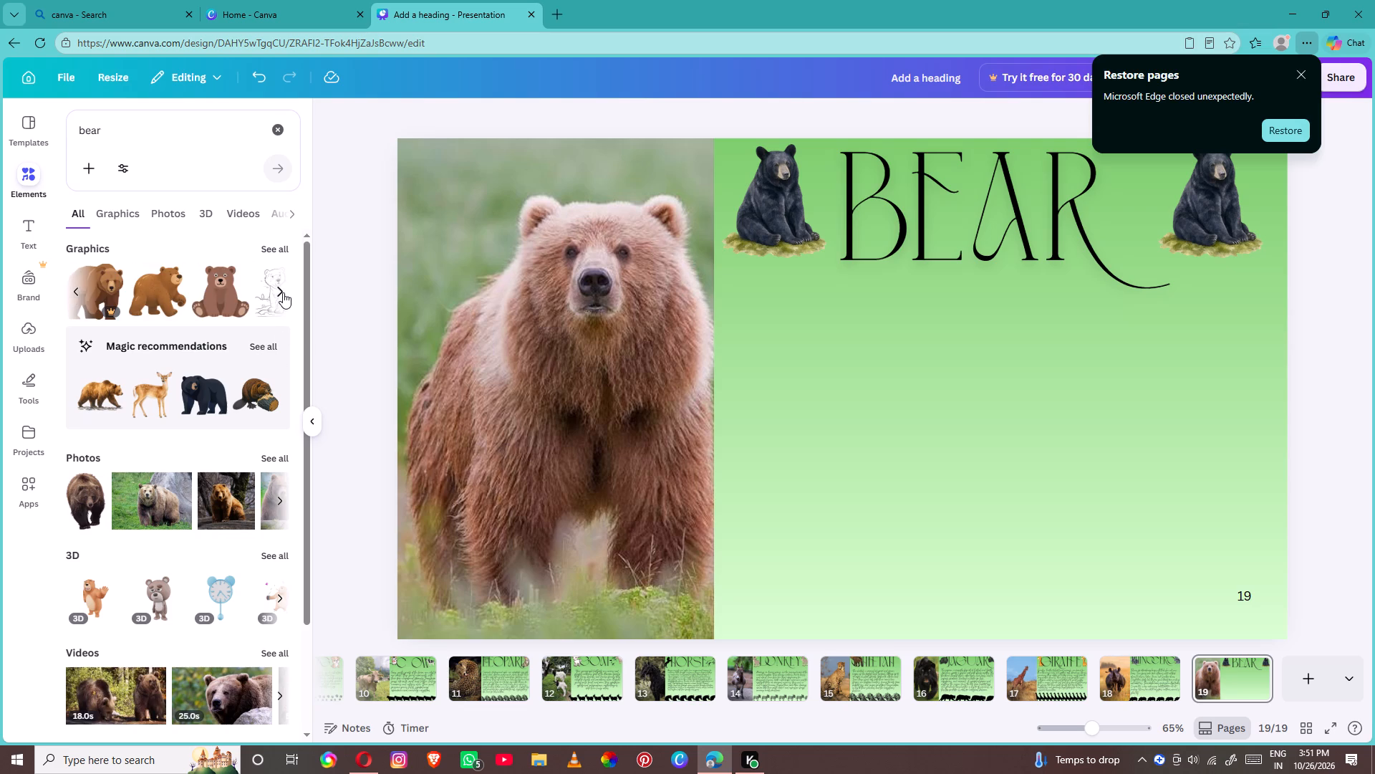
click(283, 292)
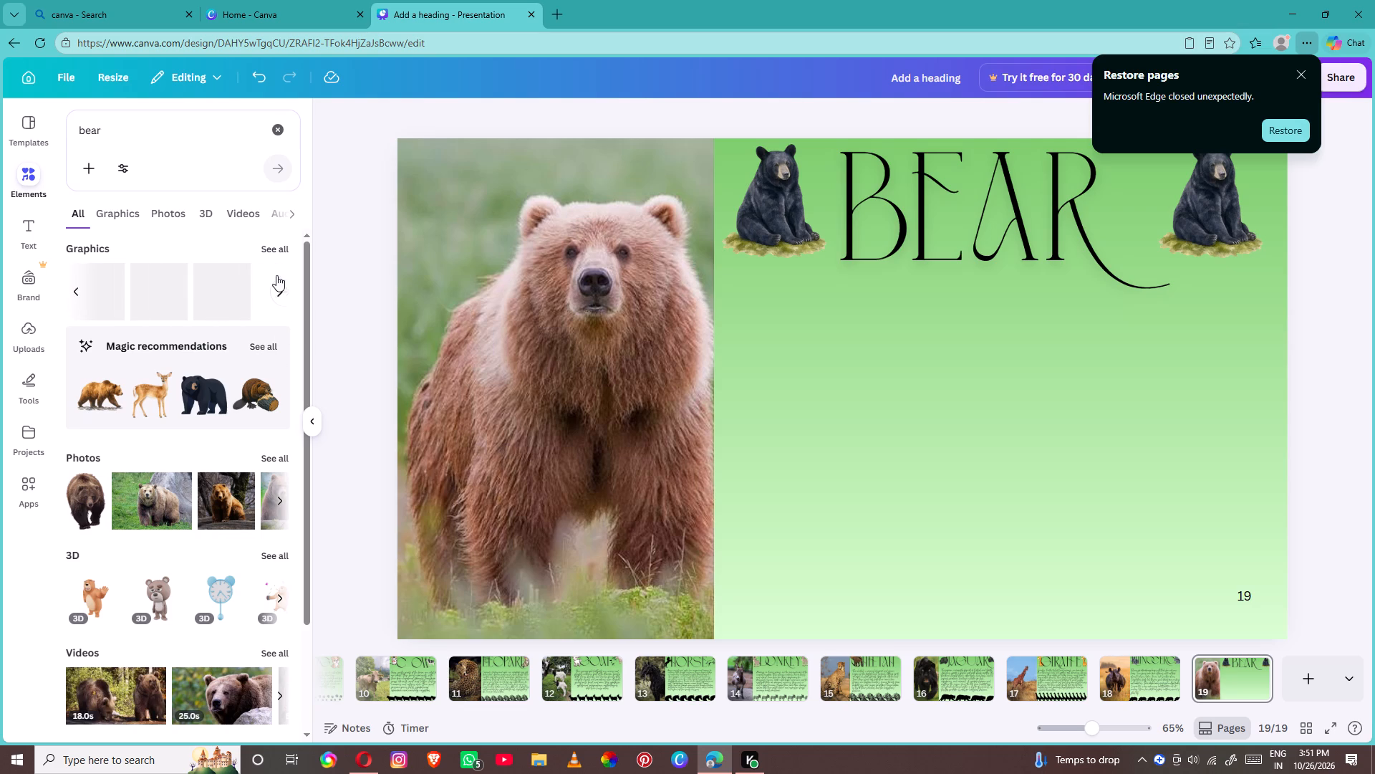
click(274, 252)
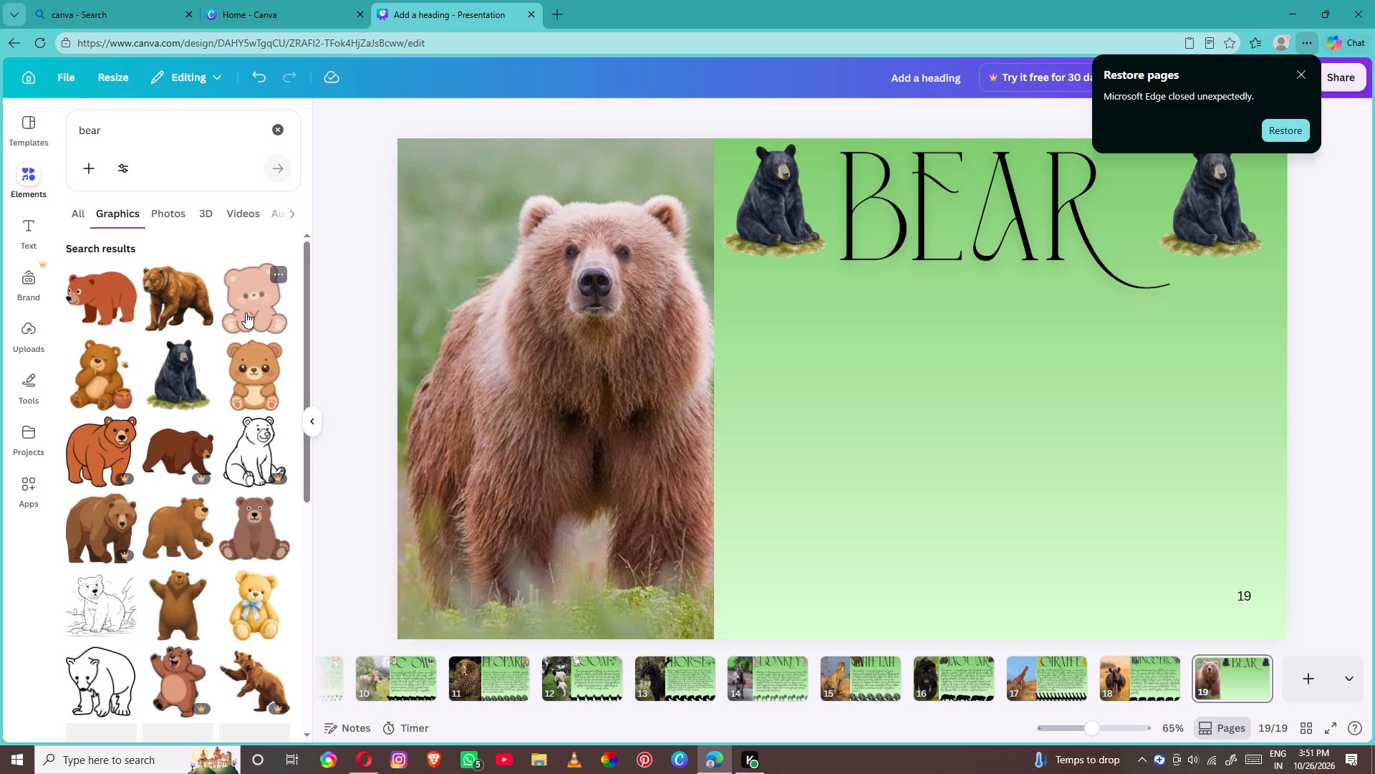
scroll(246, 315, down, 2)
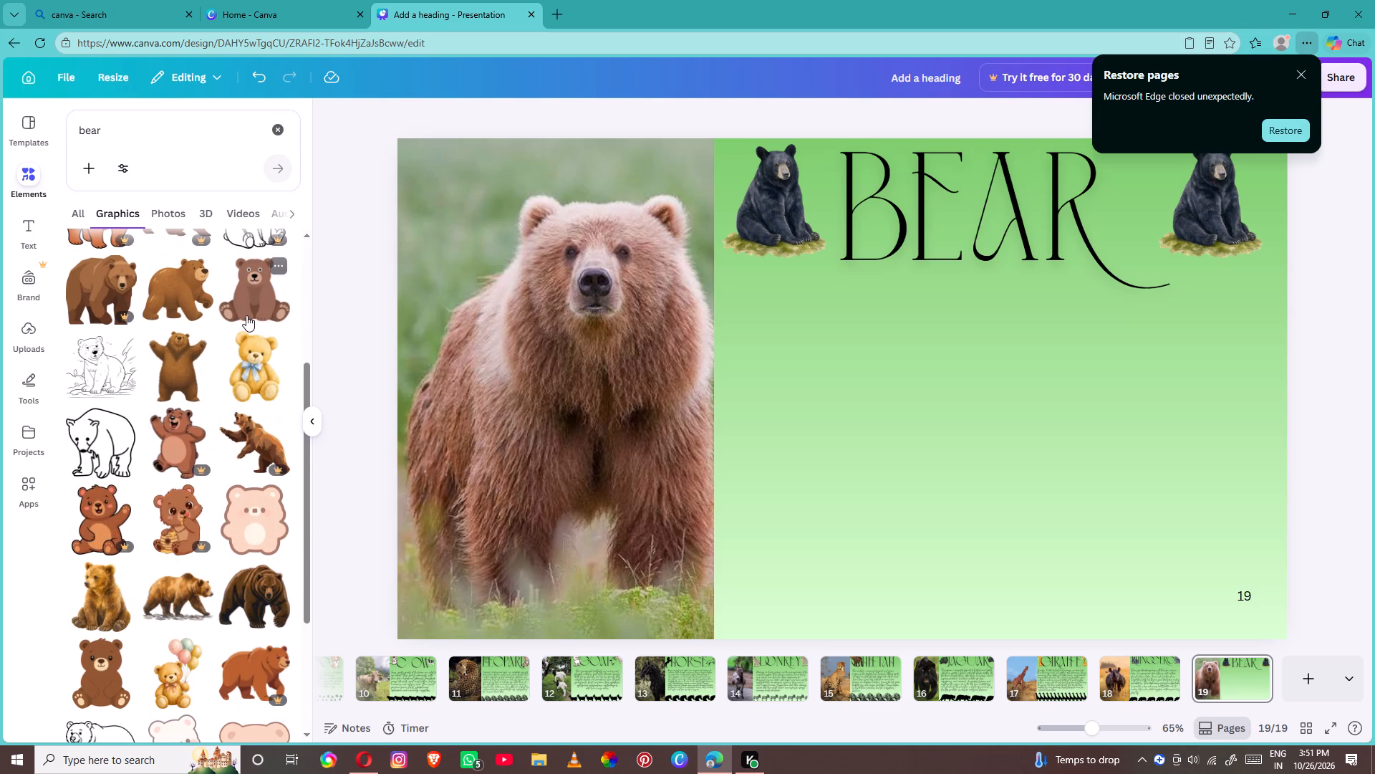
scroll(246, 315, down, 3)
scroll(246, 315, up, 2)
scroll(246, 315, down, 3)
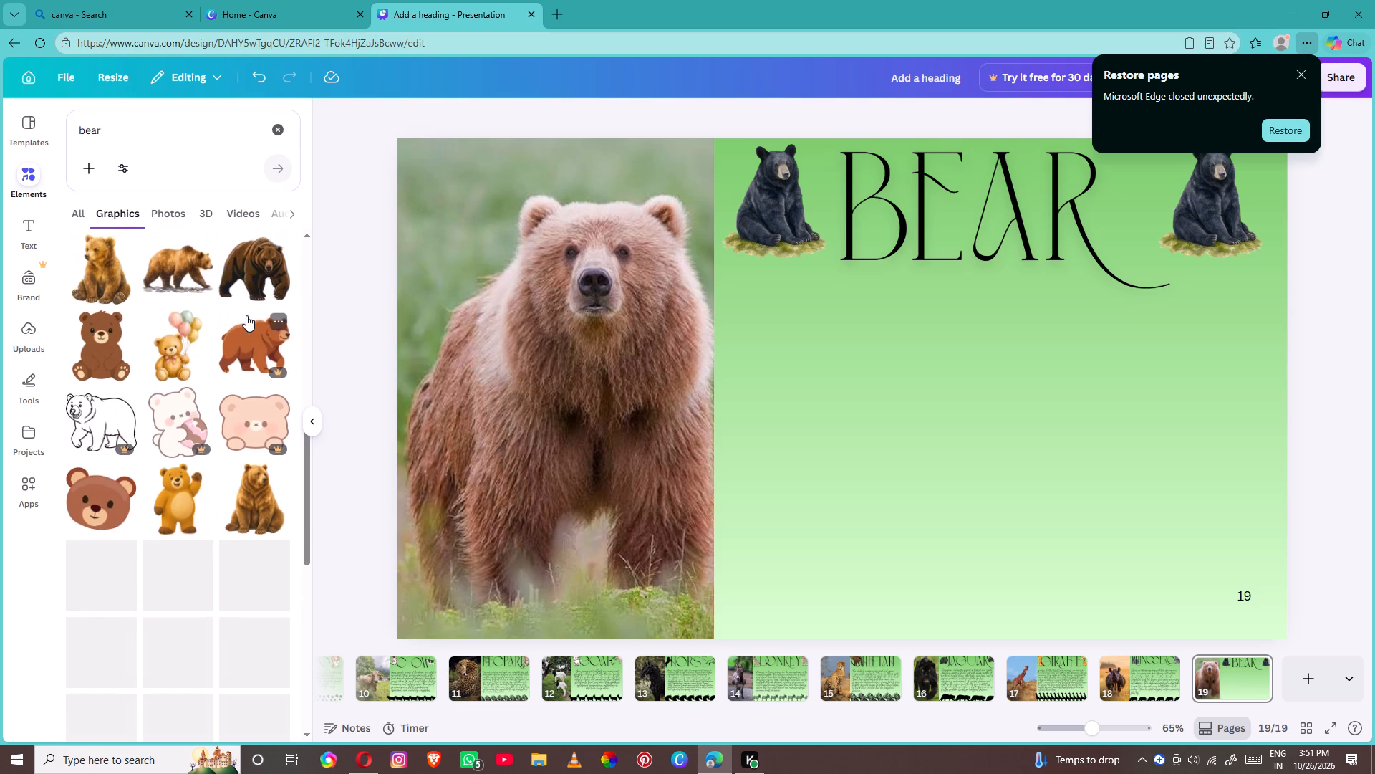
scroll(246, 320, down, 2)
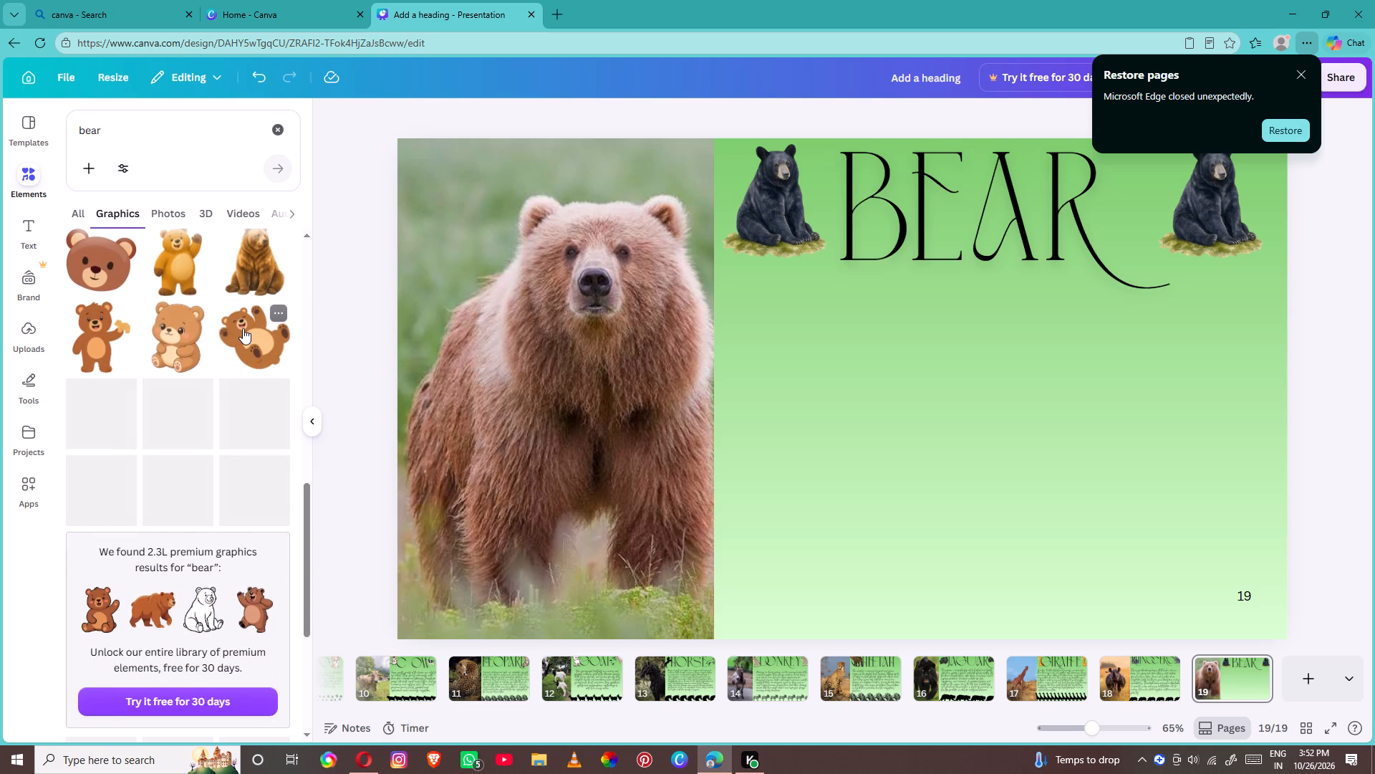
scroll(256, 368, down, 2)
scroll(256, 368, up, 3)
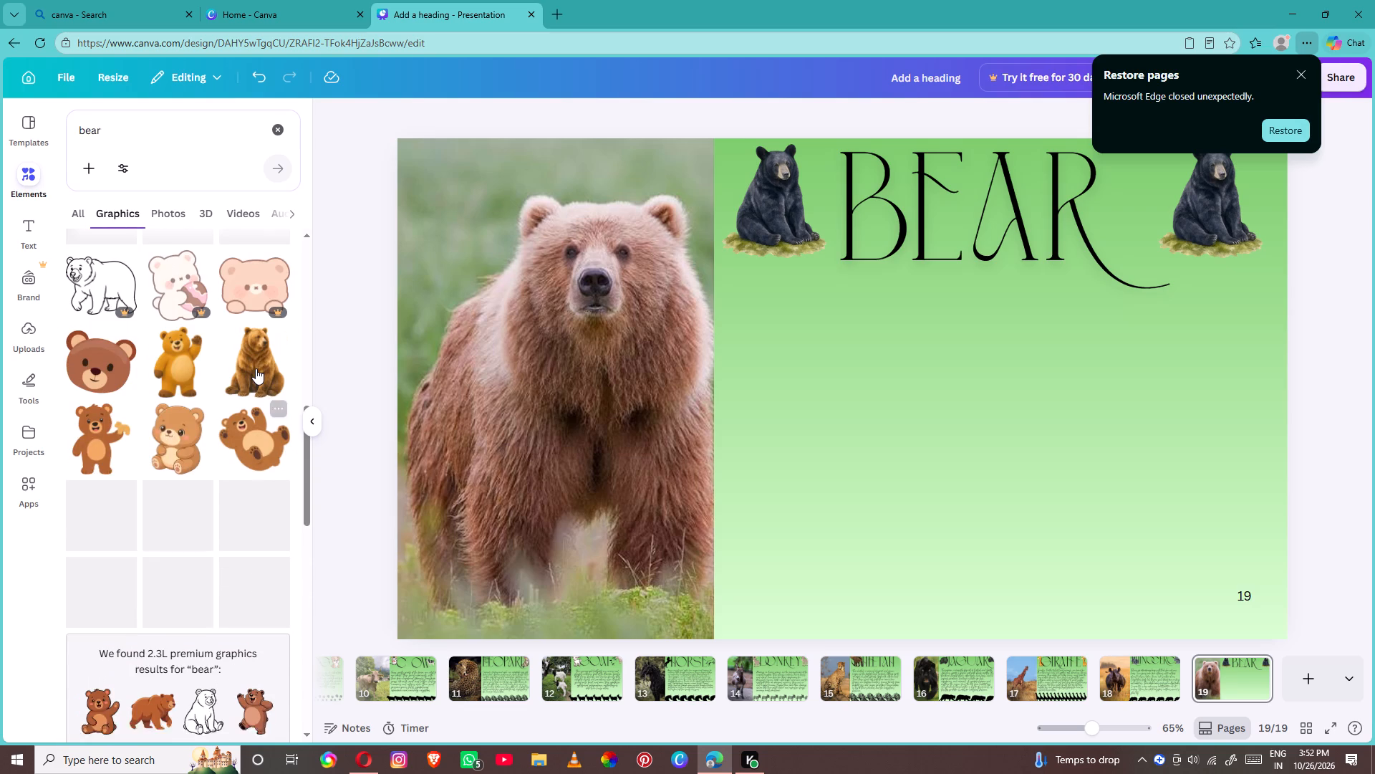
Insert the brown bear sitting in grass, shrink it and place it at the page's bottom edge beside the photo.
click(181, 593)
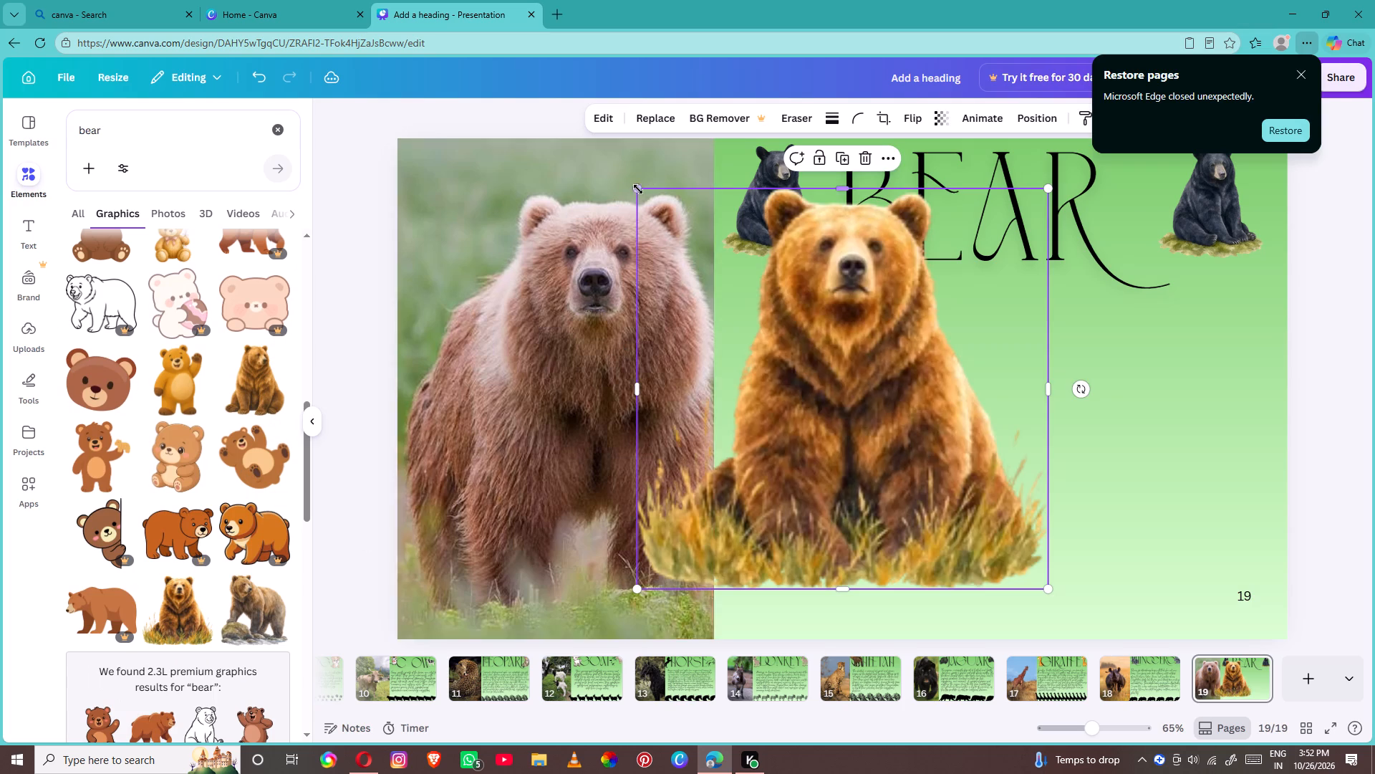
drag(633, 186, 828, 450)
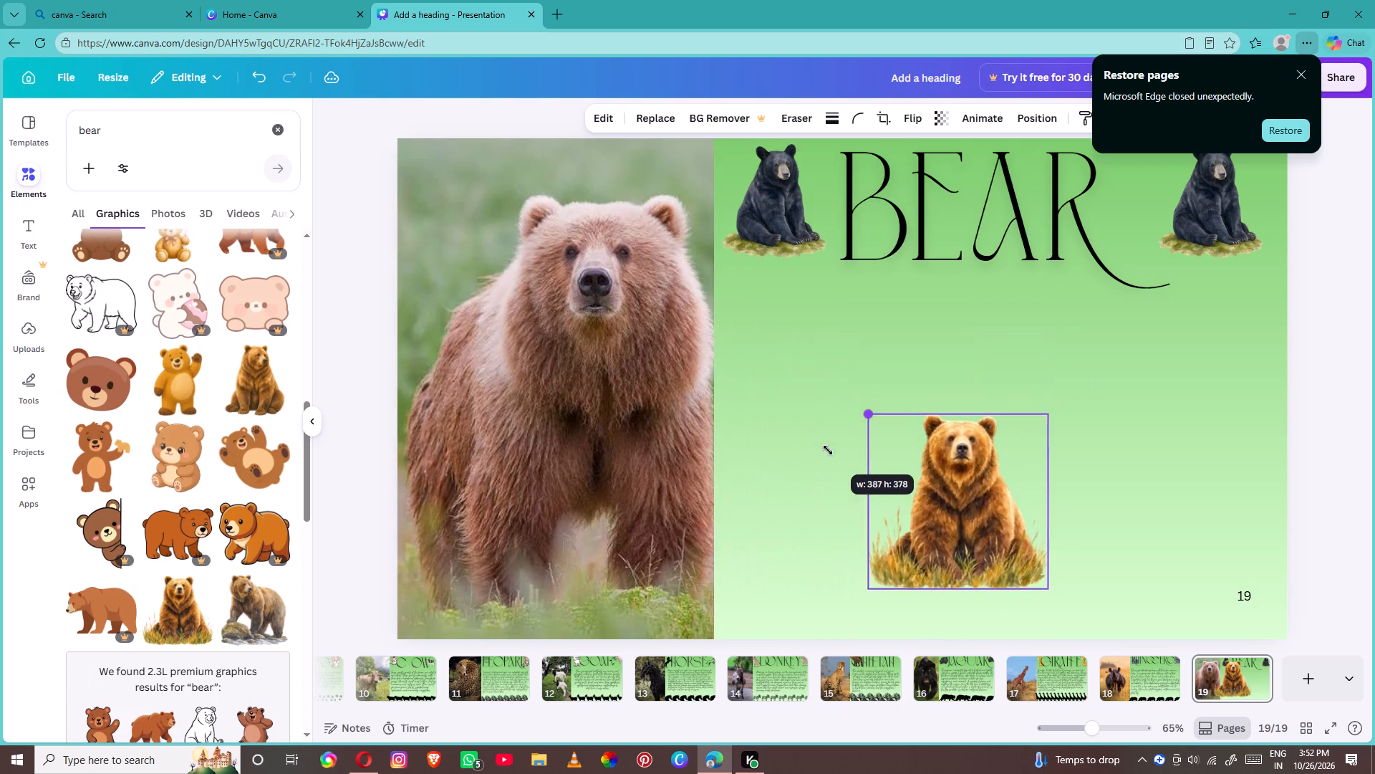
drag(828, 450, 892, 568)
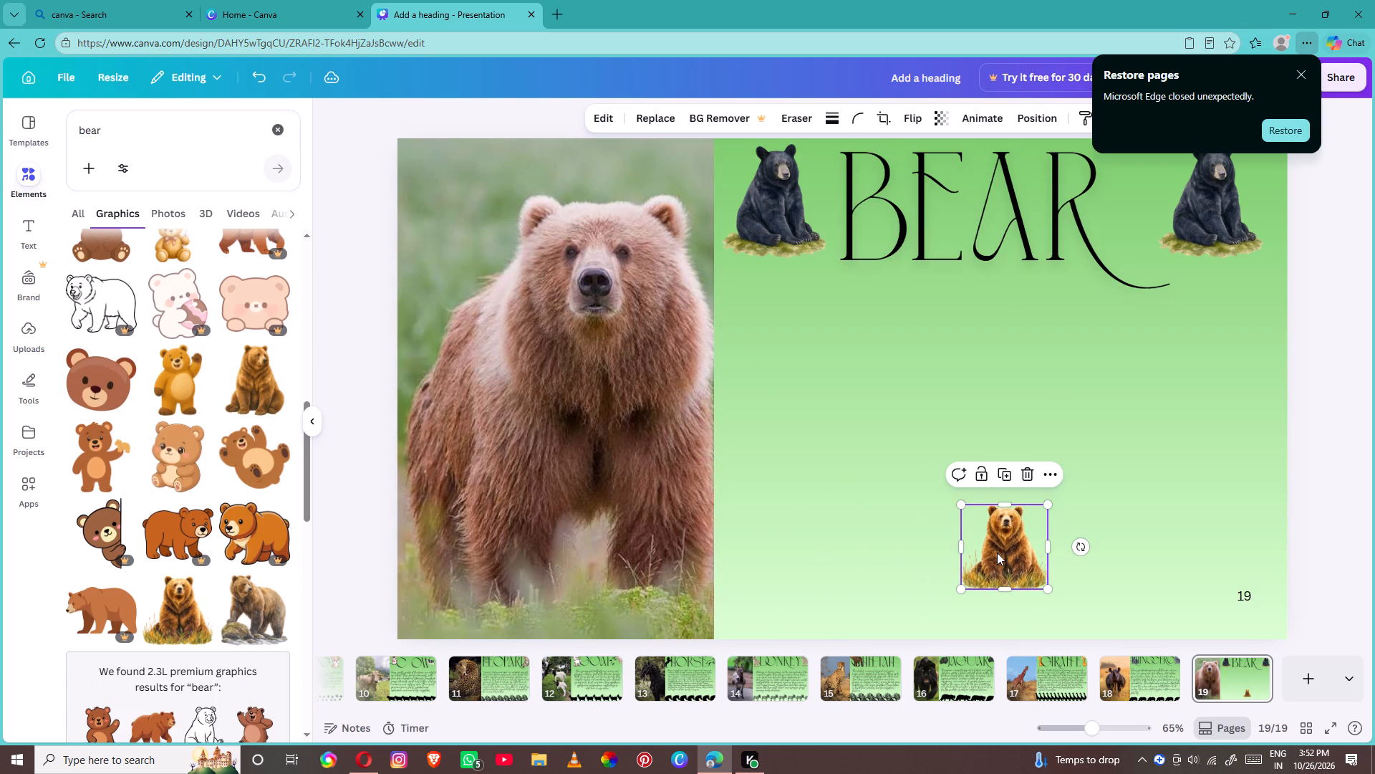
drag(997, 553, 737, 603)
Duplicate the brown bear graphic repeatedly side by side along the page's bottom edge until the row spans from the photo to the right edge.
click(737, 522)
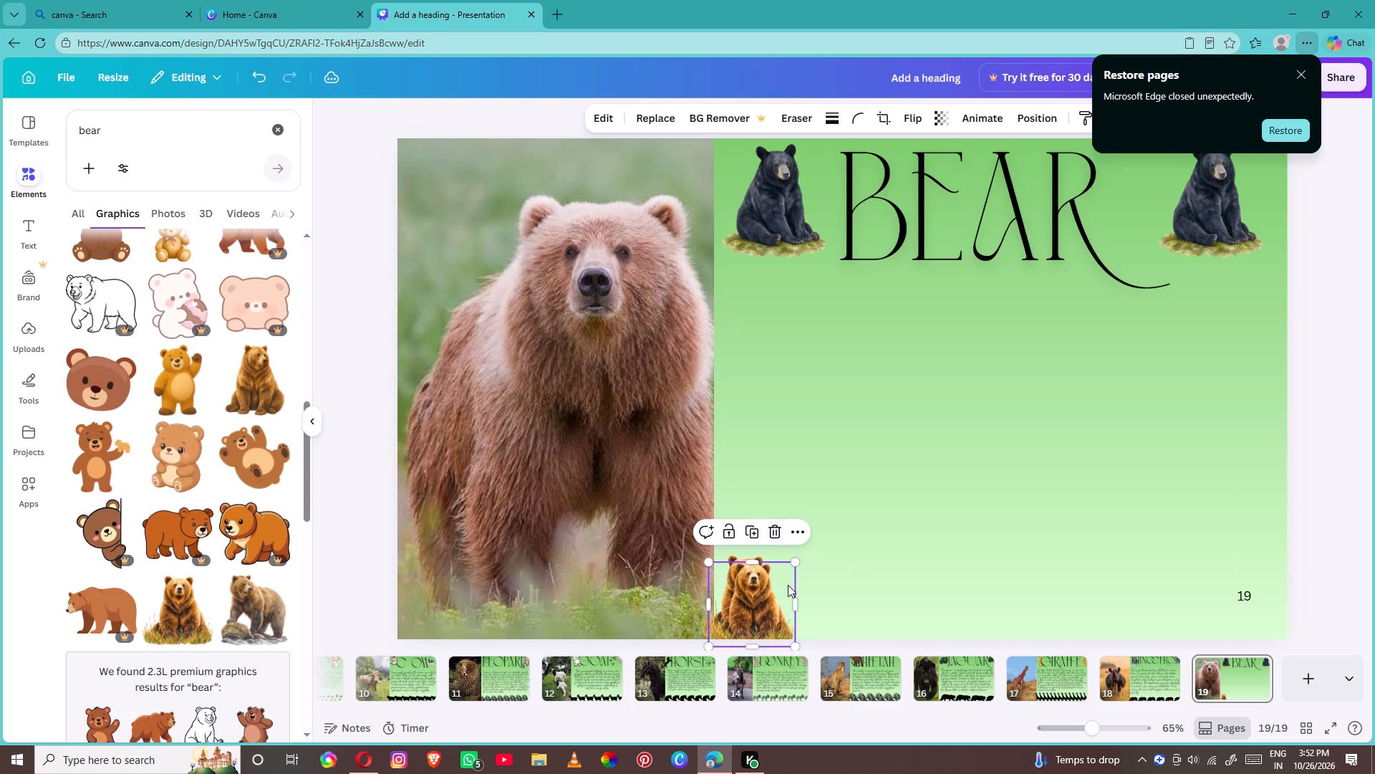
drag(763, 613, 825, 608)
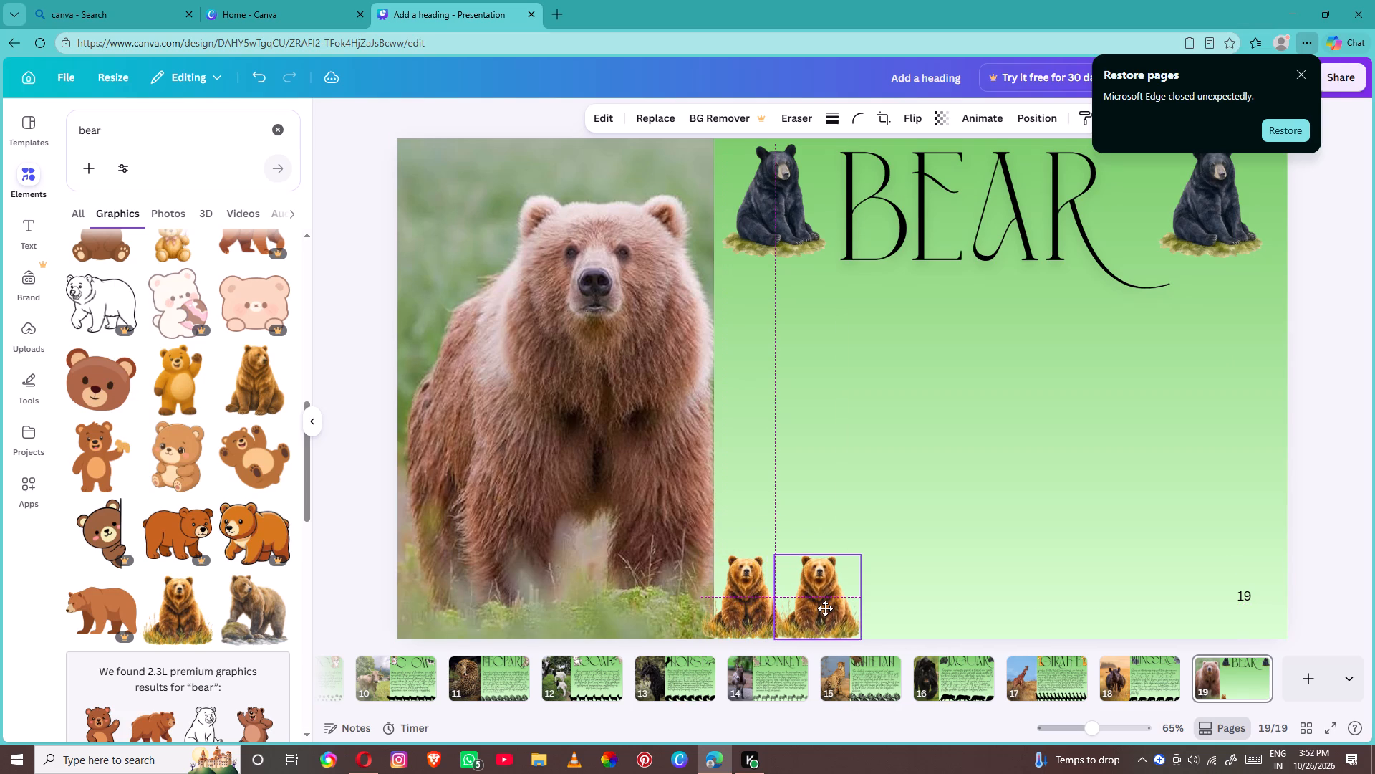
drag(825, 608, 824, 608)
click(811, 527)
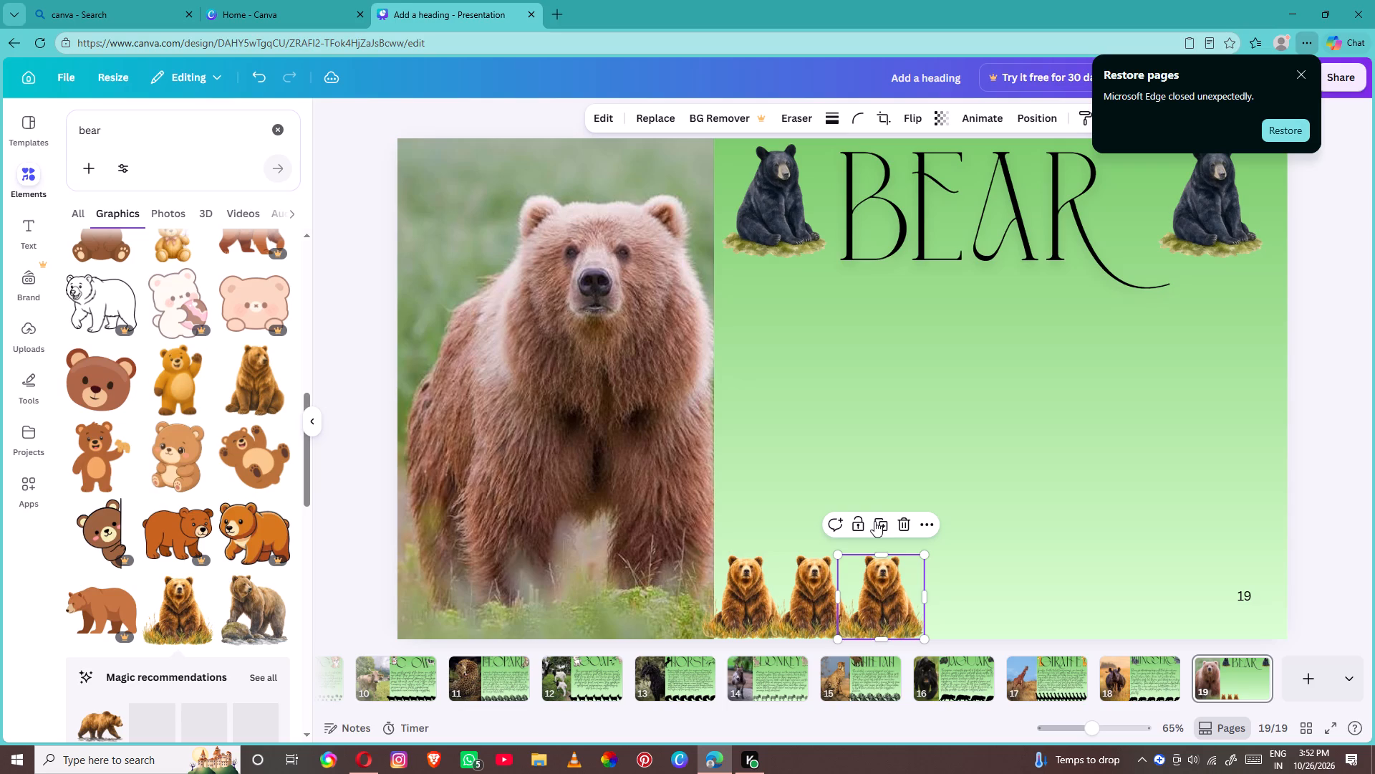
click(879, 520)
click(944, 526)
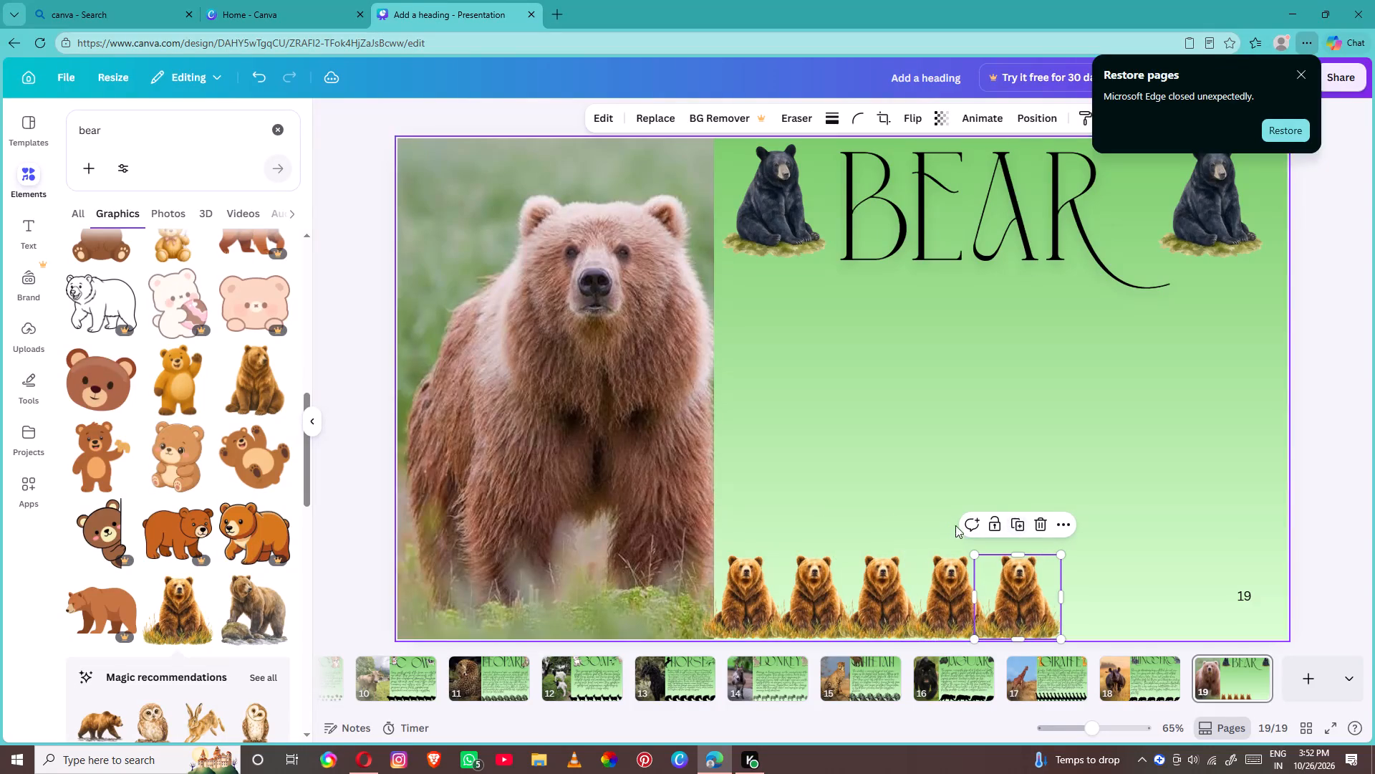
click(1026, 524)
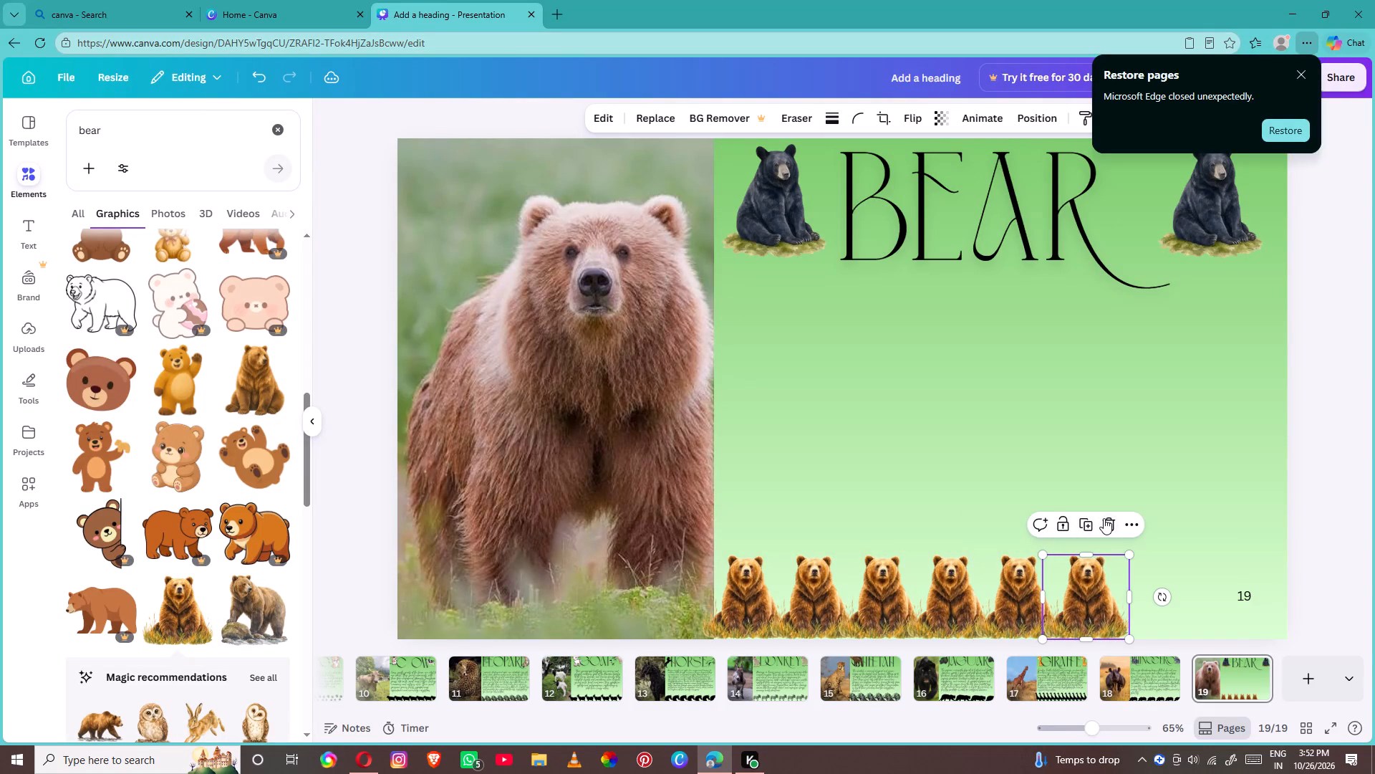
click(1093, 524)
click(1163, 522)
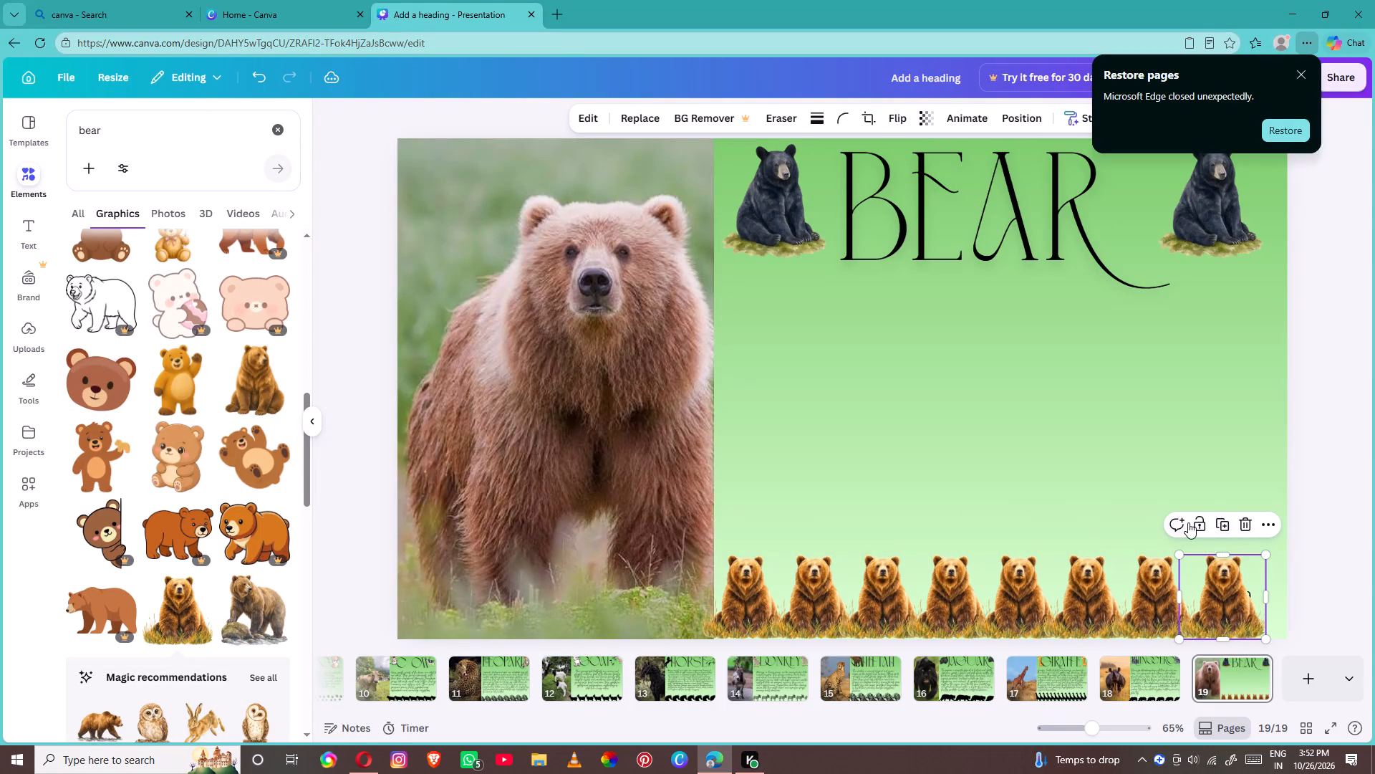
click(1217, 519)
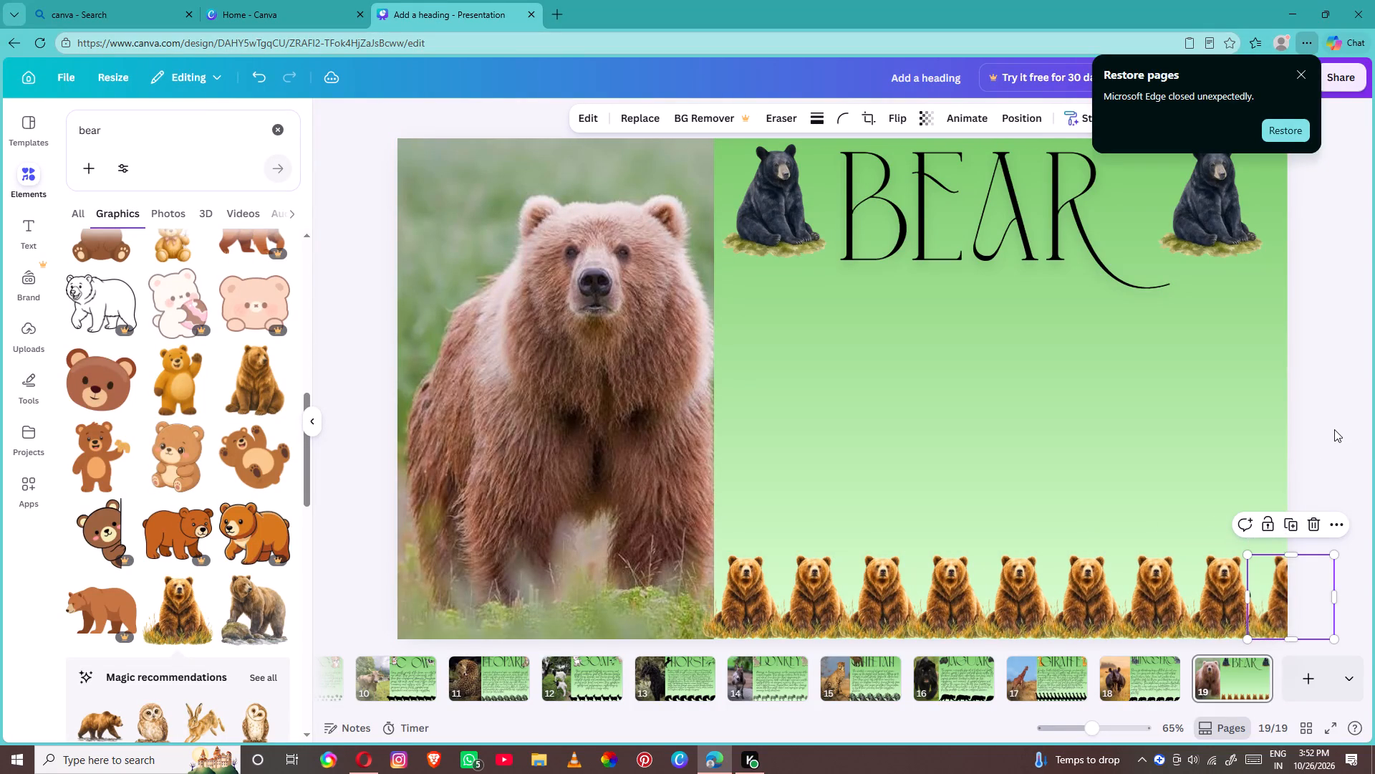
click(1331, 426)
click(26, 233)
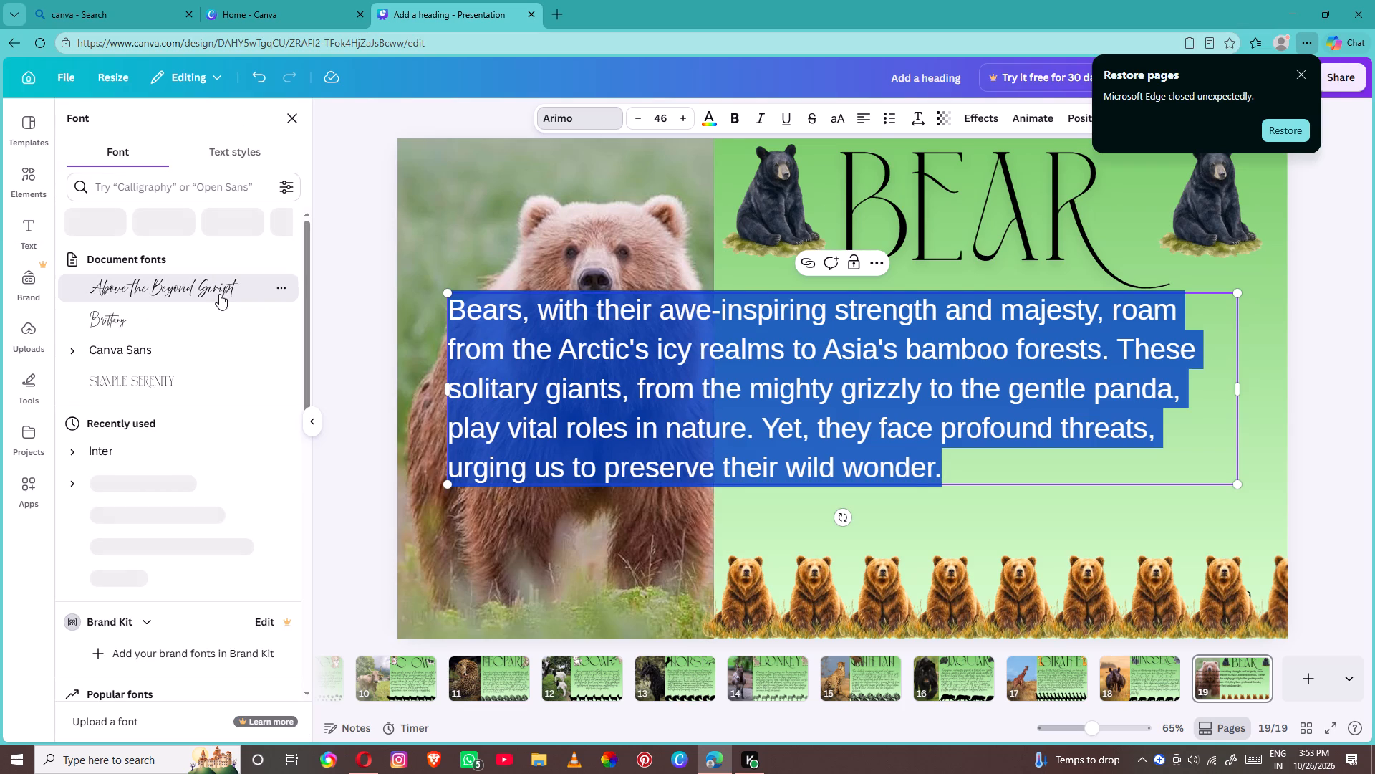
drag(449, 287, 508, 325)
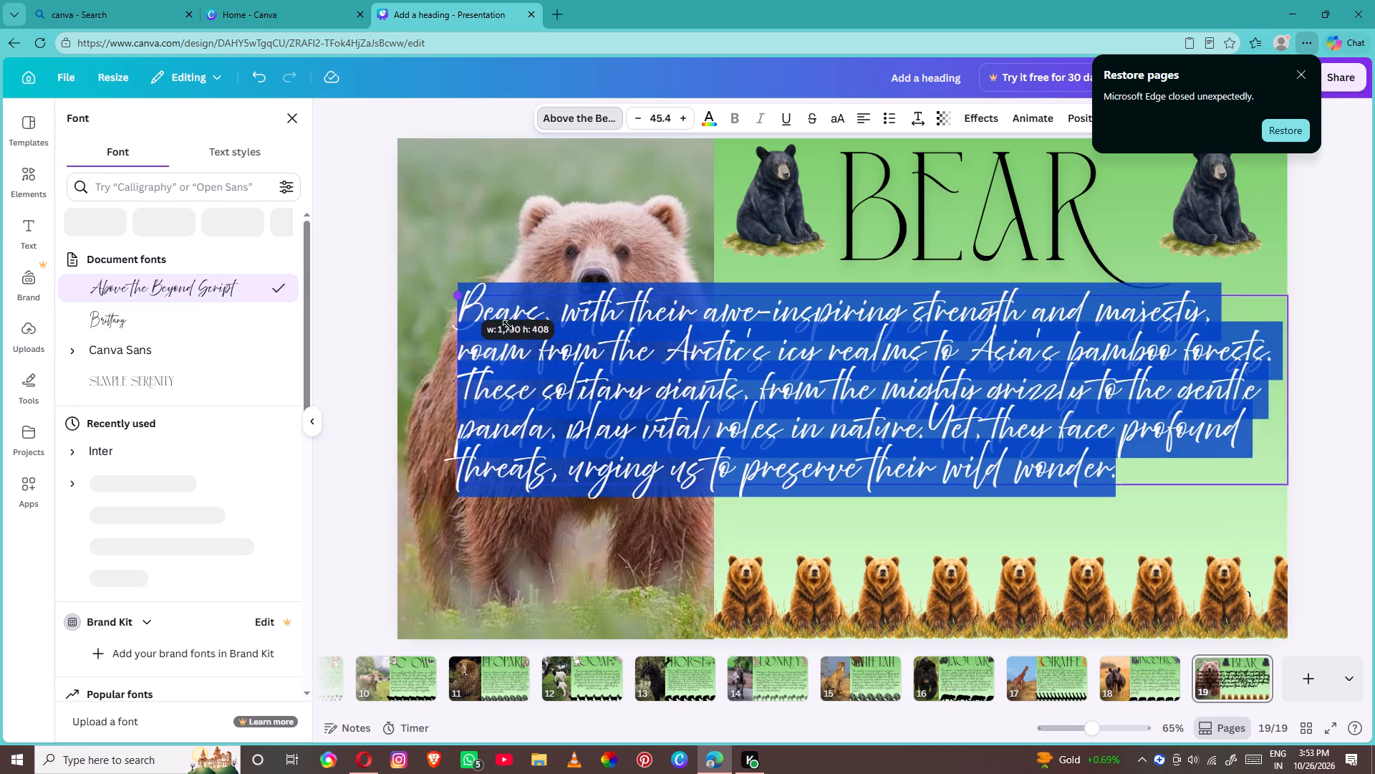
drag(508, 325, 761, 355)
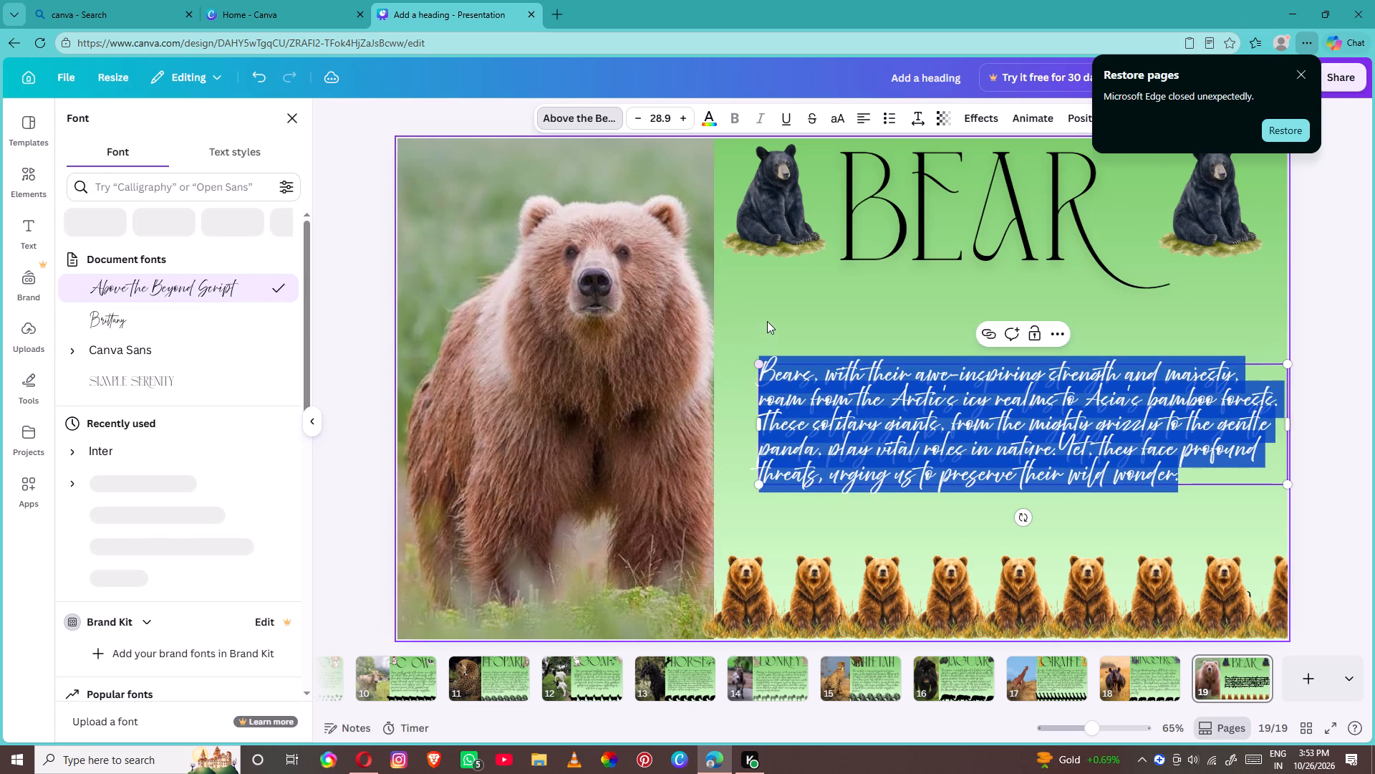
click(767, 321)
drag(843, 406, 809, 330)
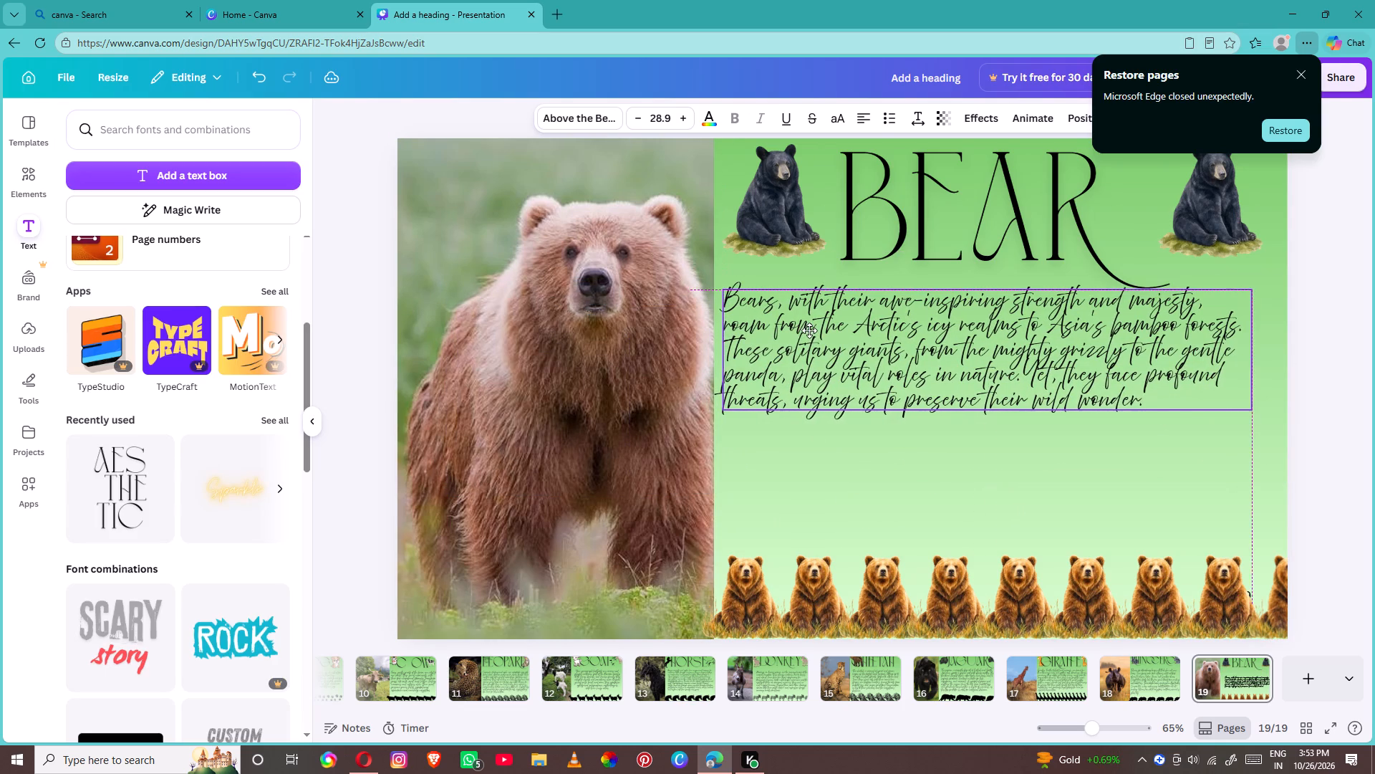
drag(809, 330, 814, 332)
Enlarge the bear paragraph's font size to 40.9 so it fills the space between the heading and the bottom bear row.
click(822, 386)
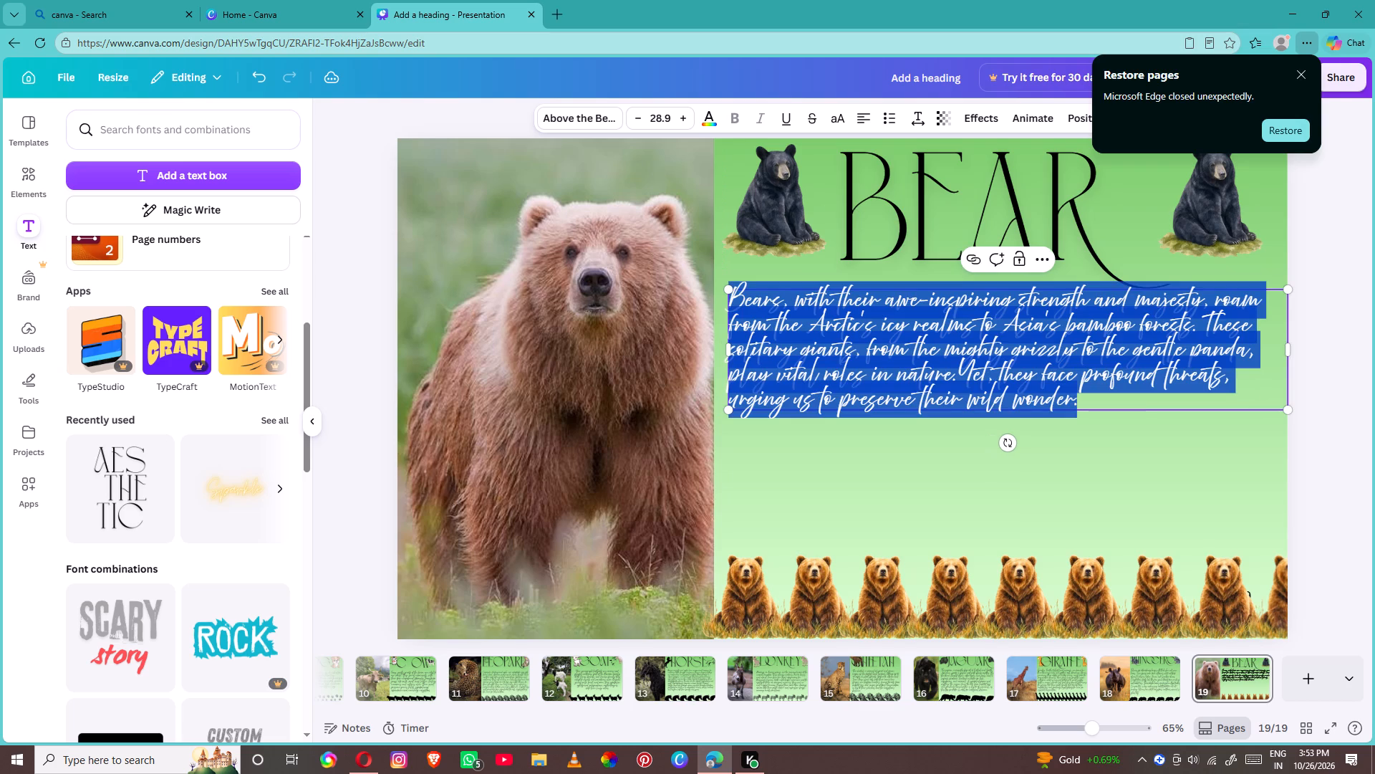
triple_click(680, 115)
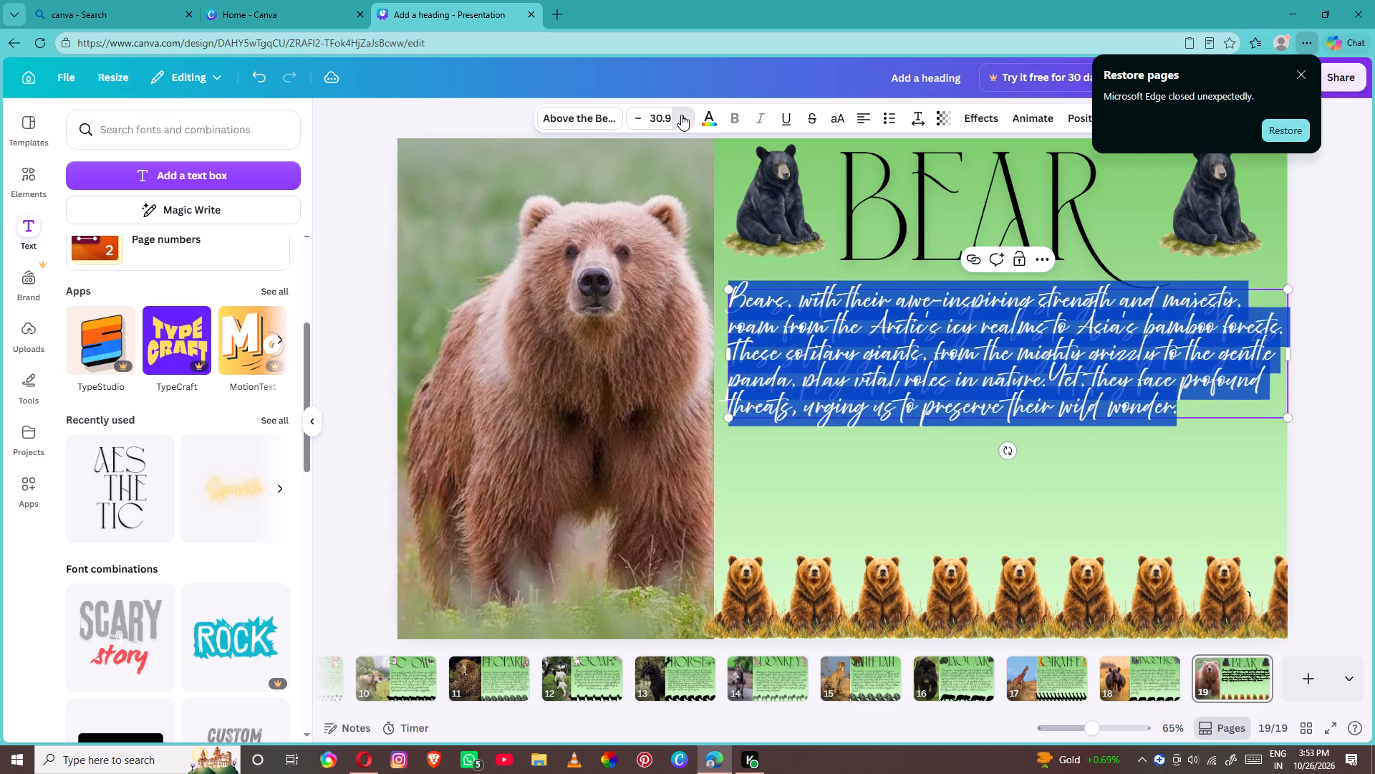
double_click(681, 115)
triple_click(681, 115)
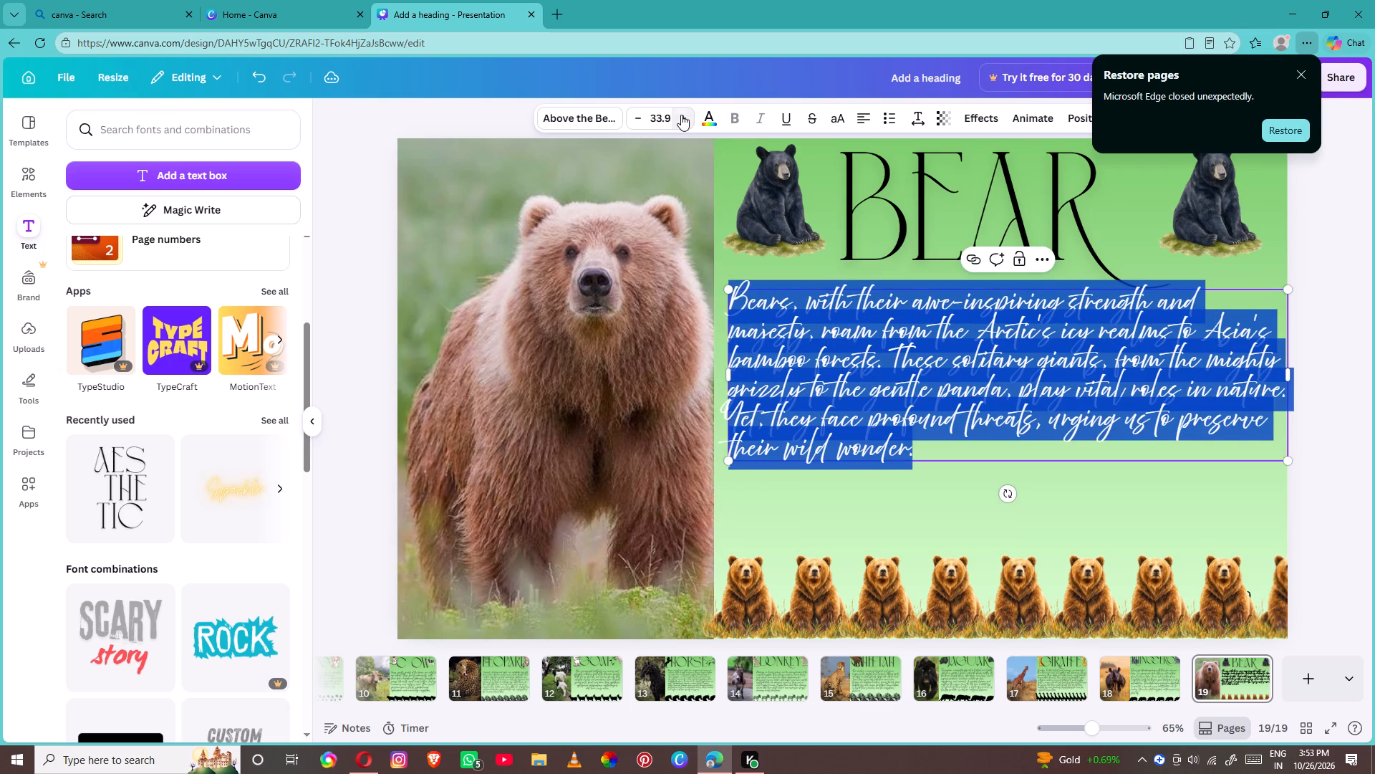
triple_click(681, 115)
click(685, 115)
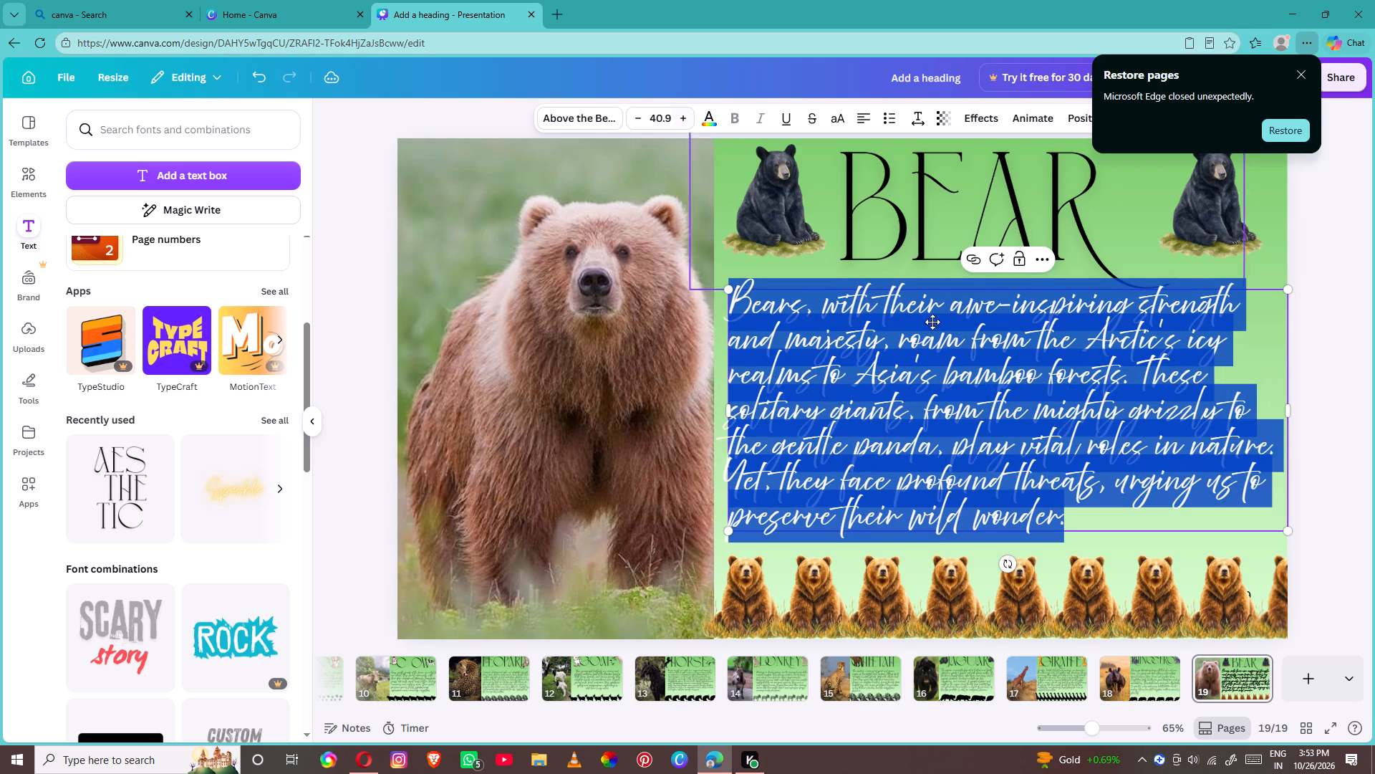
click(1346, 557)
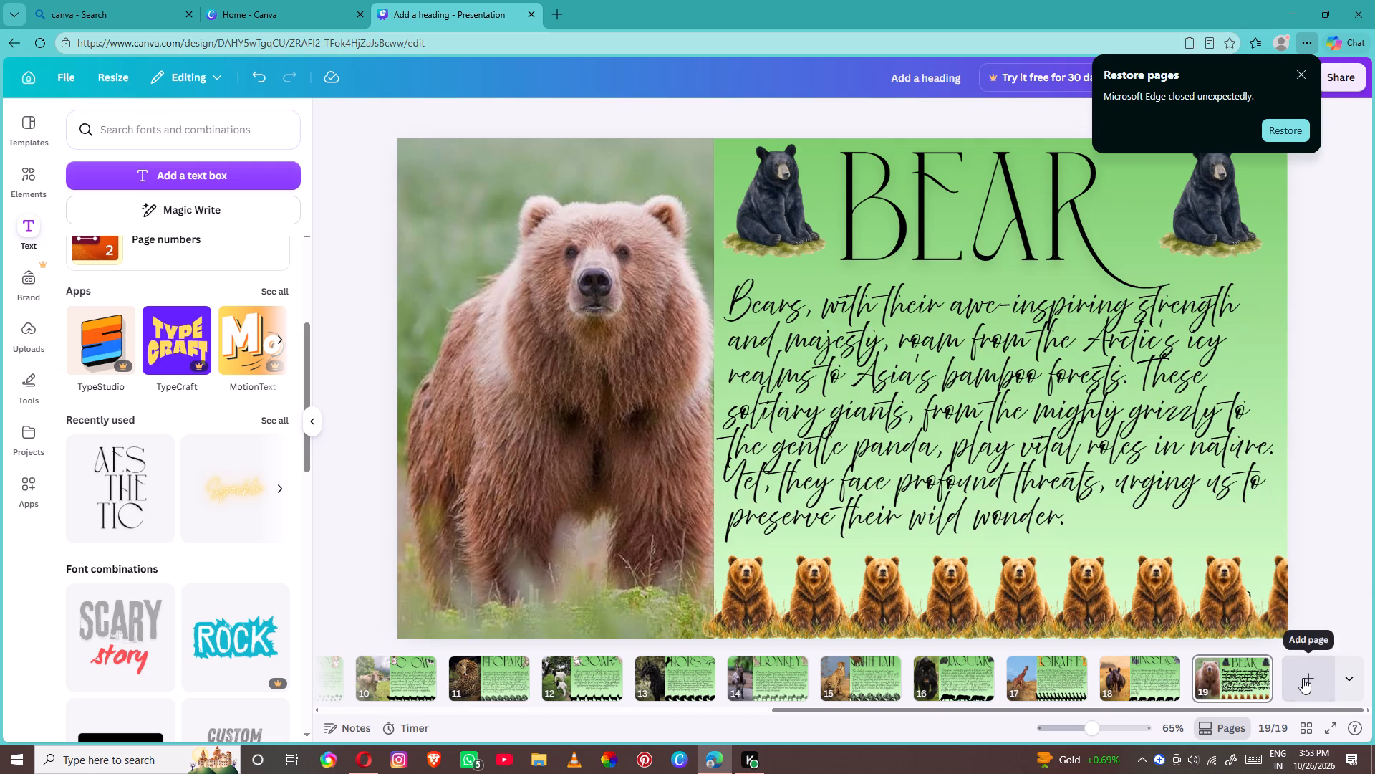
Add a new page 20 after the Bear page.
click(1303, 678)
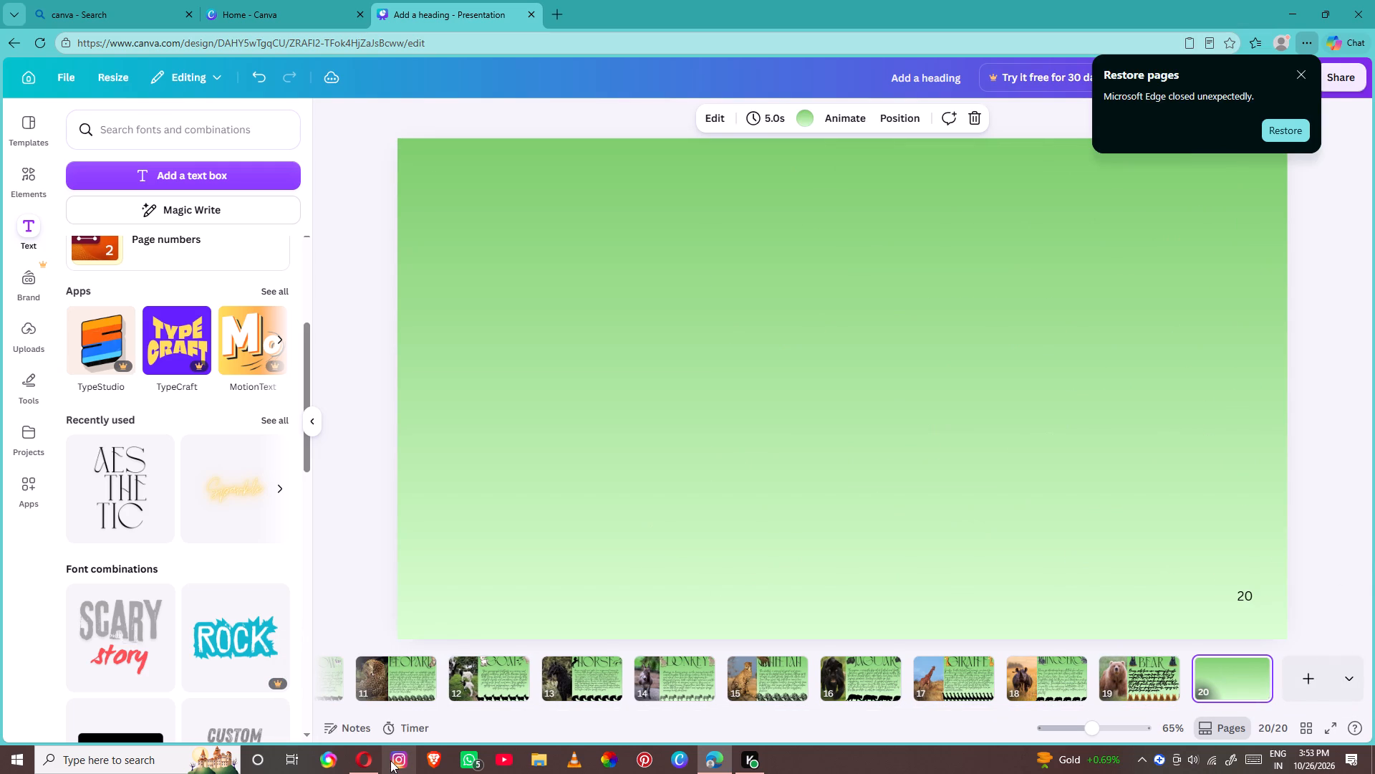
Switch to Opera, check the animal name list, search Google Images for "panda" and copy the Pexels photo of a panda eating leaves.
click(380, 760)
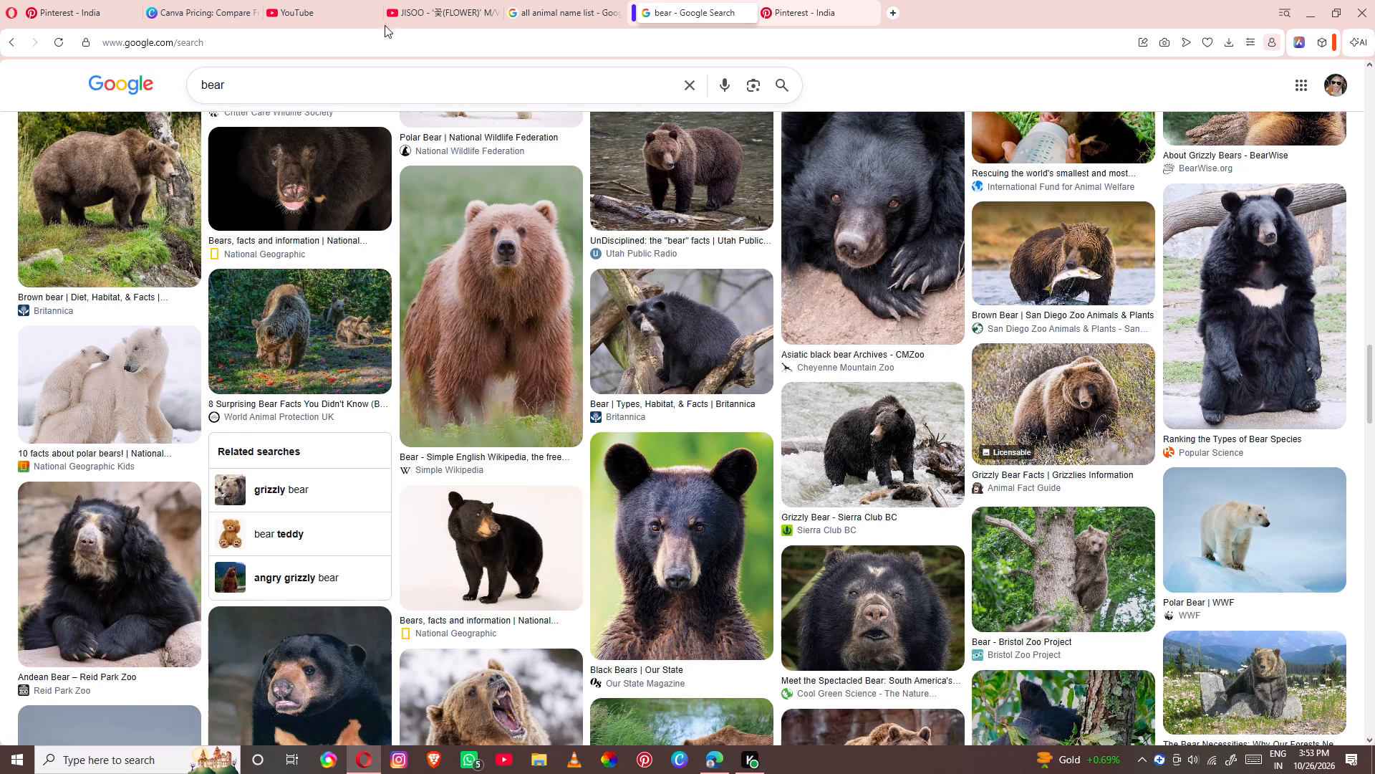
click(537, 14)
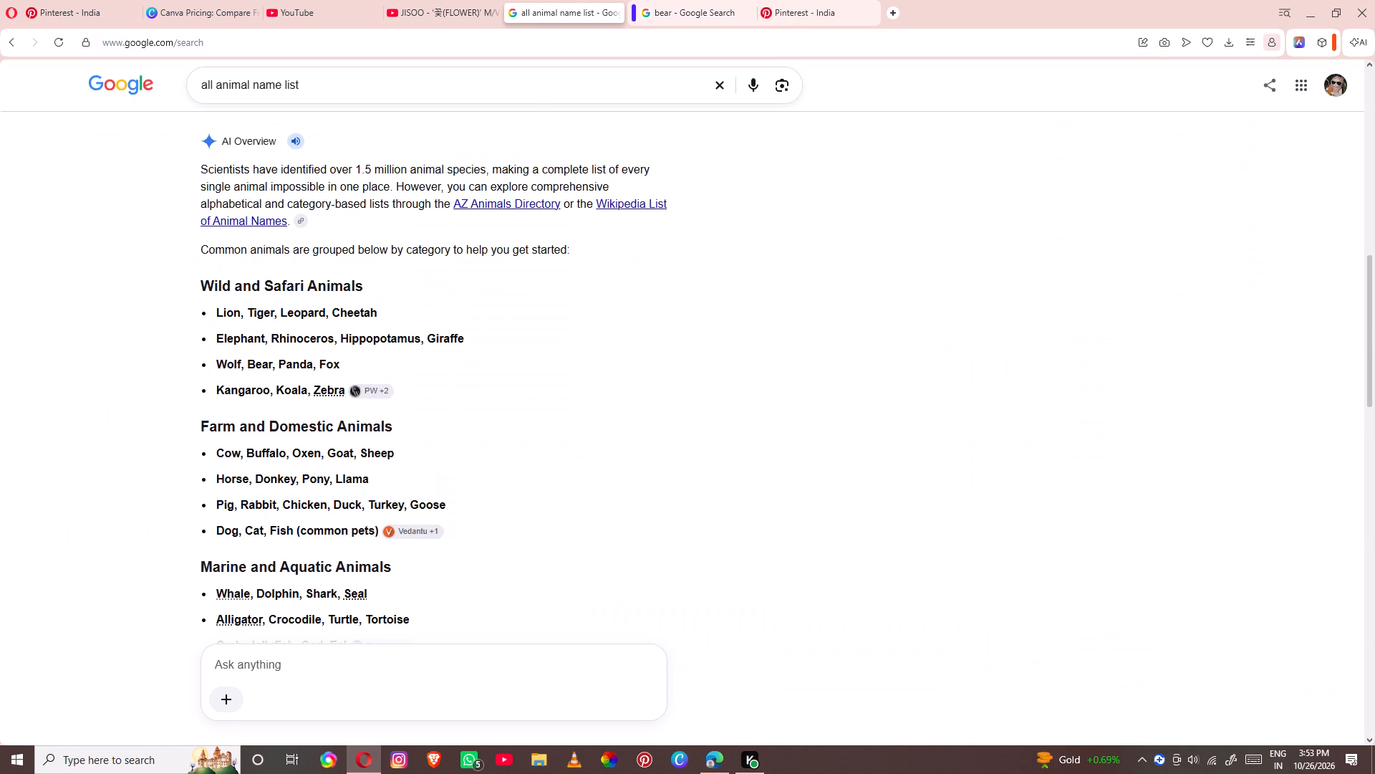
click(776, 14)
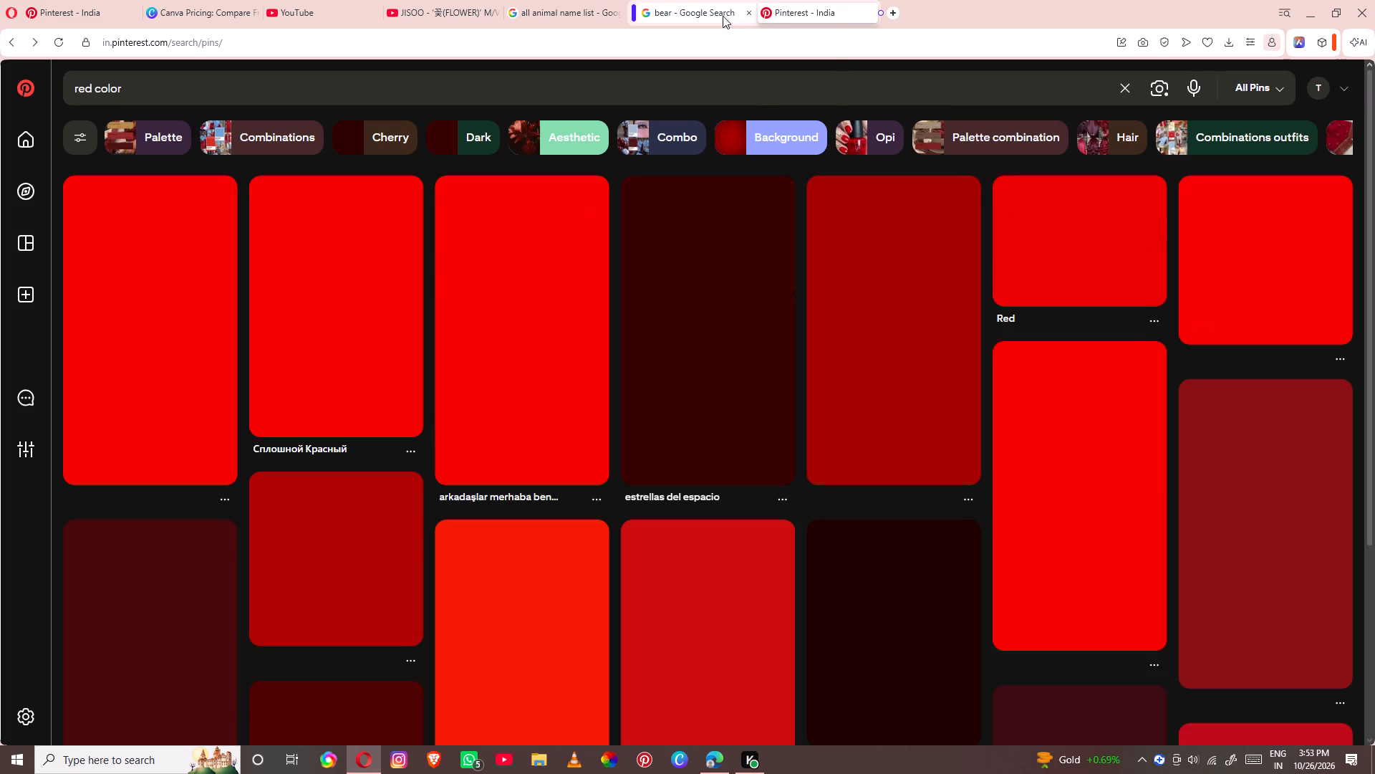
click(723, 16)
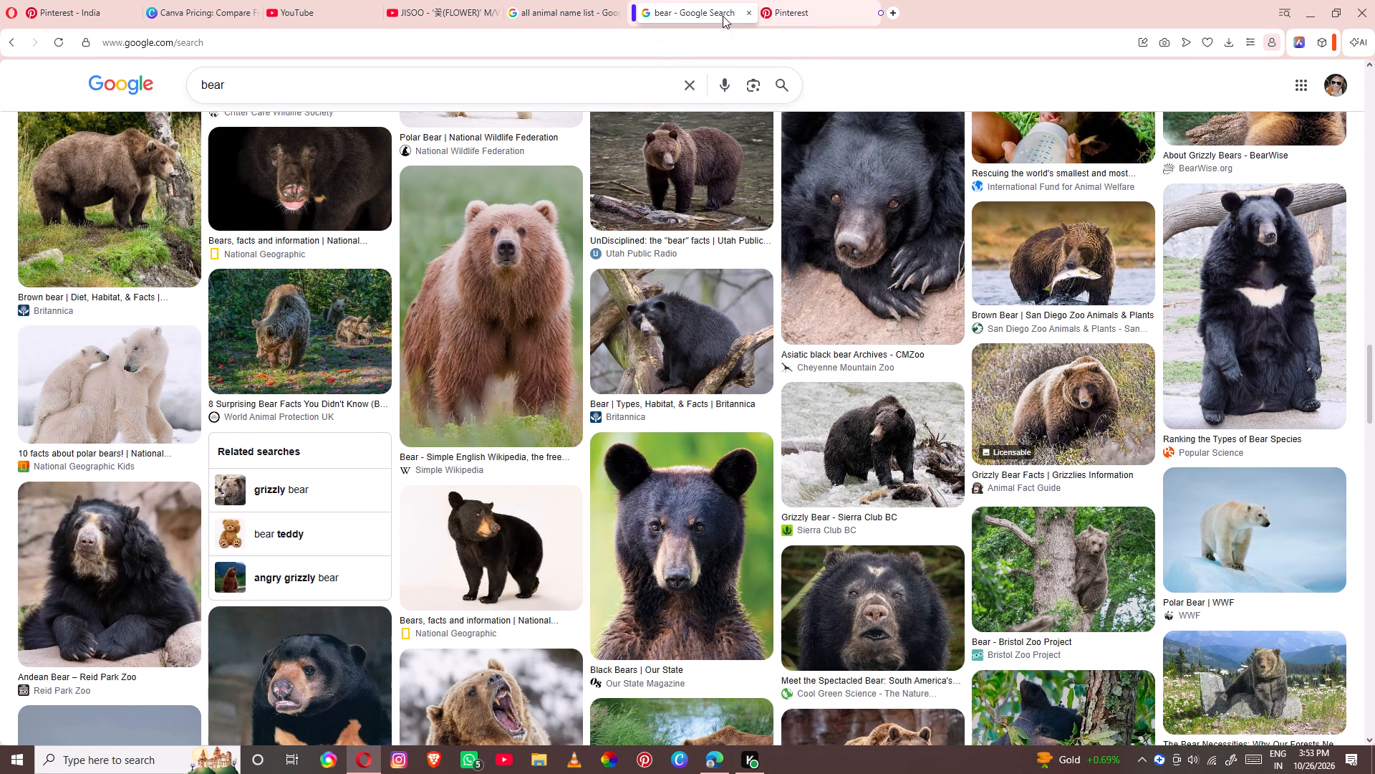
click(682, 90)
key(p)
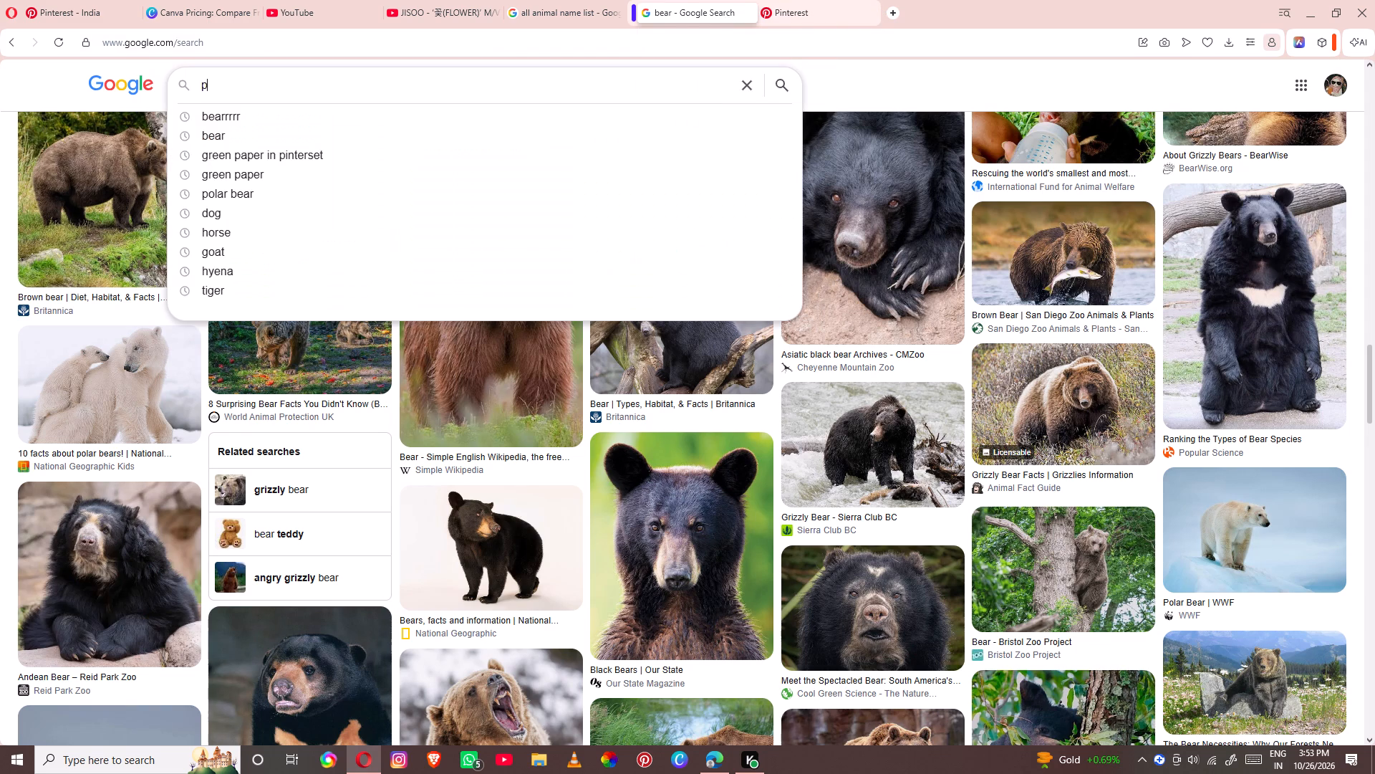
text(an)
text(da)
key(Return)
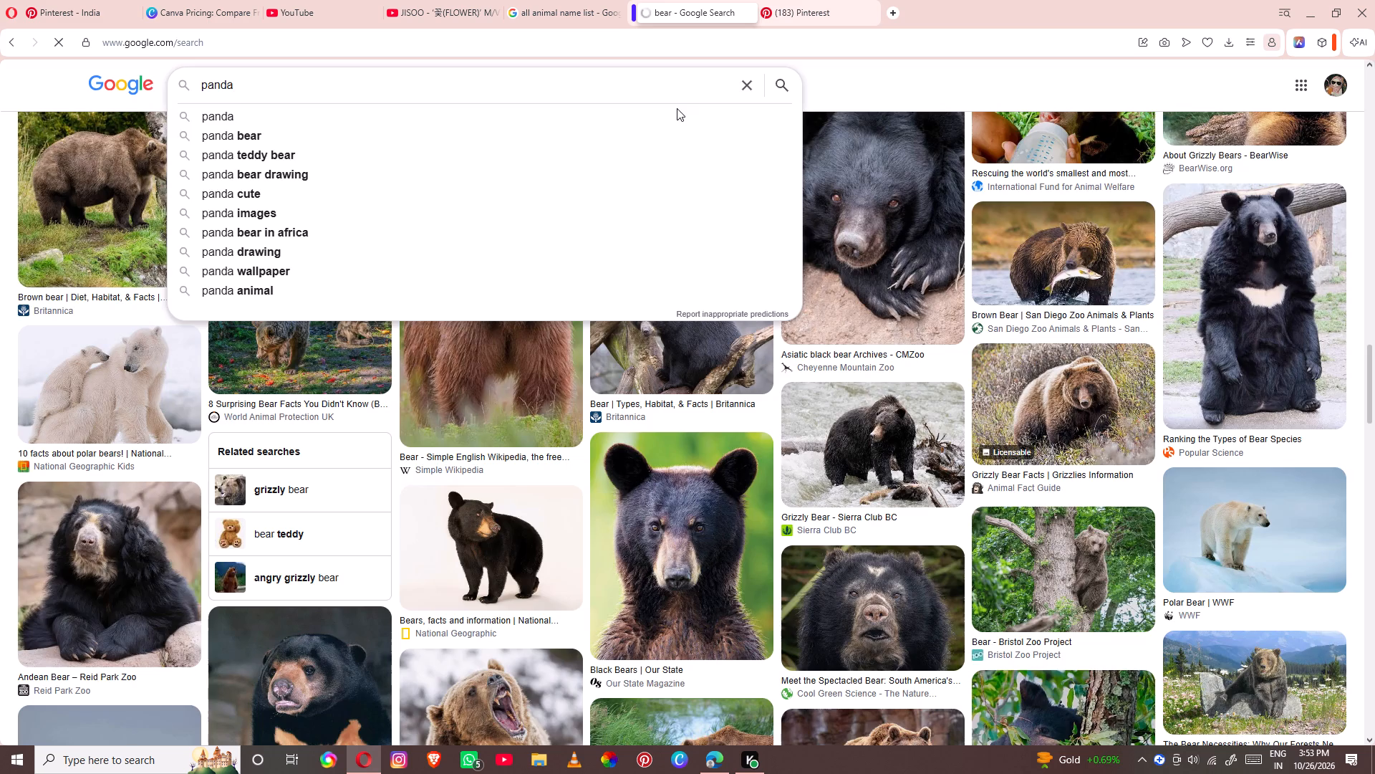
scroll(843, 376, down, 1)
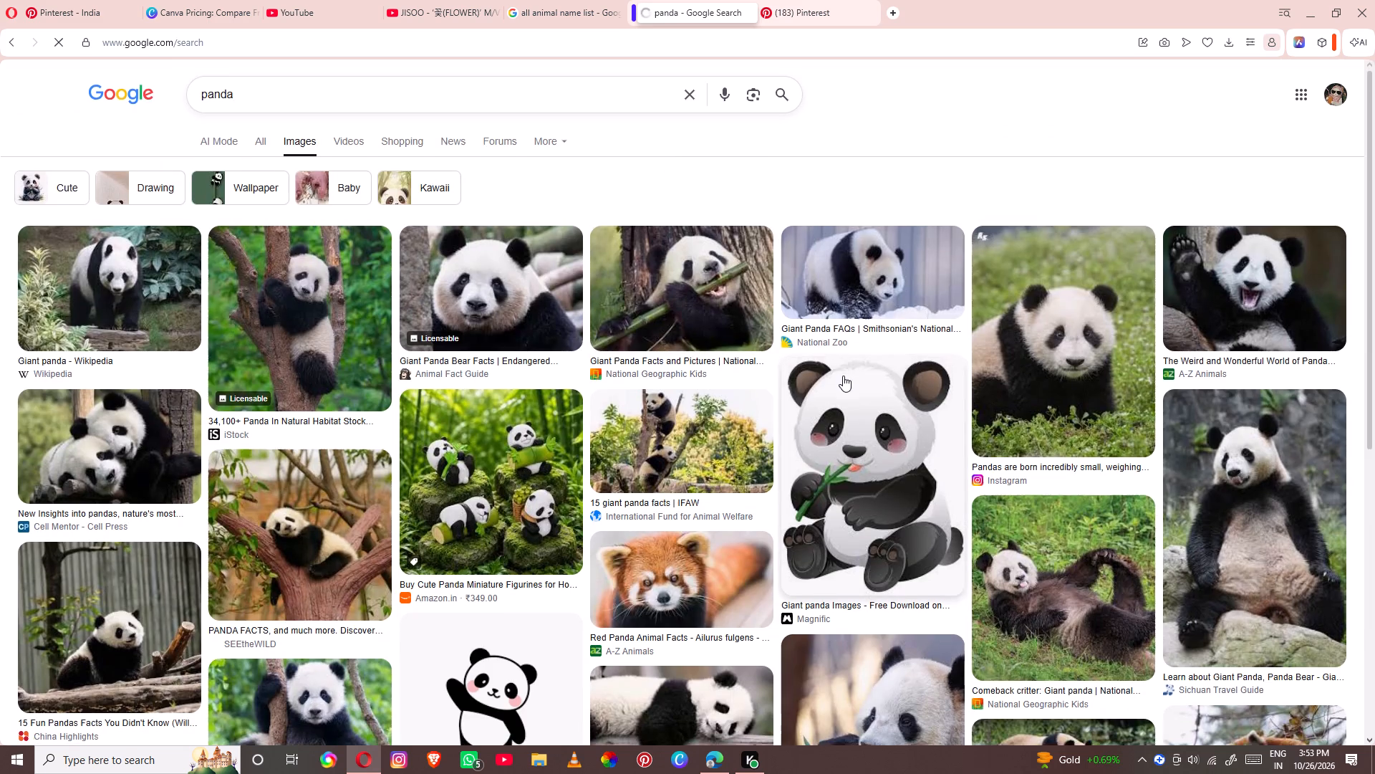
scroll(843, 376, down, 3)
right_click(907, 479)
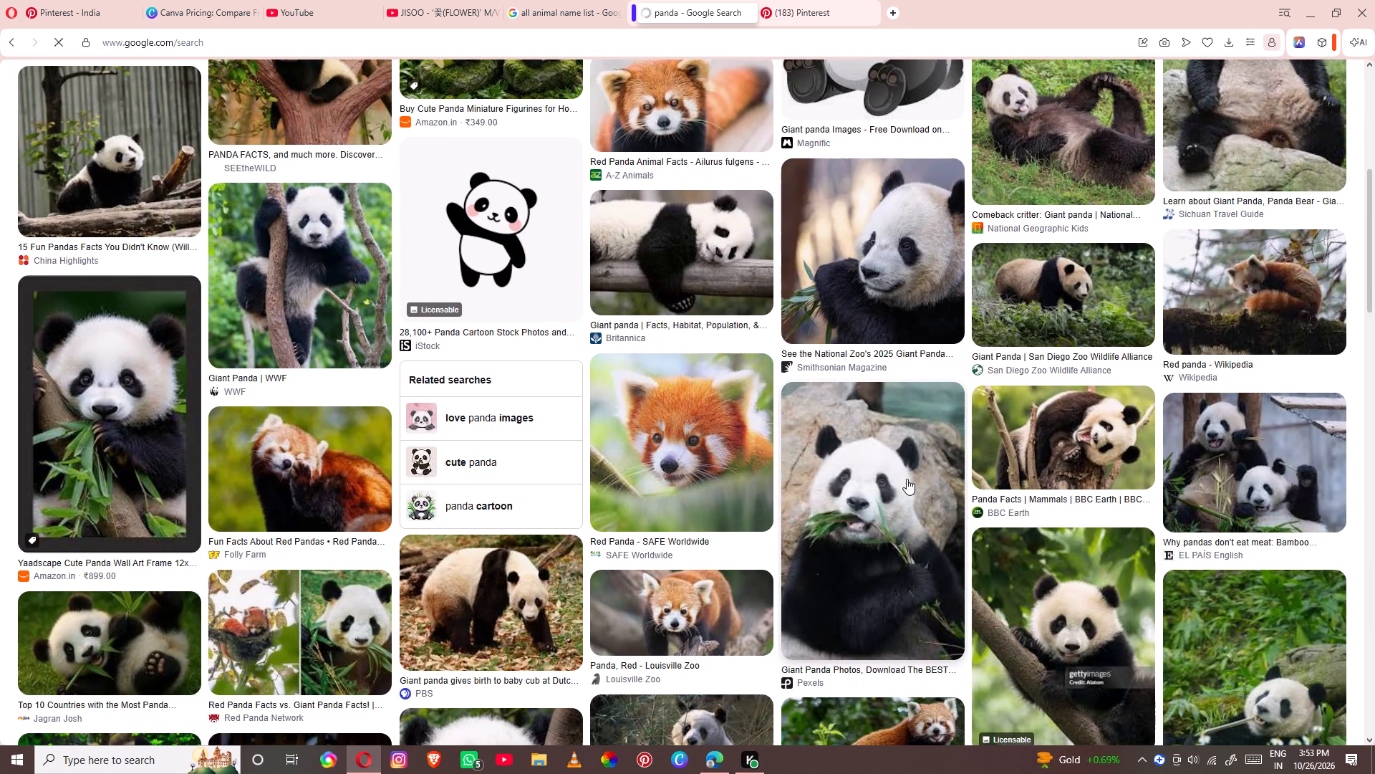
click(963, 554)
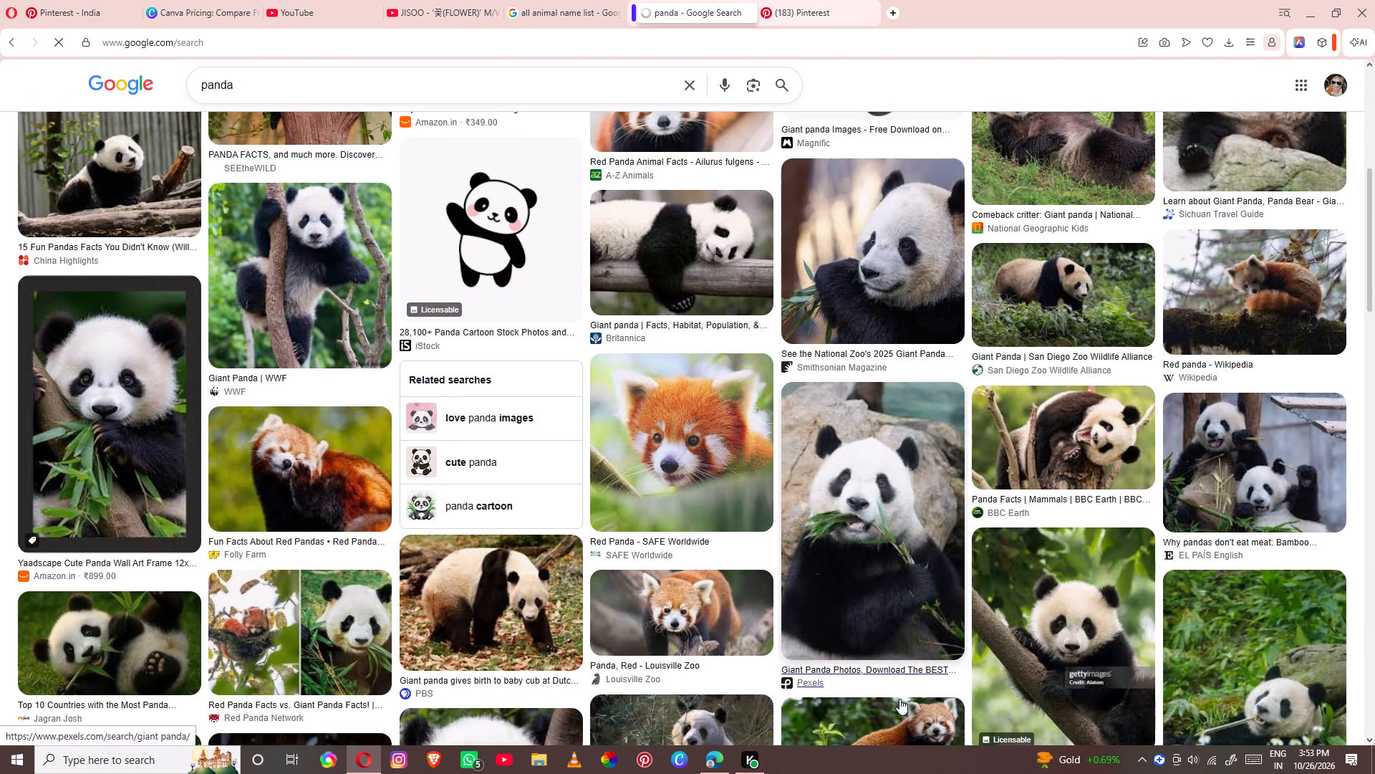
Return to the Canva presentation in Edge and paste the copied panda photo onto page 20.
click(727, 769)
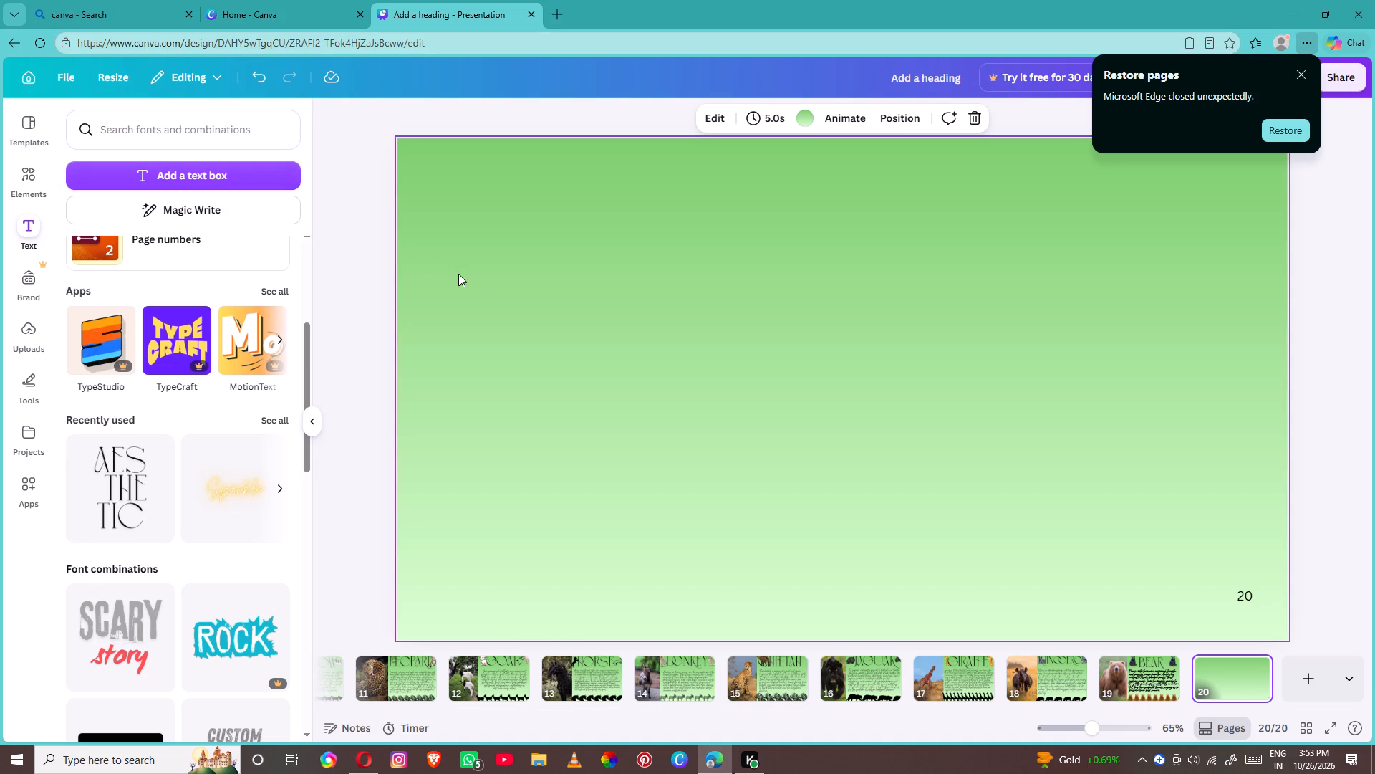
right_click(486, 289)
click(560, 373)
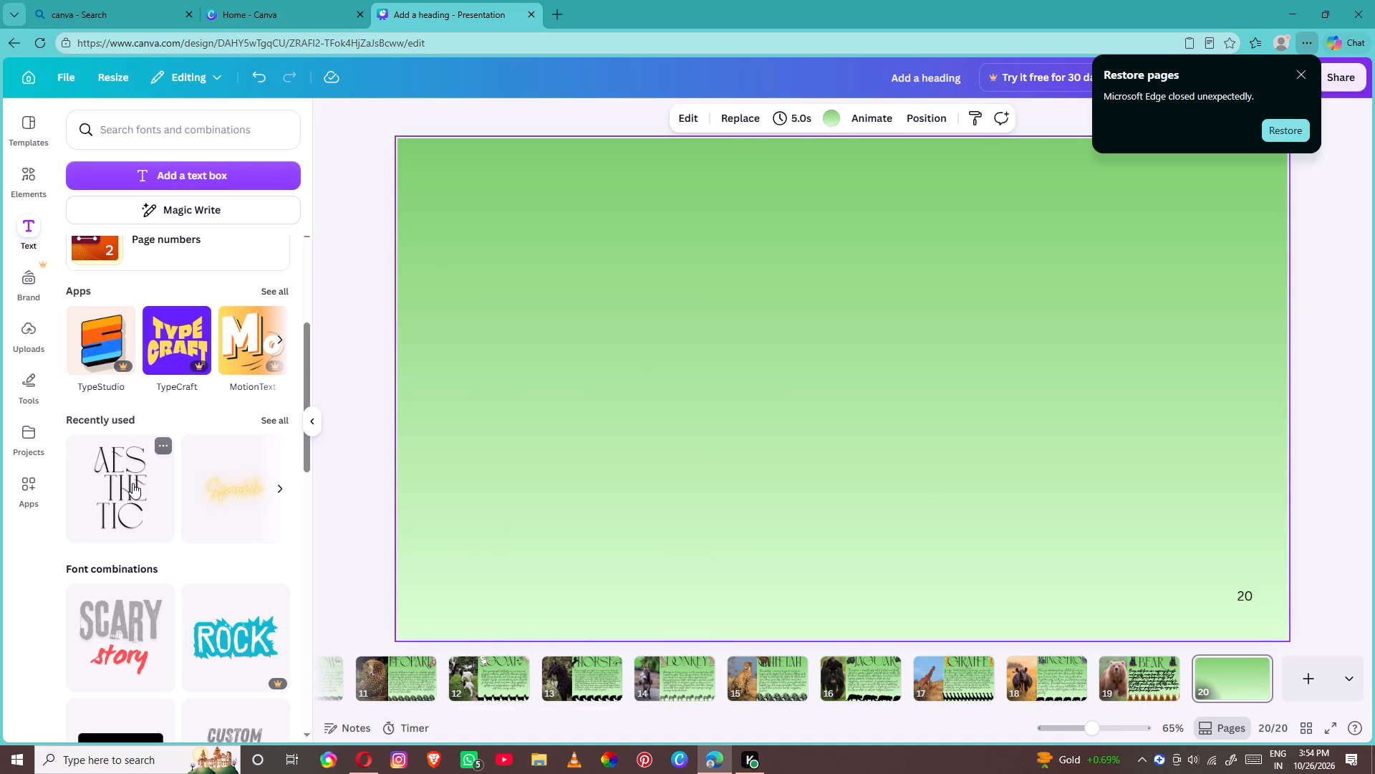
Place the panda photo in page 20's top-left corner and enlarge it to span the full page height.
drag(783, 315, 424, 187)
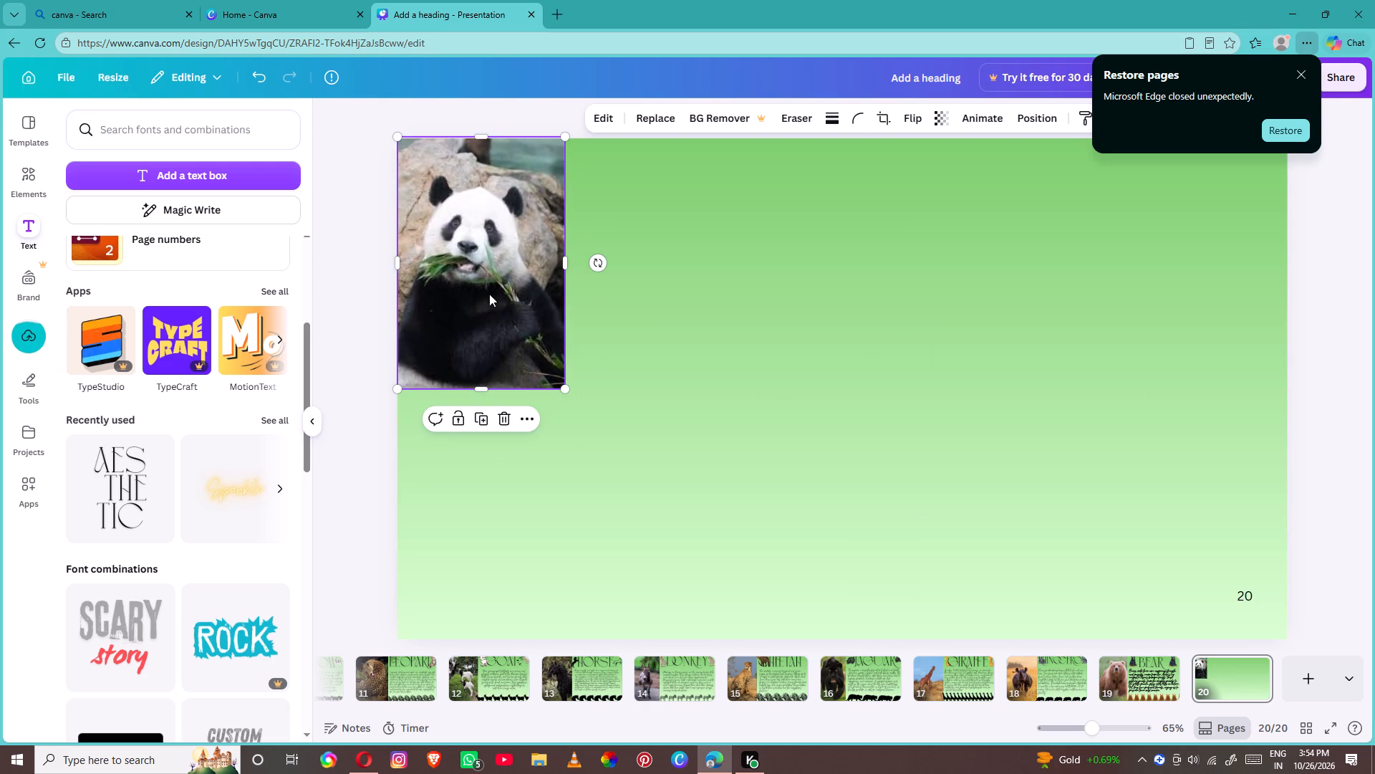
drag(561, 384, 712, 627)
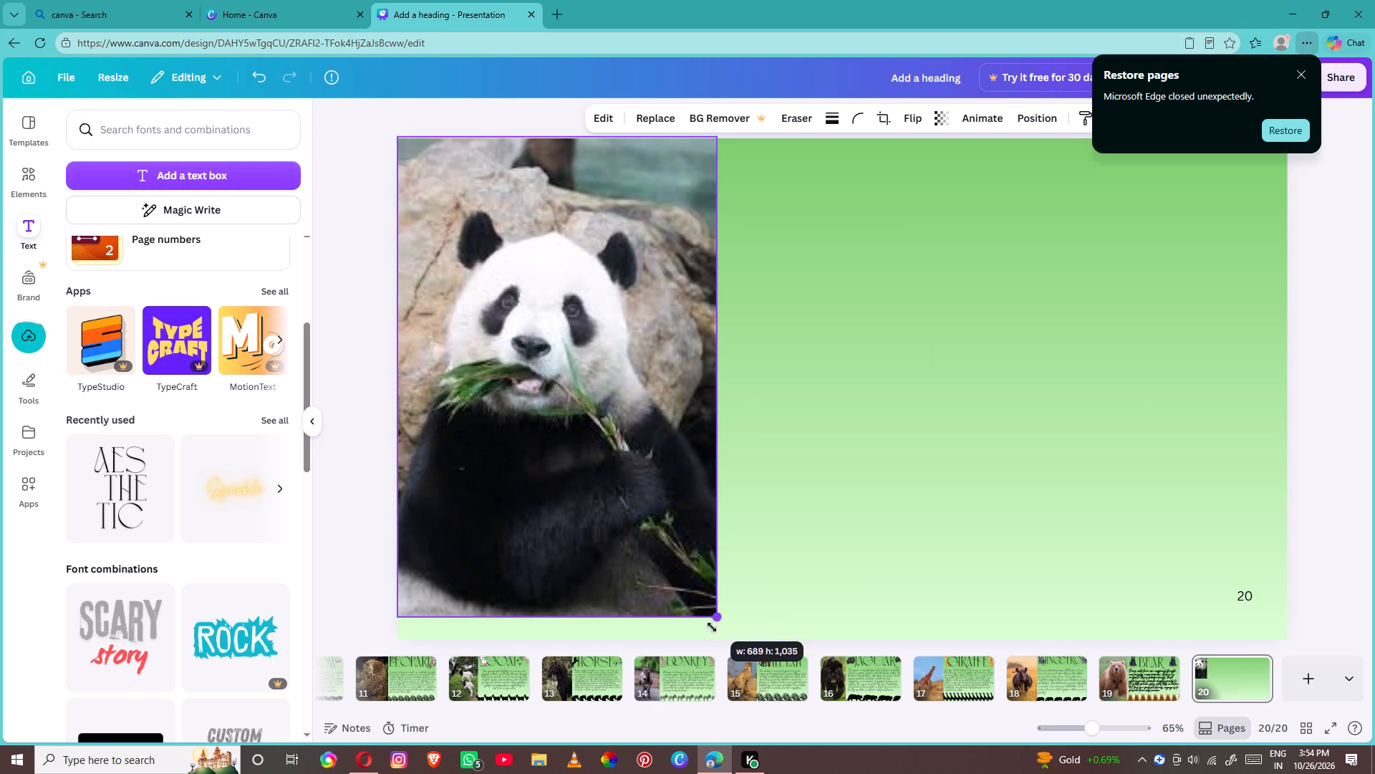
drag(712, 627, 712, 649)
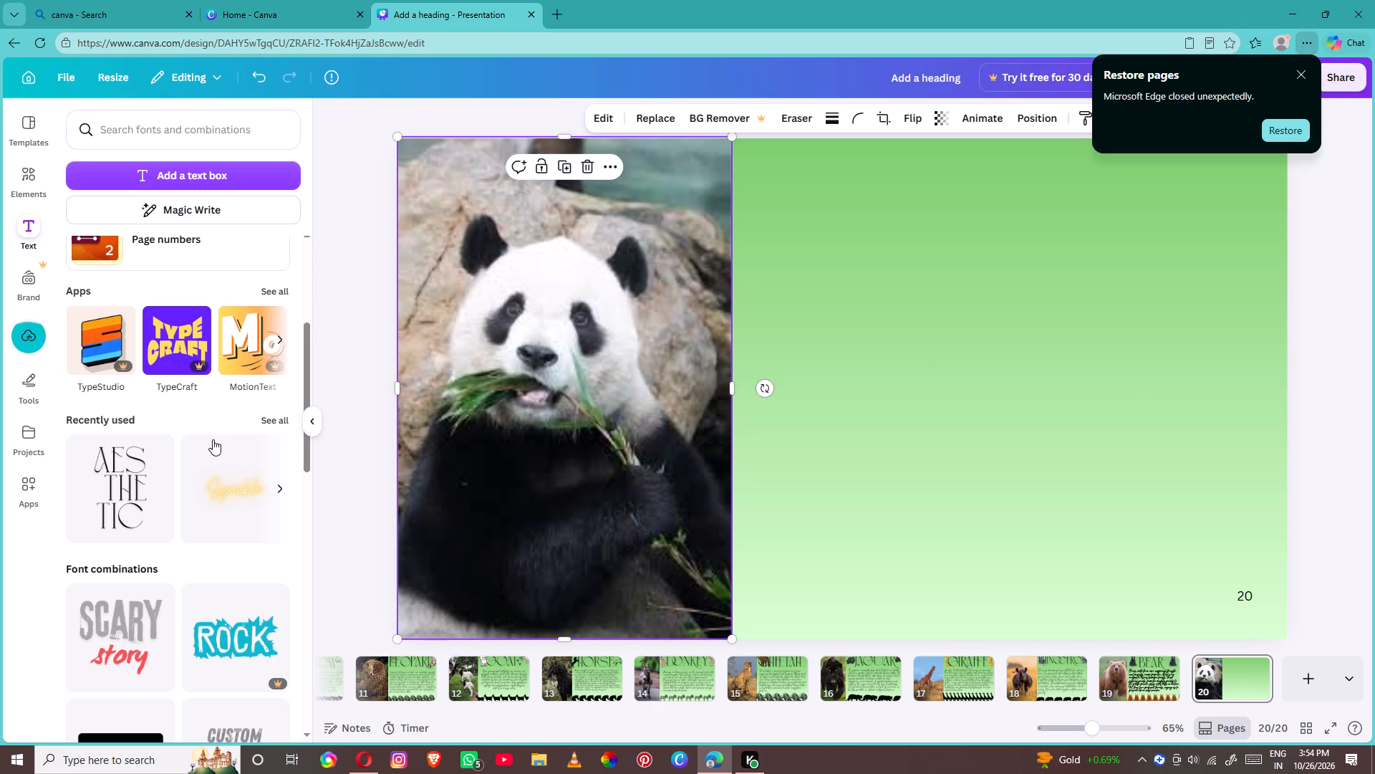
click(154, 486)
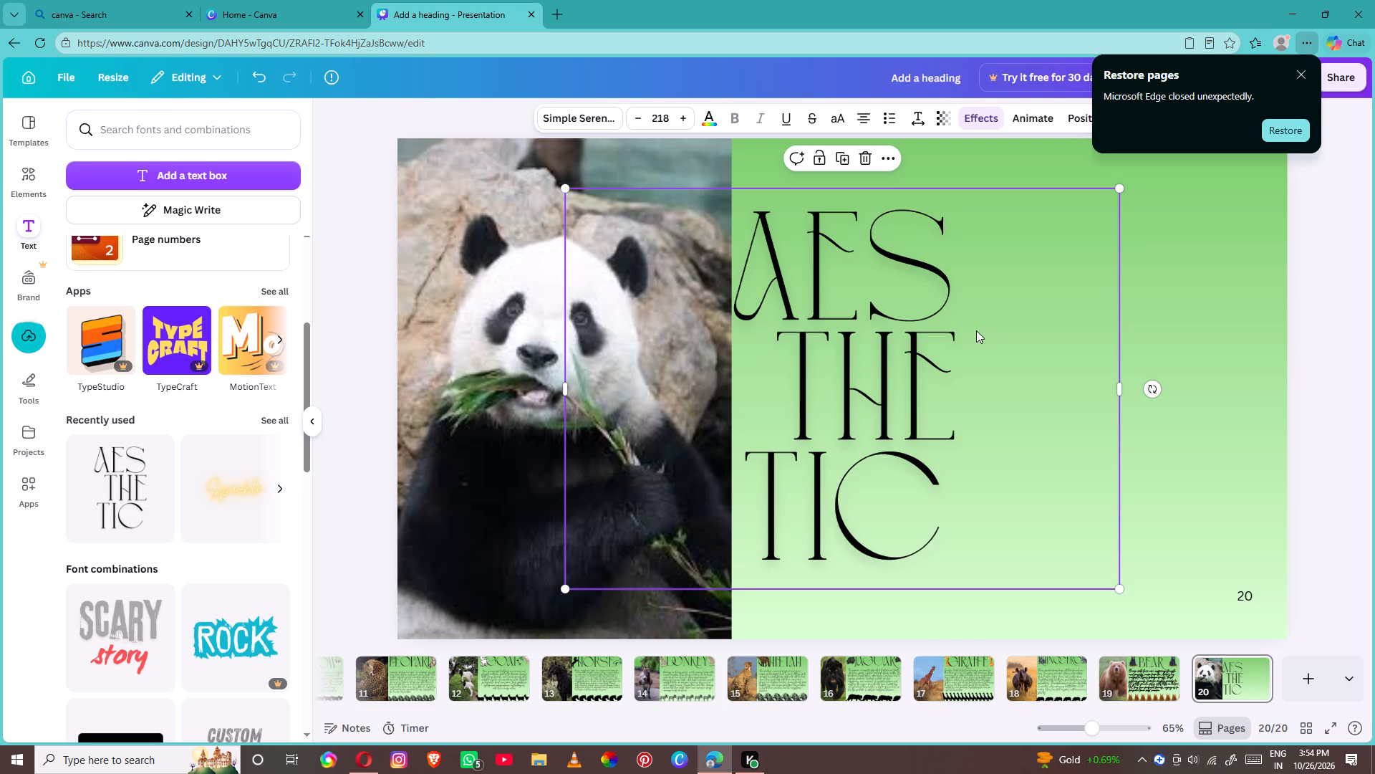
click(1008, 328)
click(894, 371)
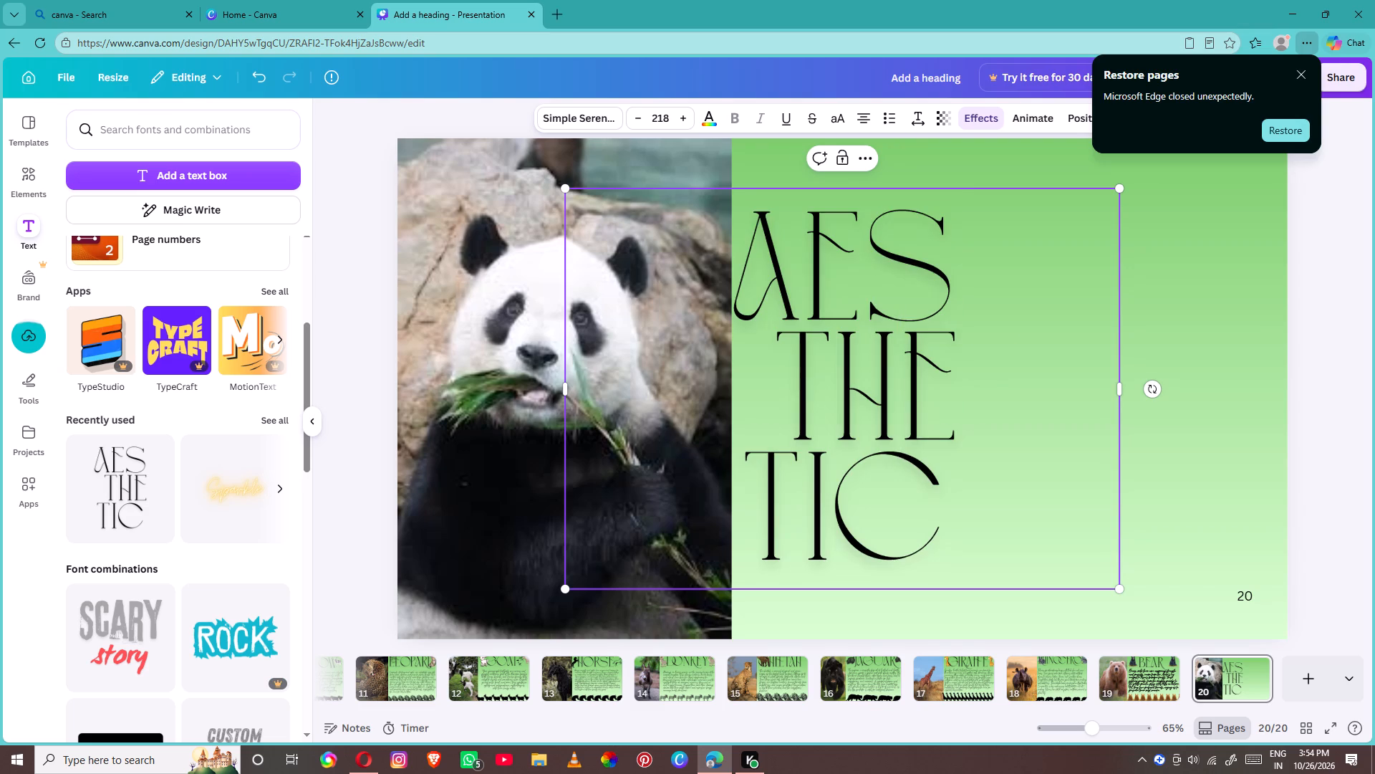
key(BackSpace)
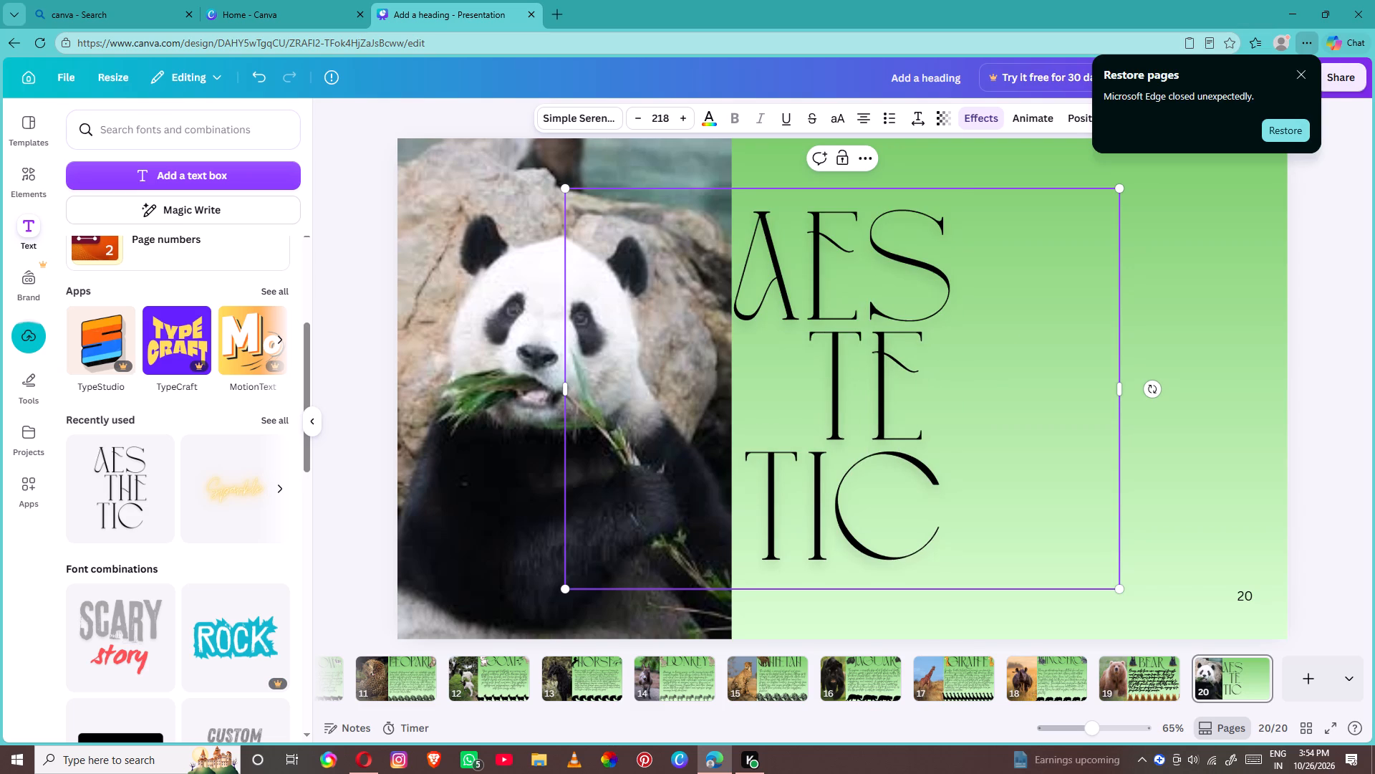
click(895, 339)
click(945, 380)
click(957, 481)
key(BackSpace)
key(BackSpace)
key(BackSpace)
key(BackSpace)
key(BackSpace)
key(BackSpace)
key(BackSpace)
key(BackSpace)
key(BackSpace)
key(BackSpace)
key(BackSpace)
key(BackSpace)
key(BackSpace)
key(BackSpace)
key(BackSpace)
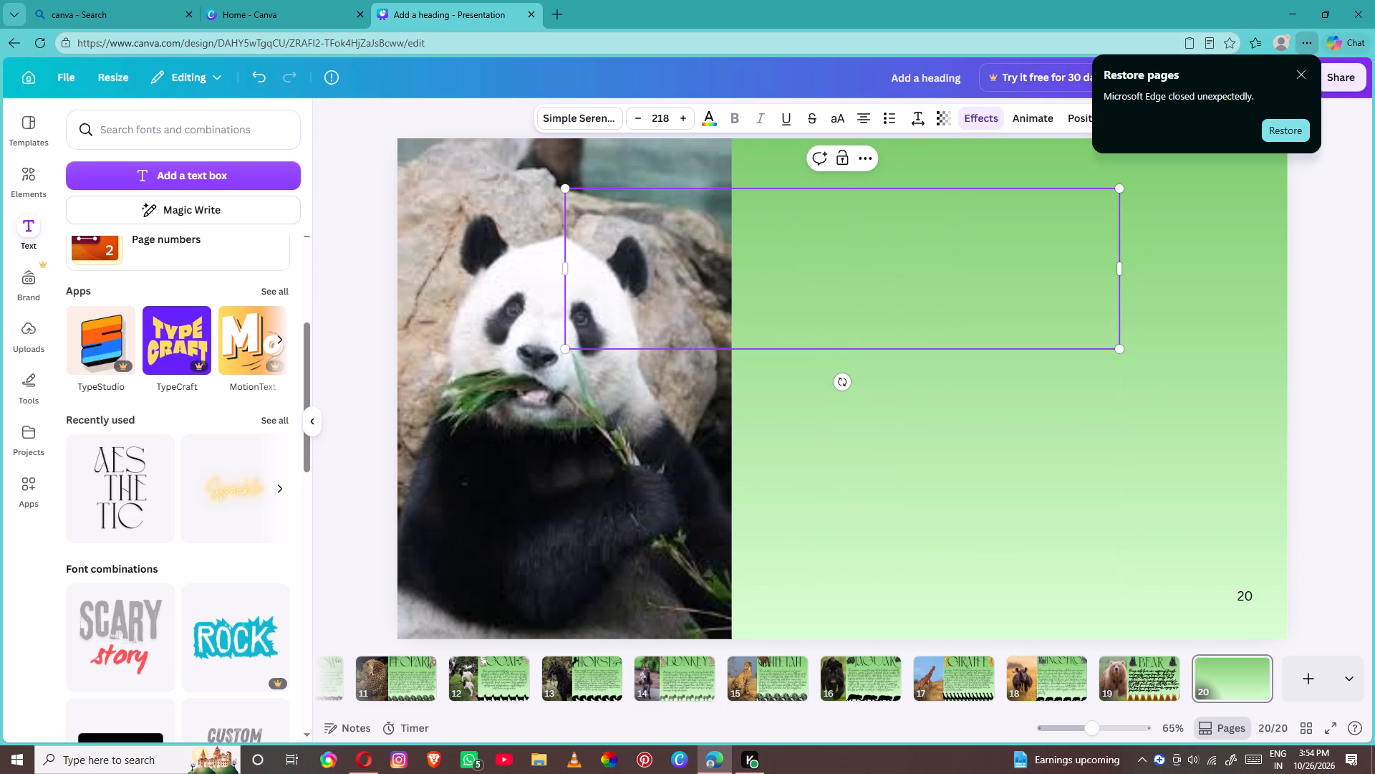
text(pa)
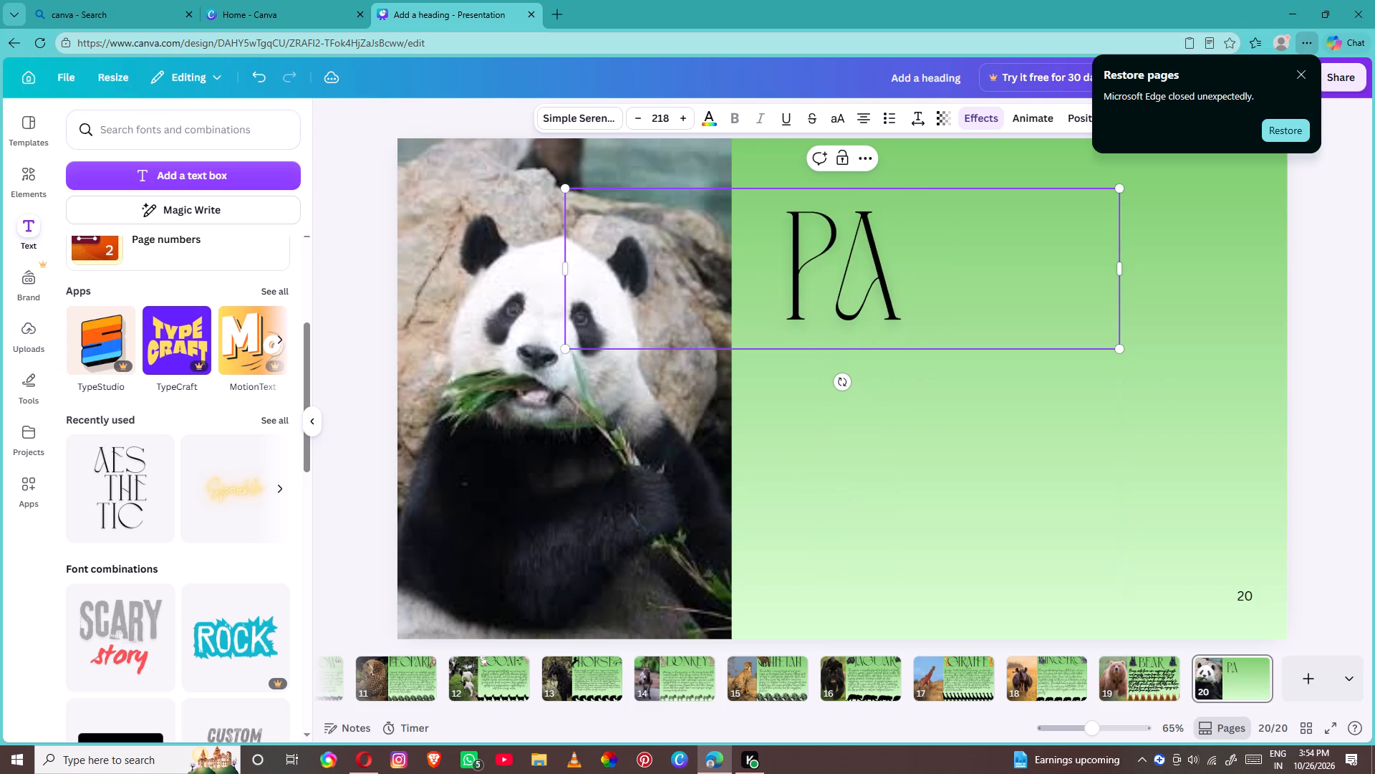
key(n)
text(da)
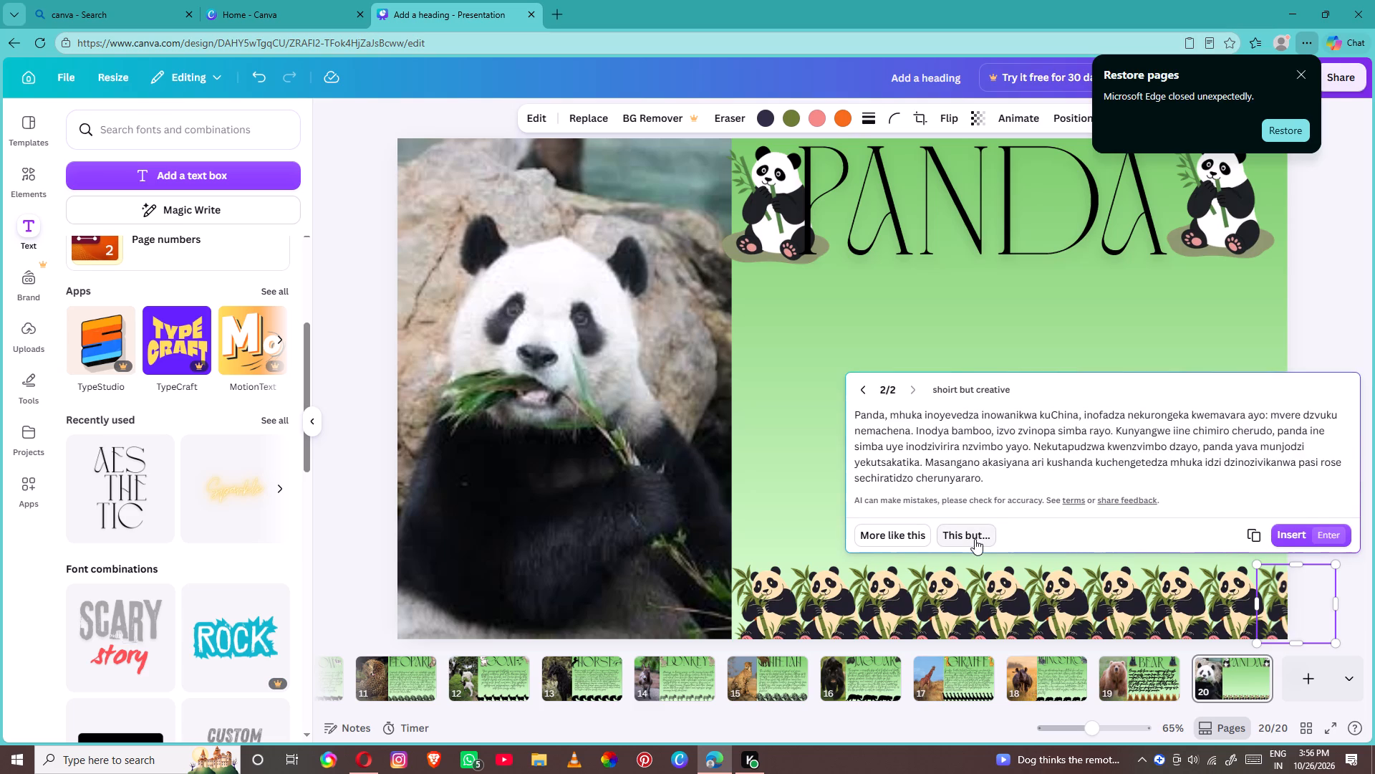
click(1303, 533)
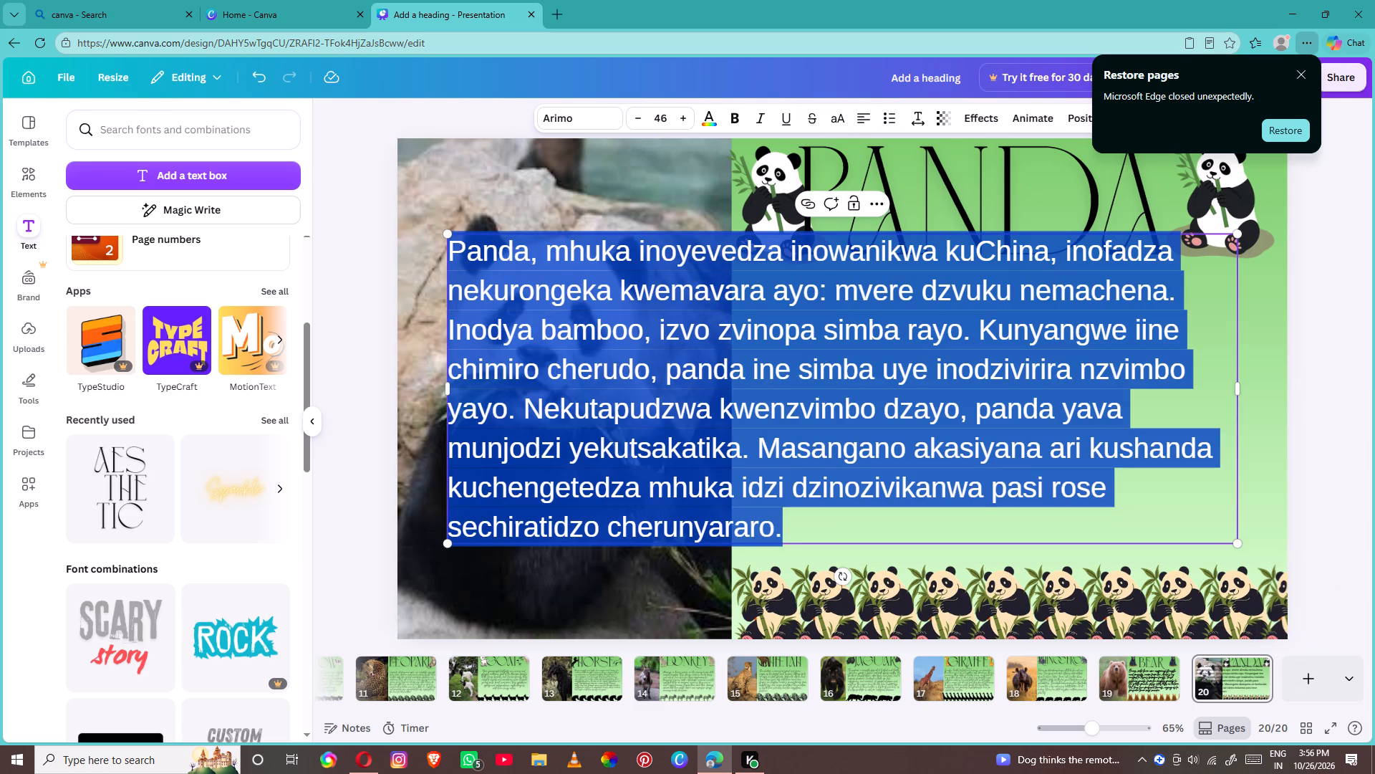
Format the inserted panda text in Brittany, shrink its box to fit beside the photo and set the font size to 38.
click(564, 120)
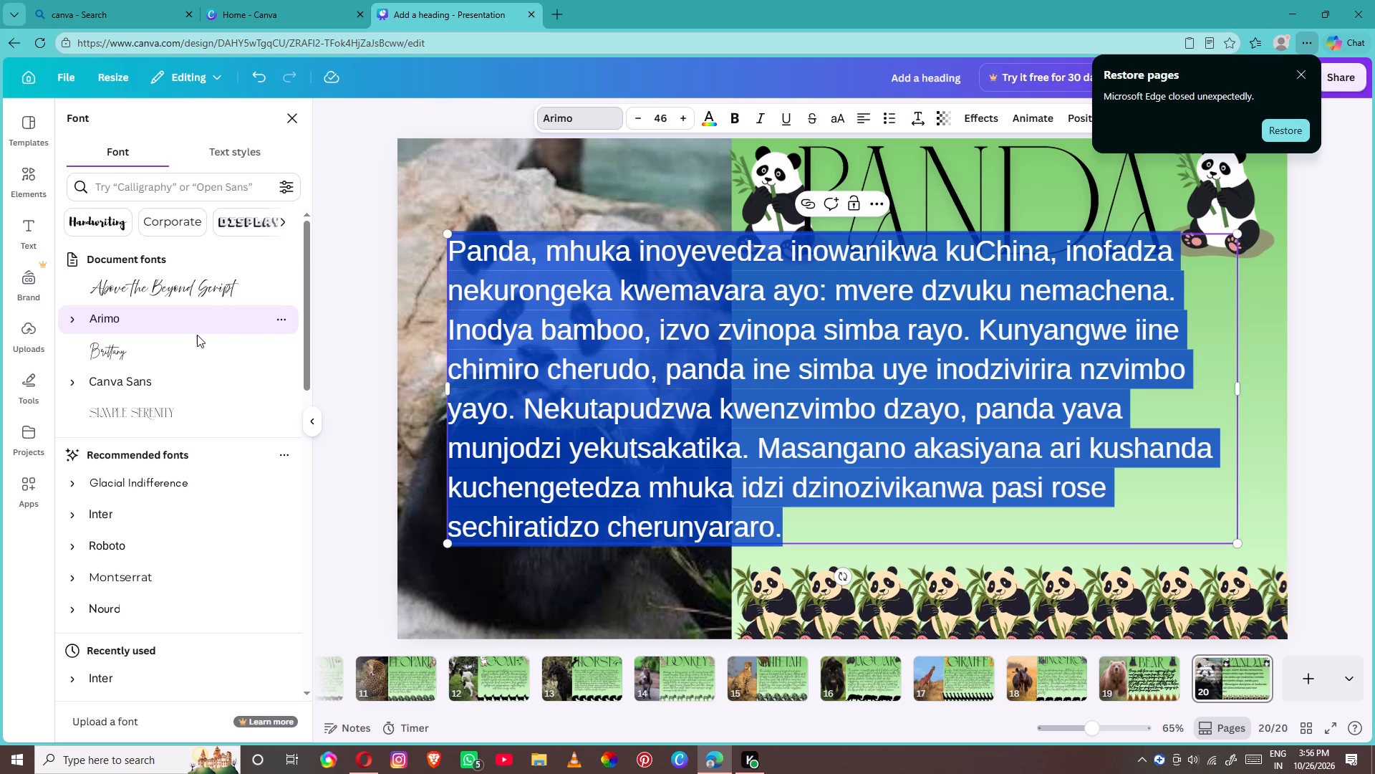
click(195, 341)
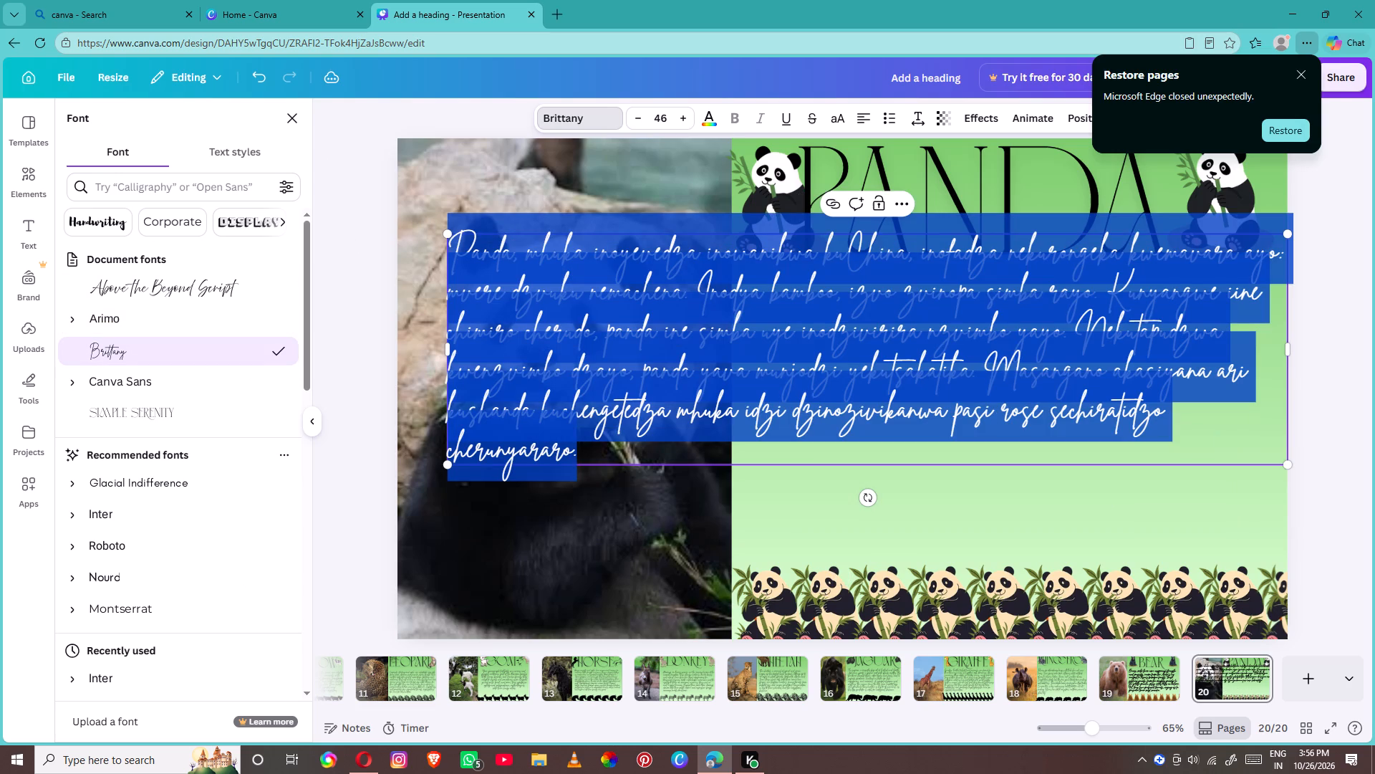
drag(444, 231, 750, 441)
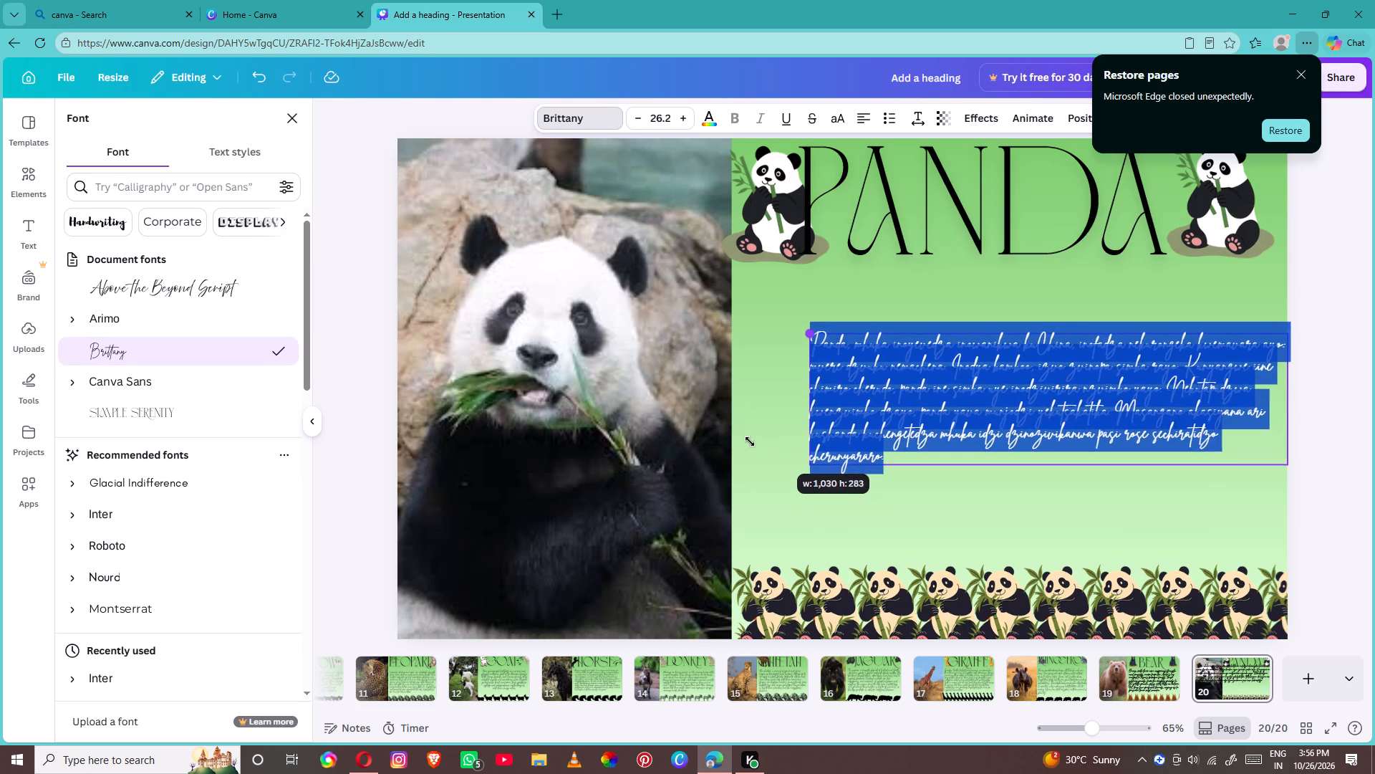
drag(750, 441, 720, 439)
double_click(690, 113)
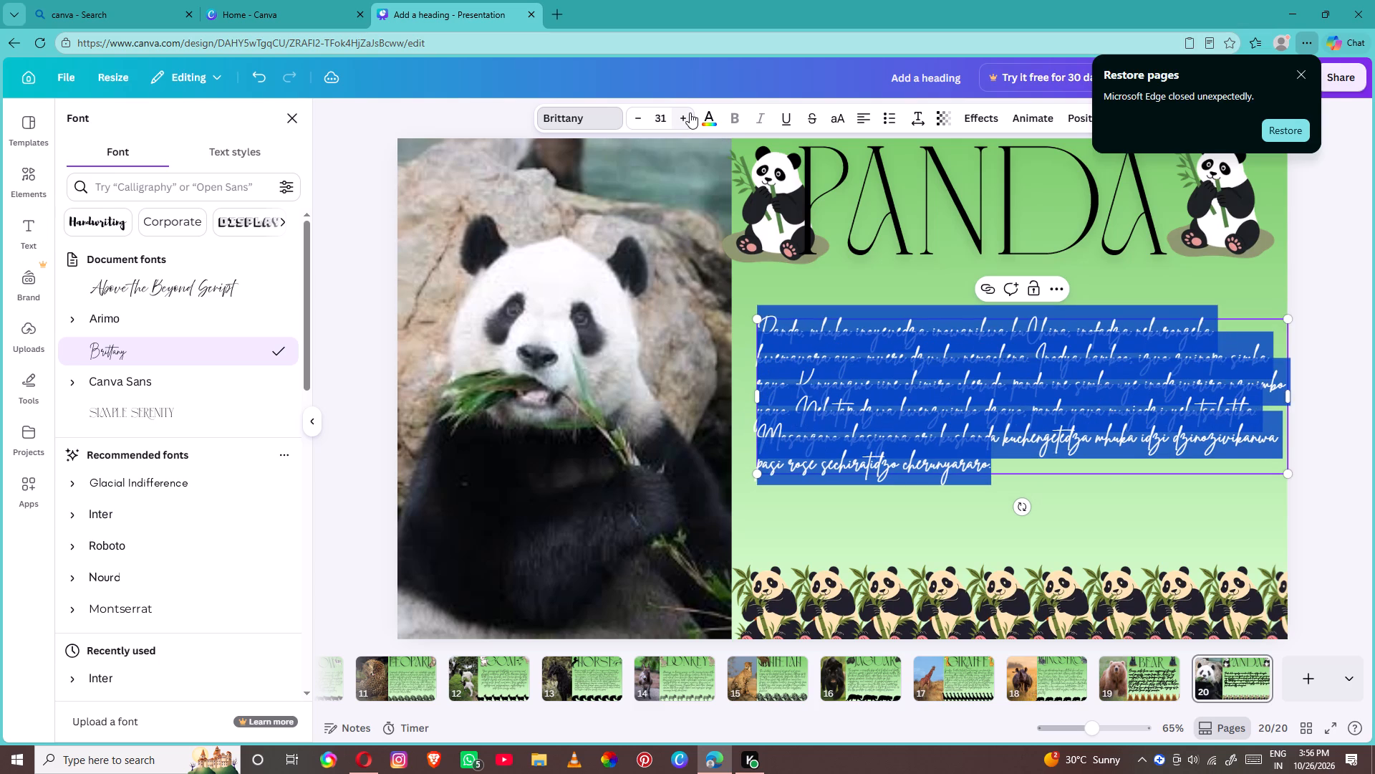
click(690, 113)
triple_click(690, 113)
click(690, 113)
triple_click(690, 113)
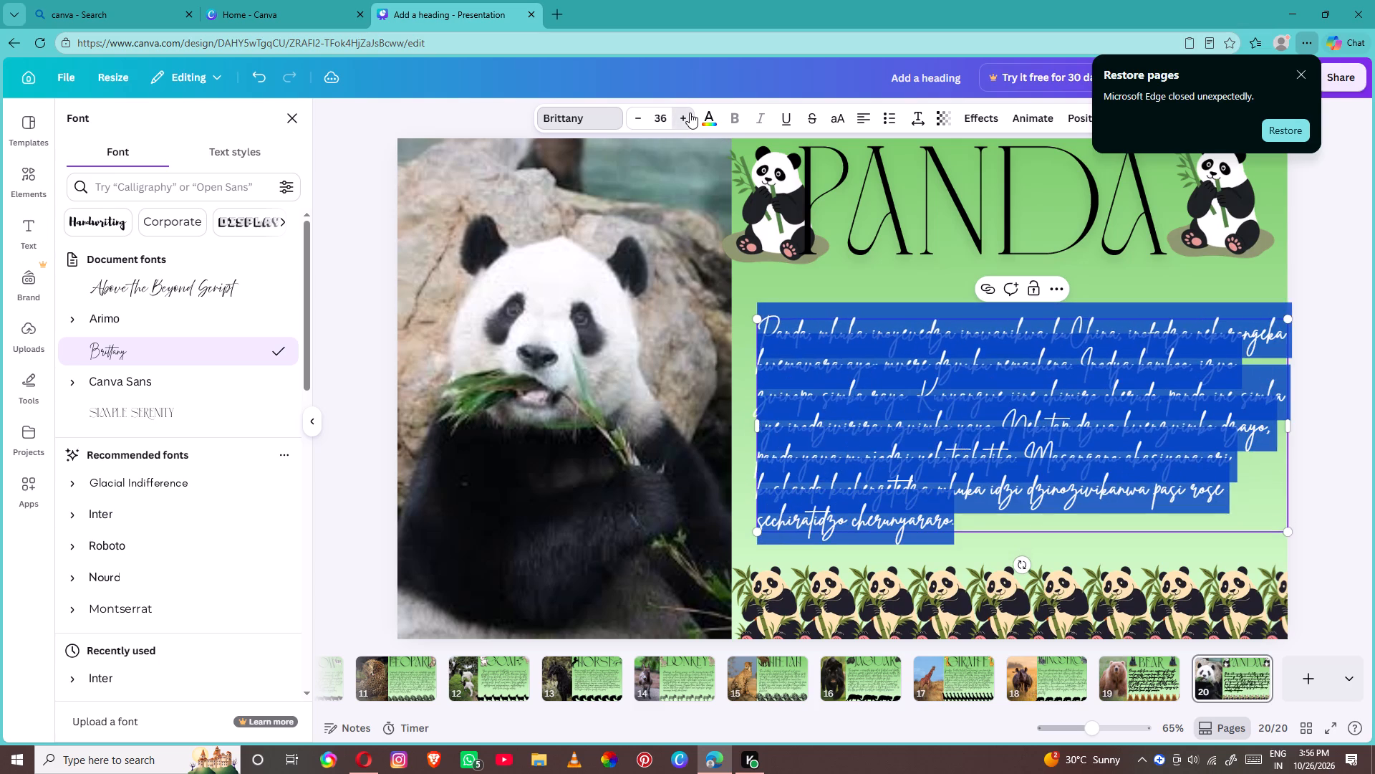
click(646, 119)
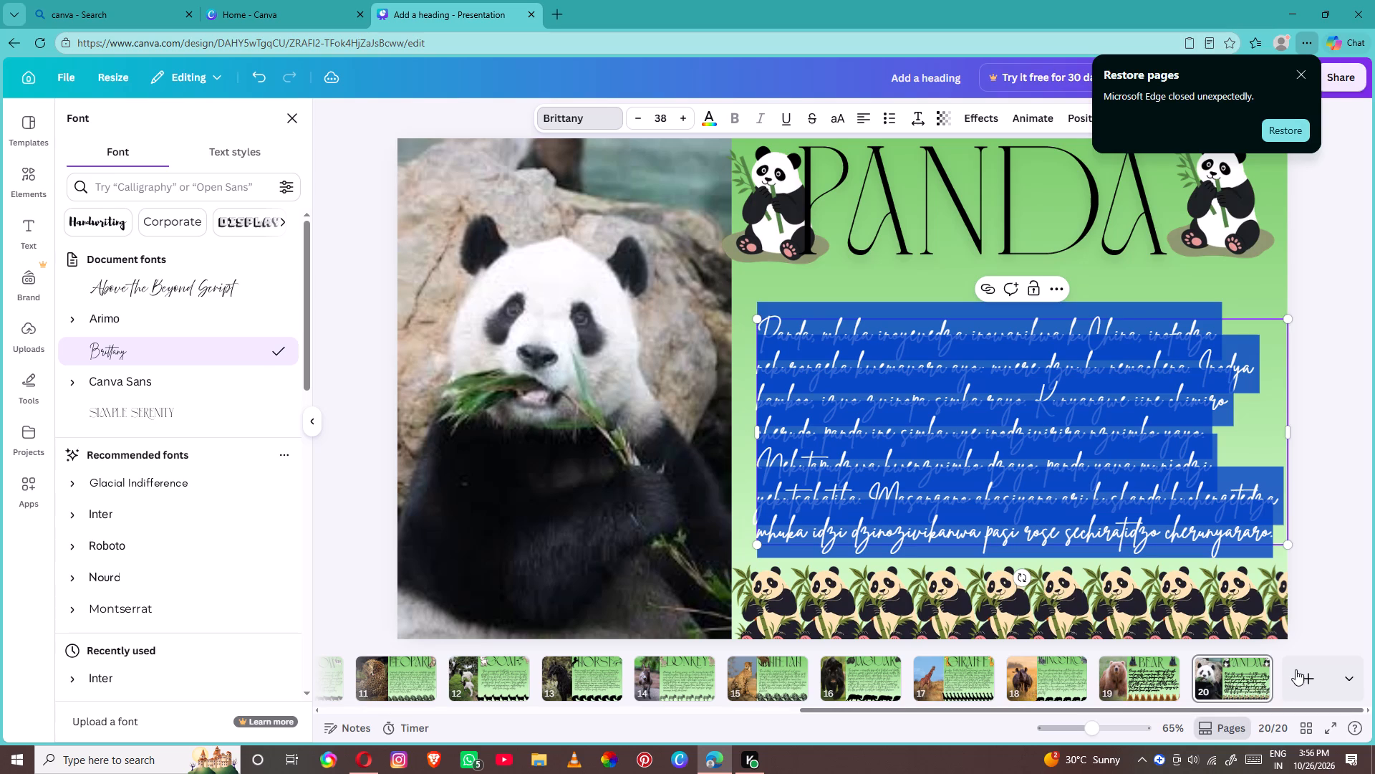
Add a new page 21 after the Panda page.
click(1300, 668)
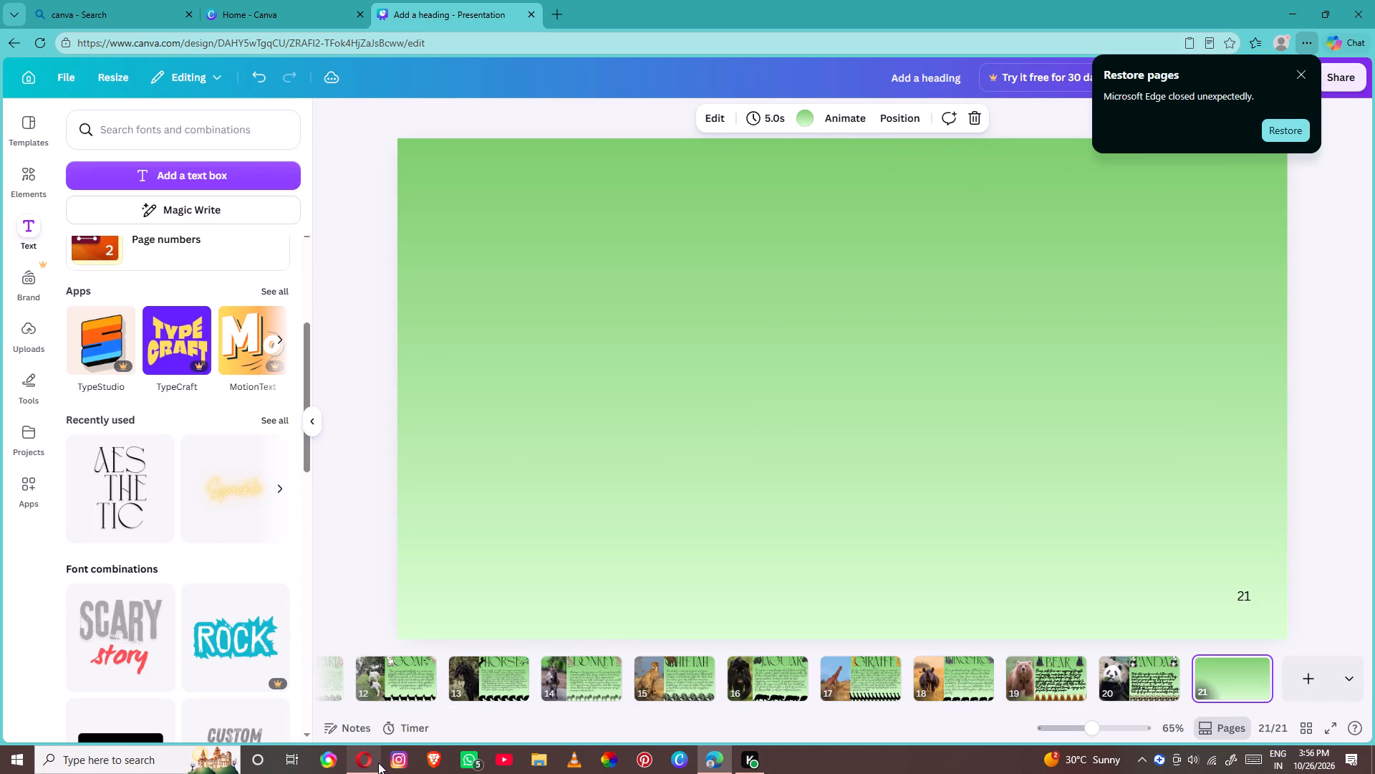
Switch to Opera, check the animal name list, search Google Images for "kangaroo" and copy the standing kangaroo with a joey in its pouch.
click(379, 763)
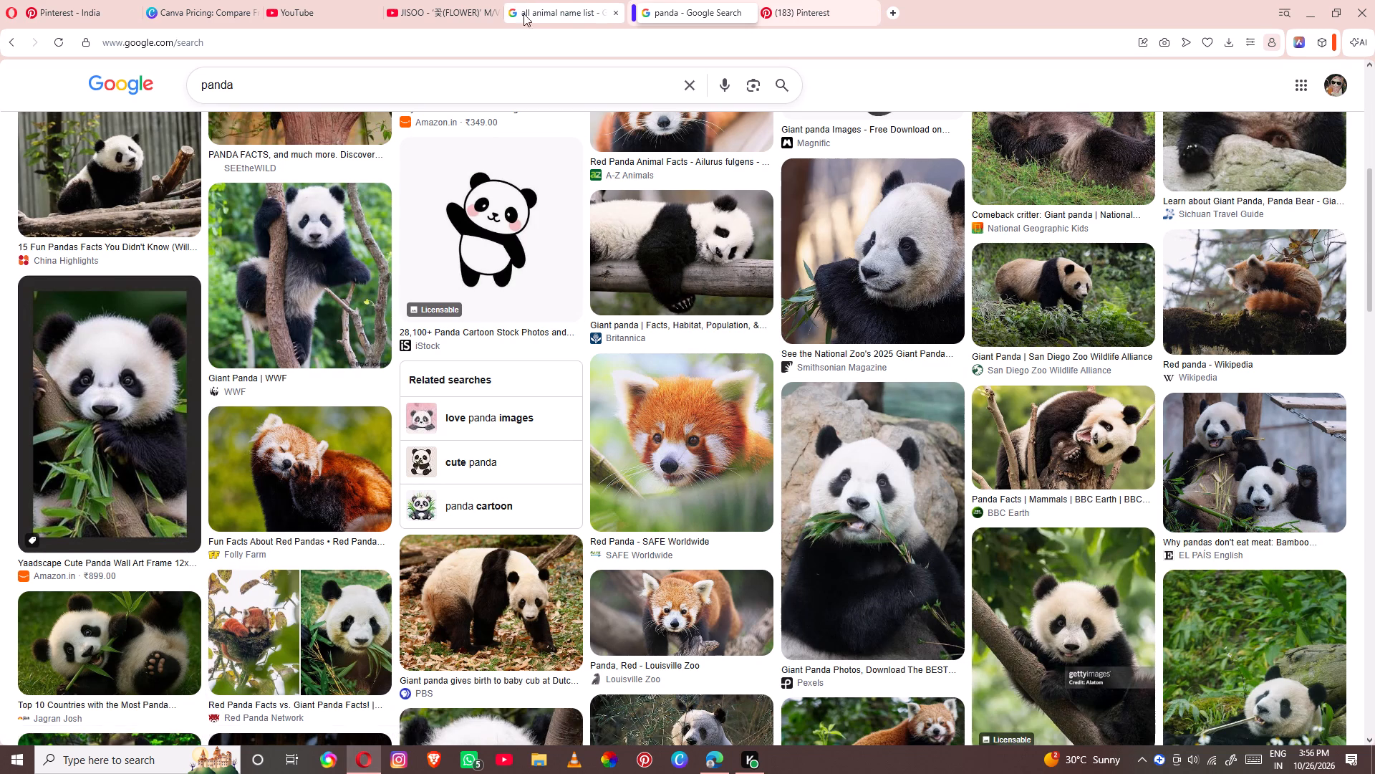
click(543, 4)
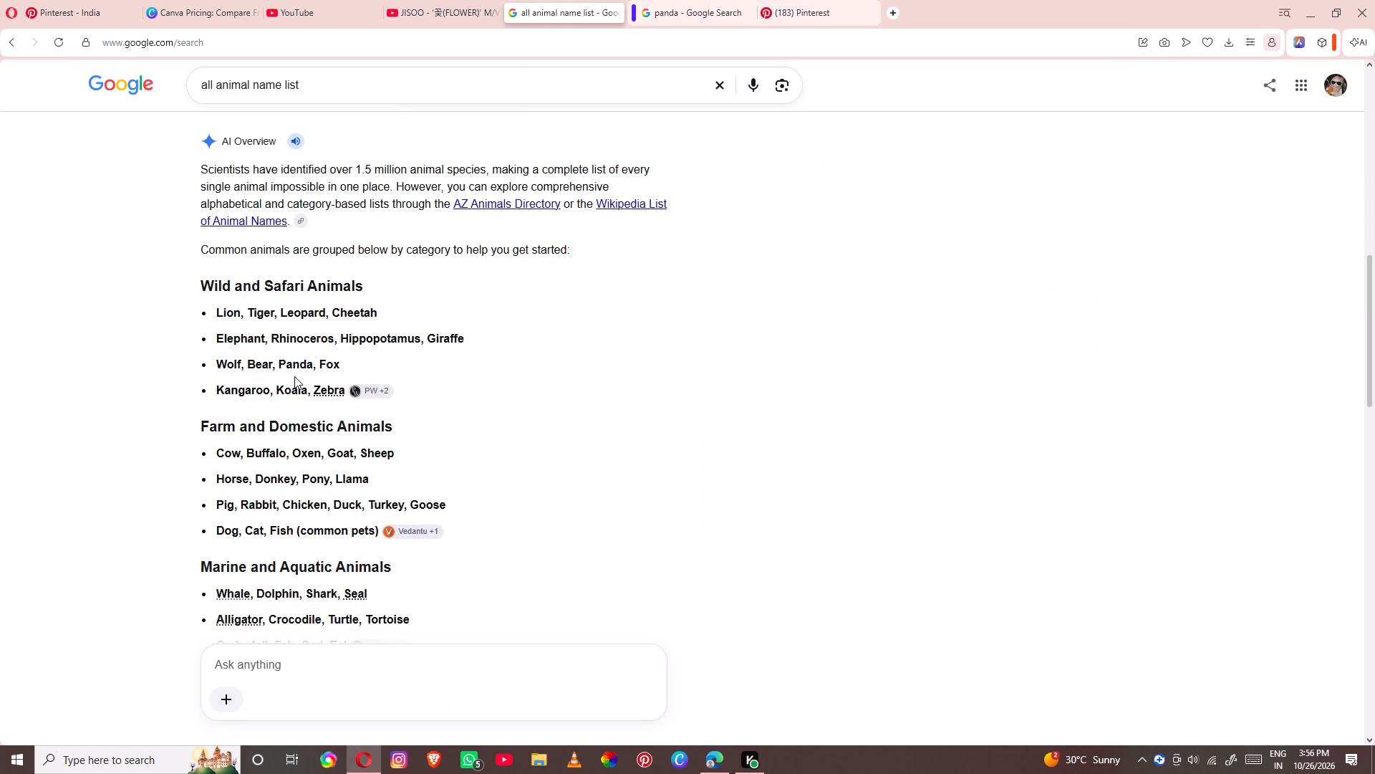
click(669, 14)
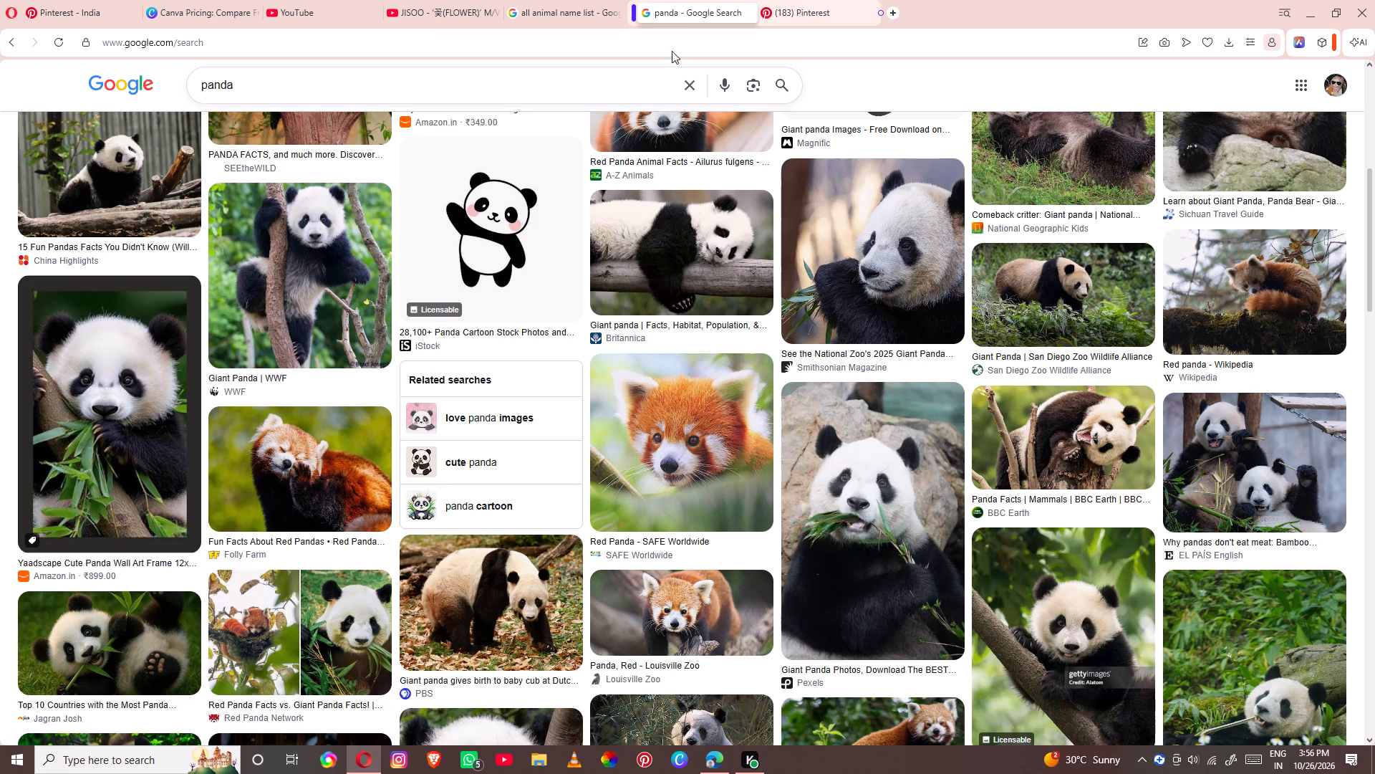
click(698, 88)
text(kangaroo)
key(Return)
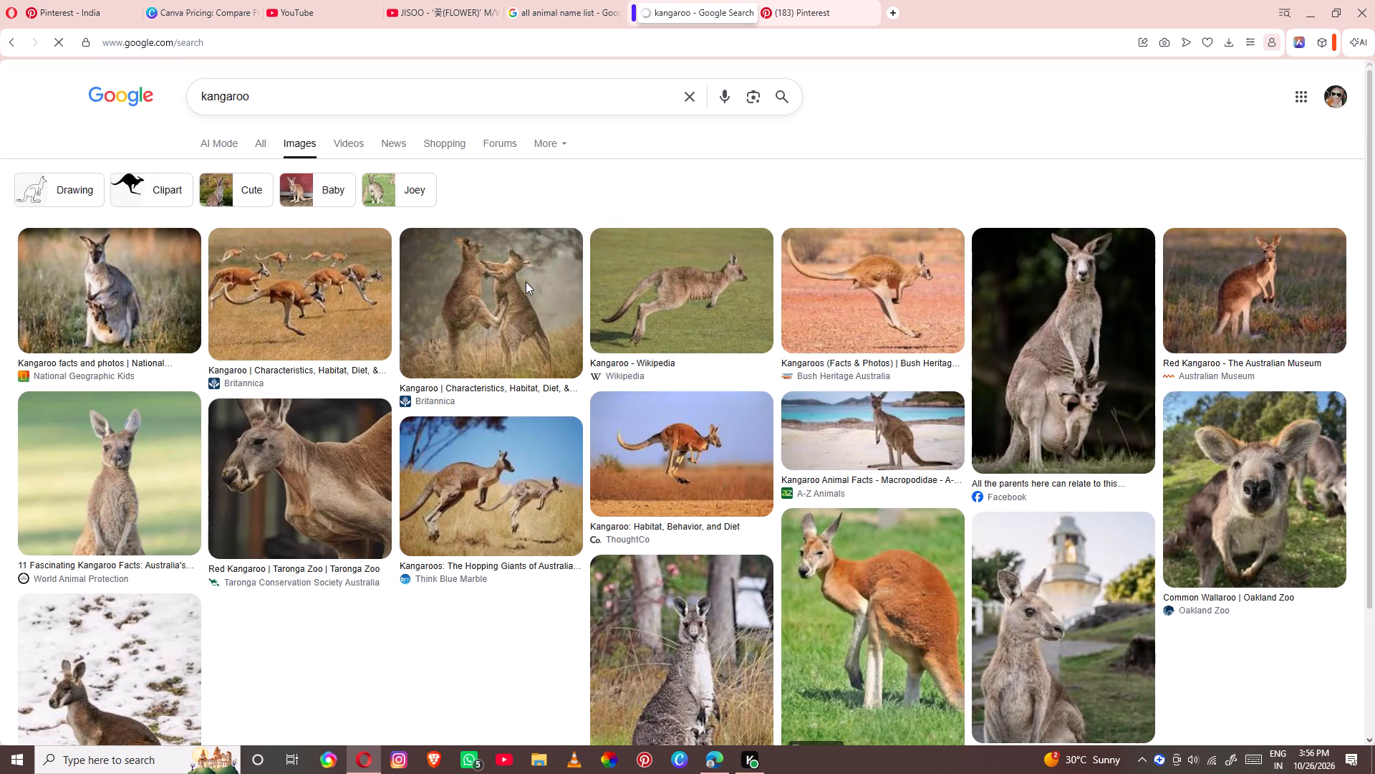
scroll(630, 445, down, 3)
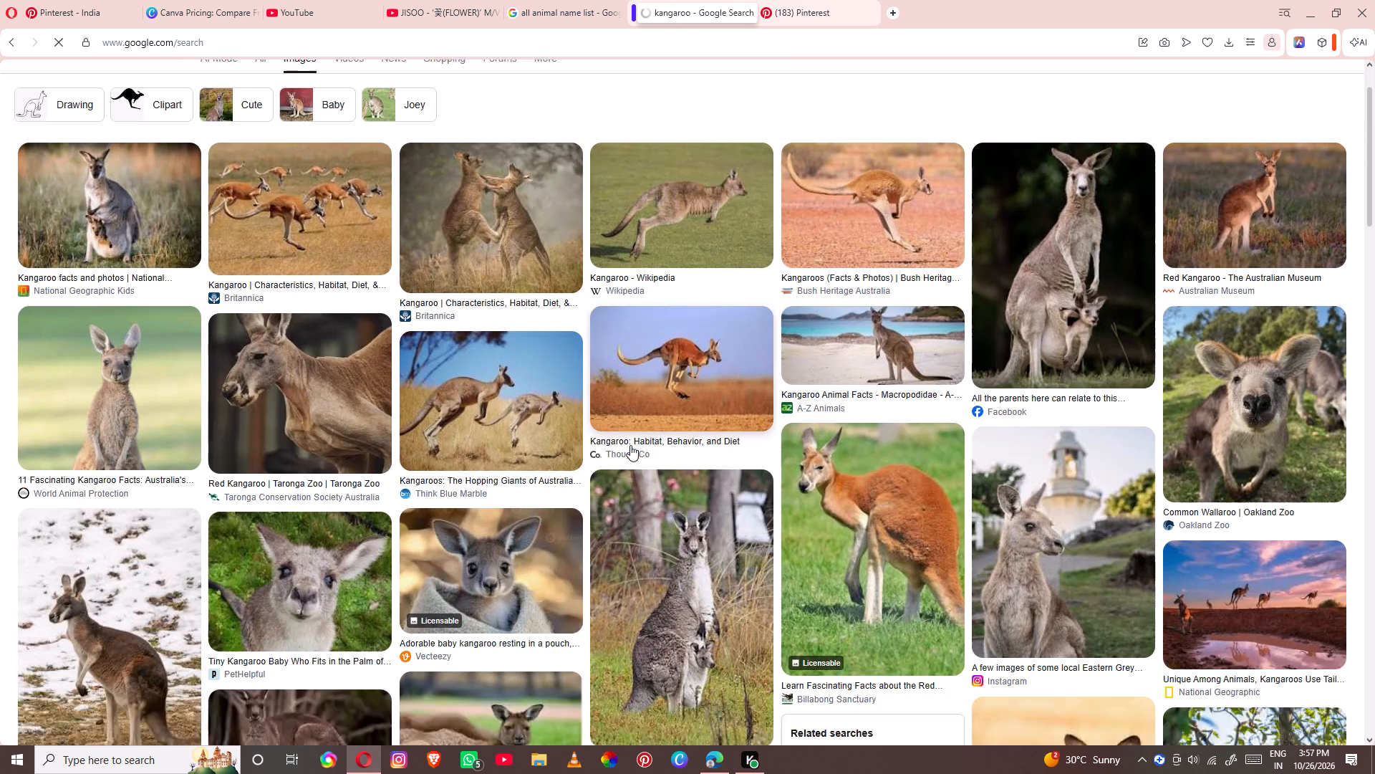
right_click(669, 373)
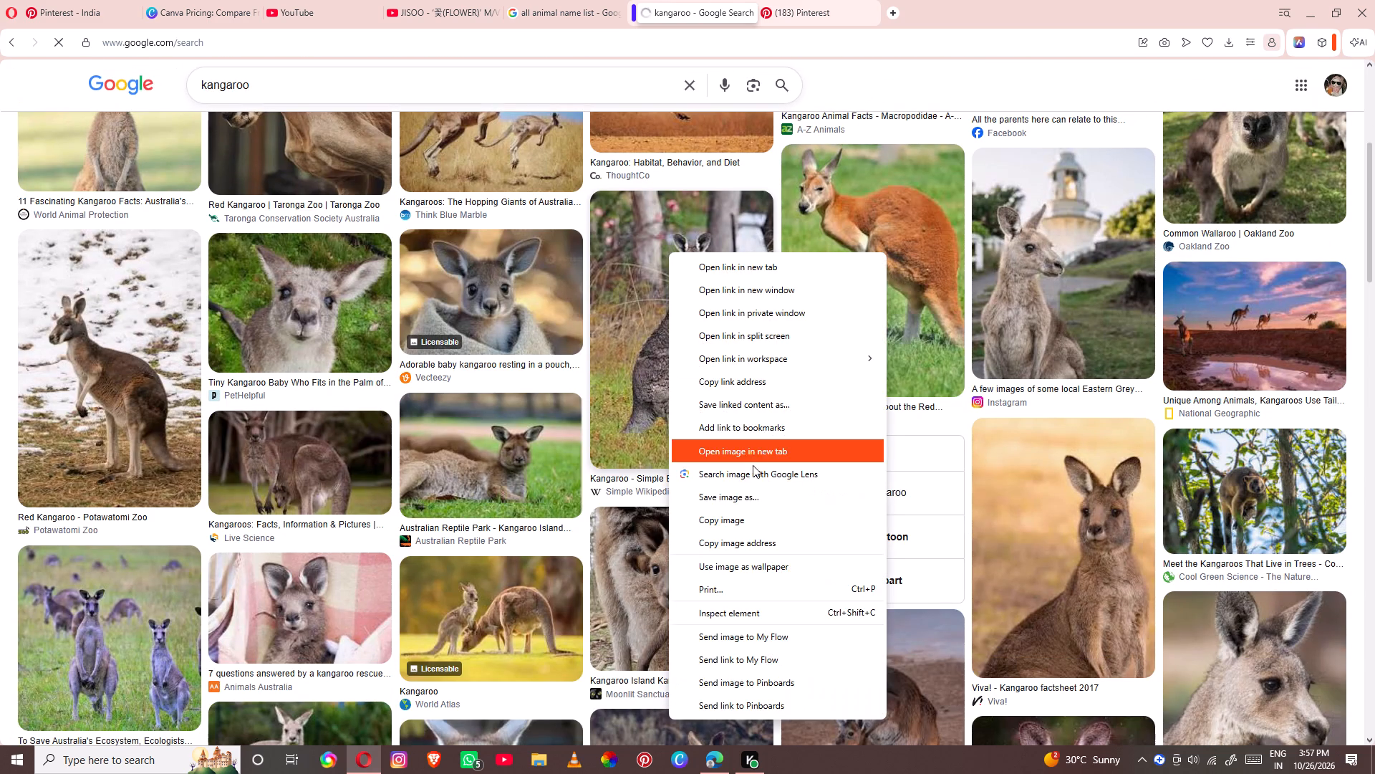
click(761, 512)
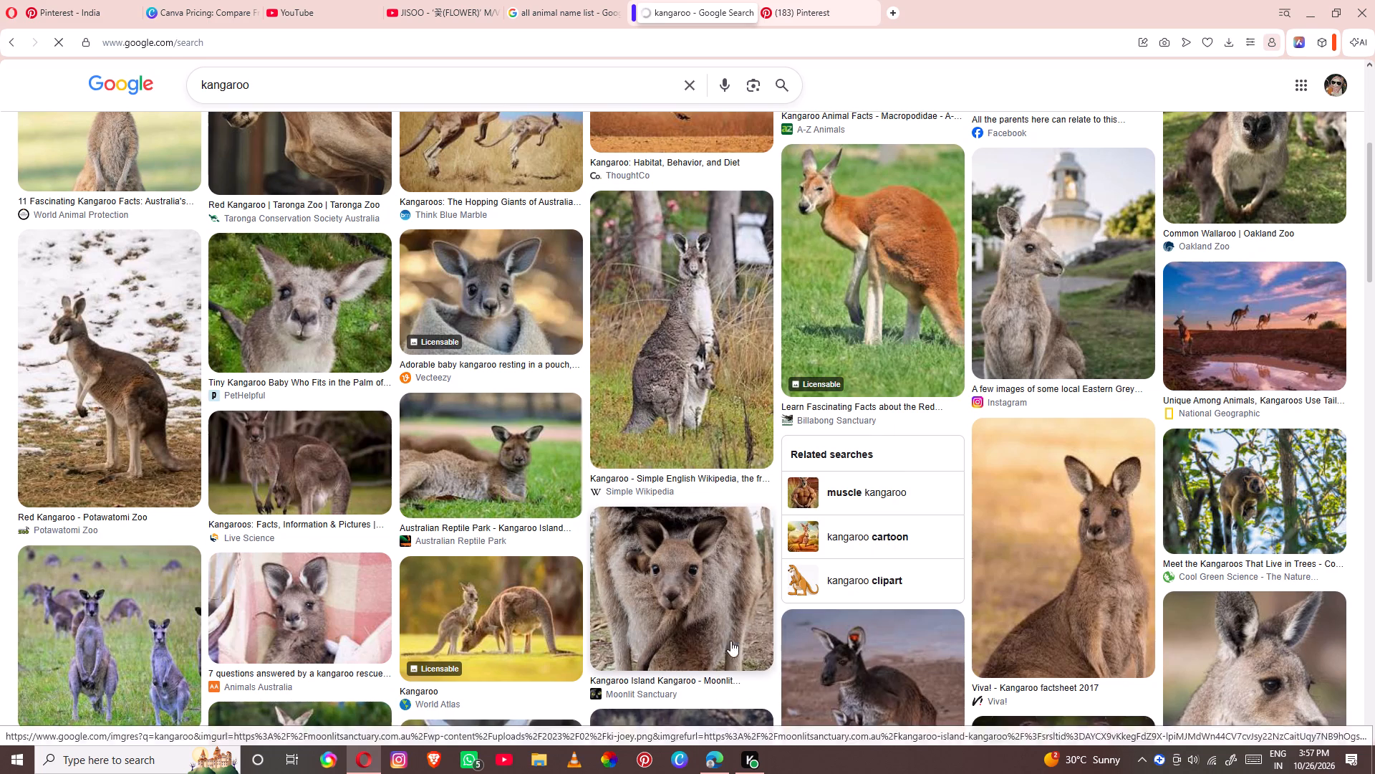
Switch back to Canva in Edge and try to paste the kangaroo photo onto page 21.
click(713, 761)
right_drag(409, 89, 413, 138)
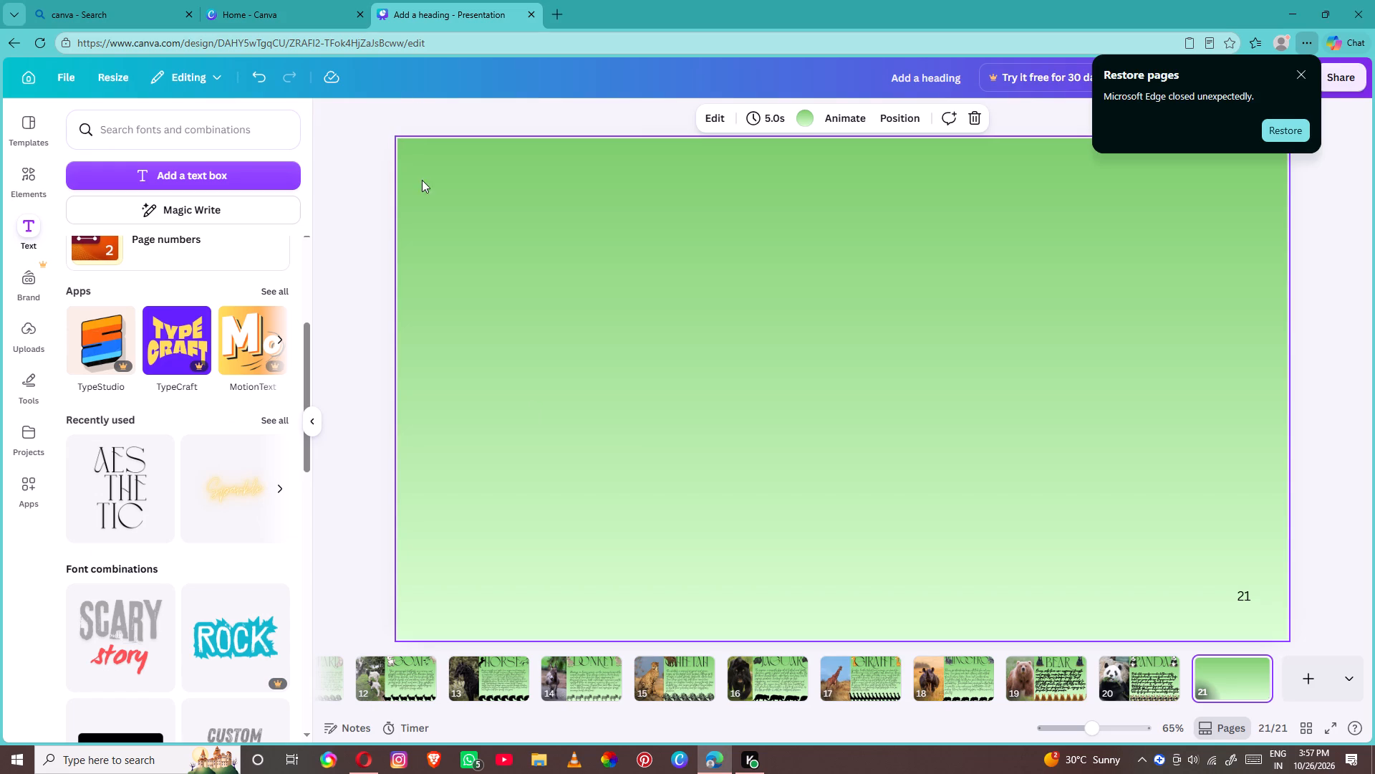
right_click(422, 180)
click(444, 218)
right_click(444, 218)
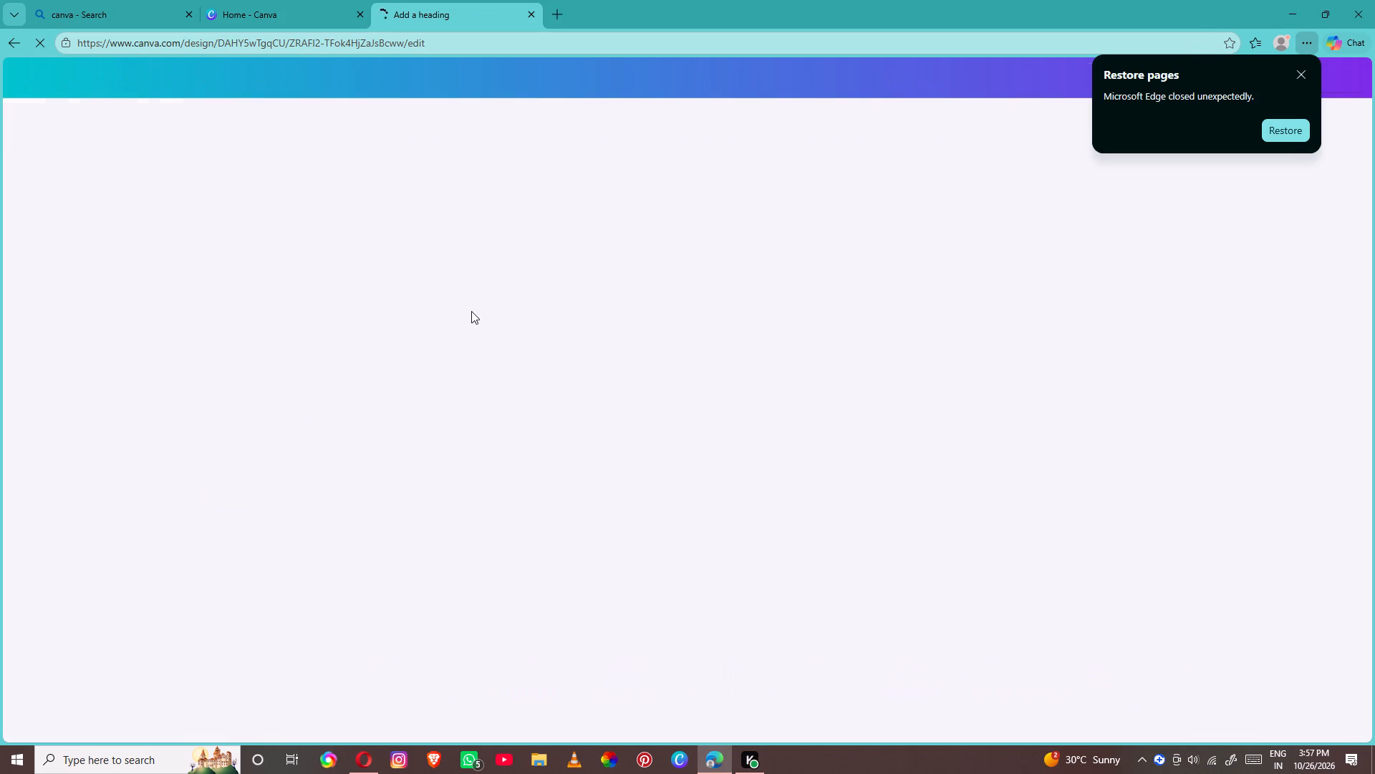
Reopen the "All List of Animal" presentation from the Canva home page, dismiss the page-restore notice and go to page 21.
click(266, 11)
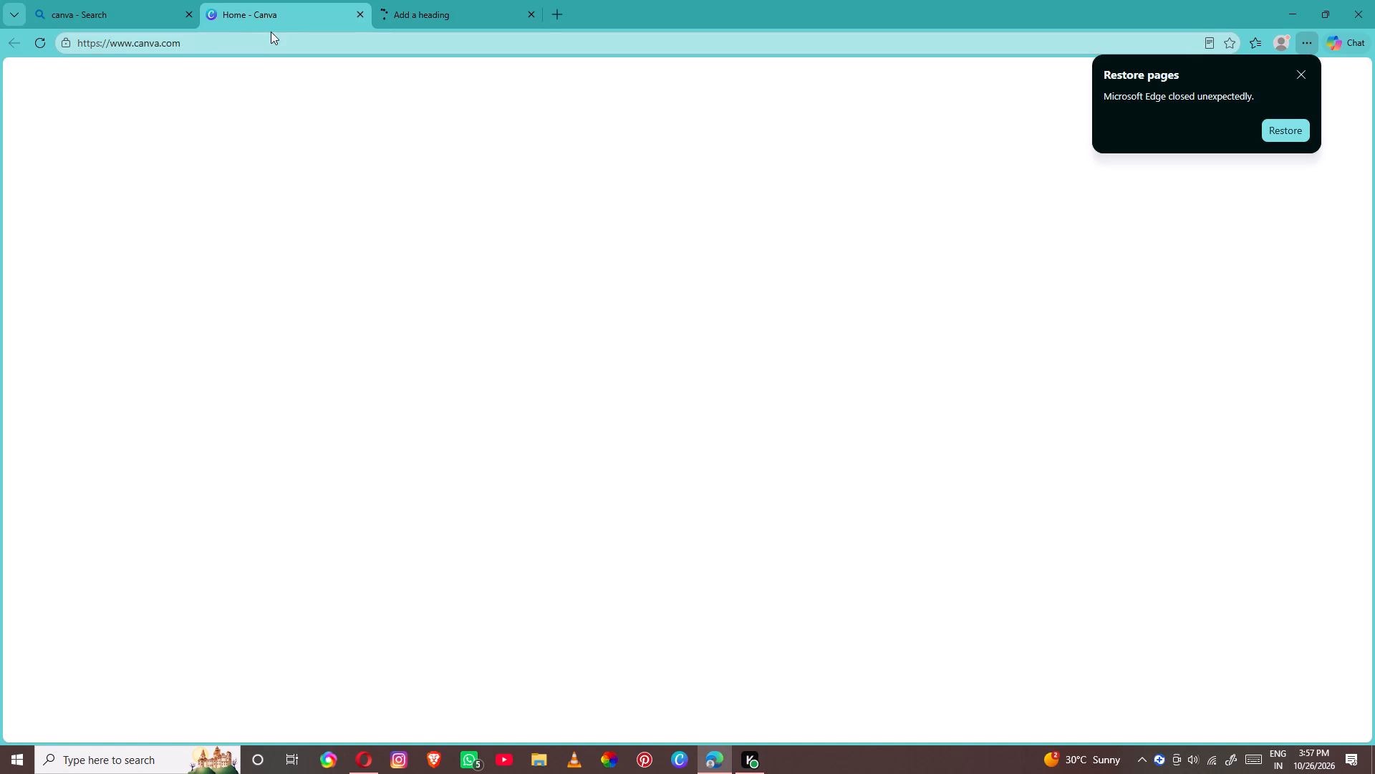
click(122, 378)
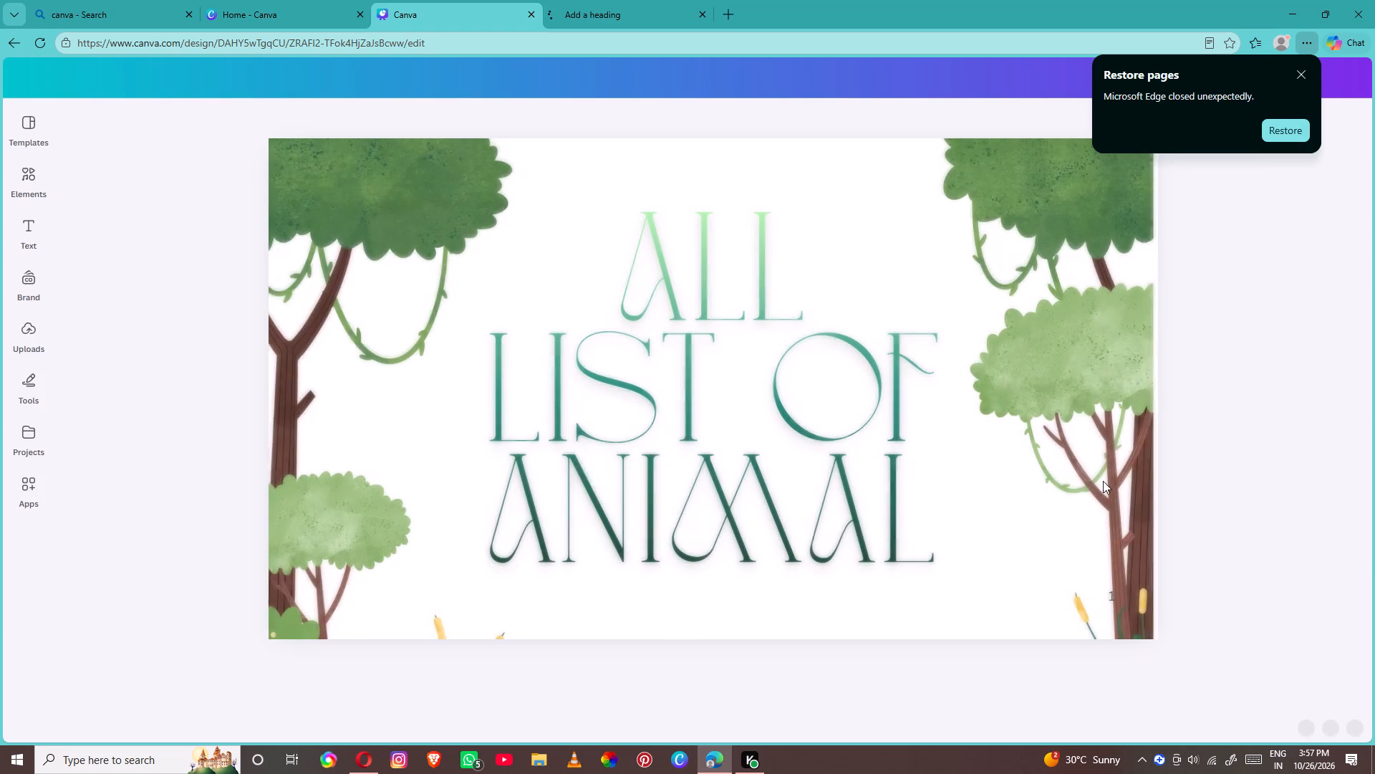
click(1297, 77)
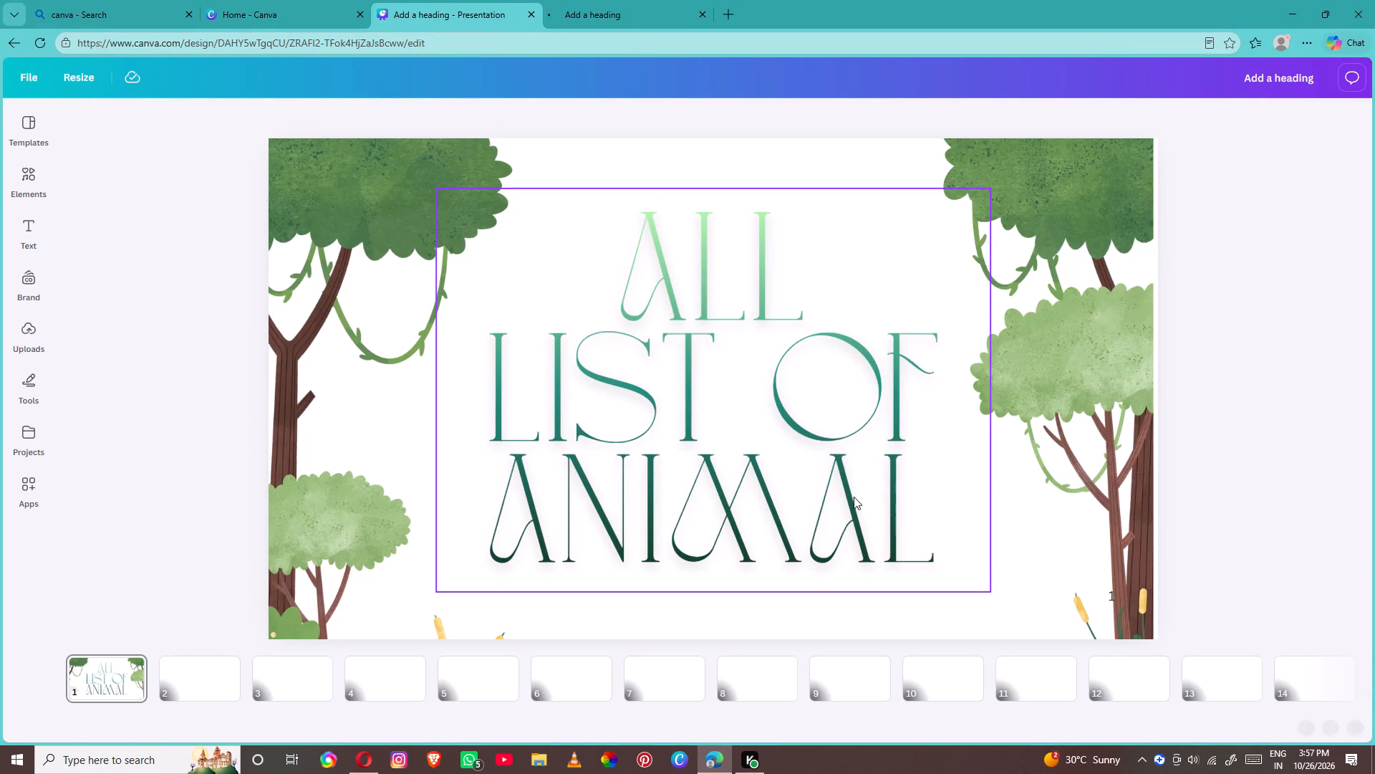
click(1299, 674)
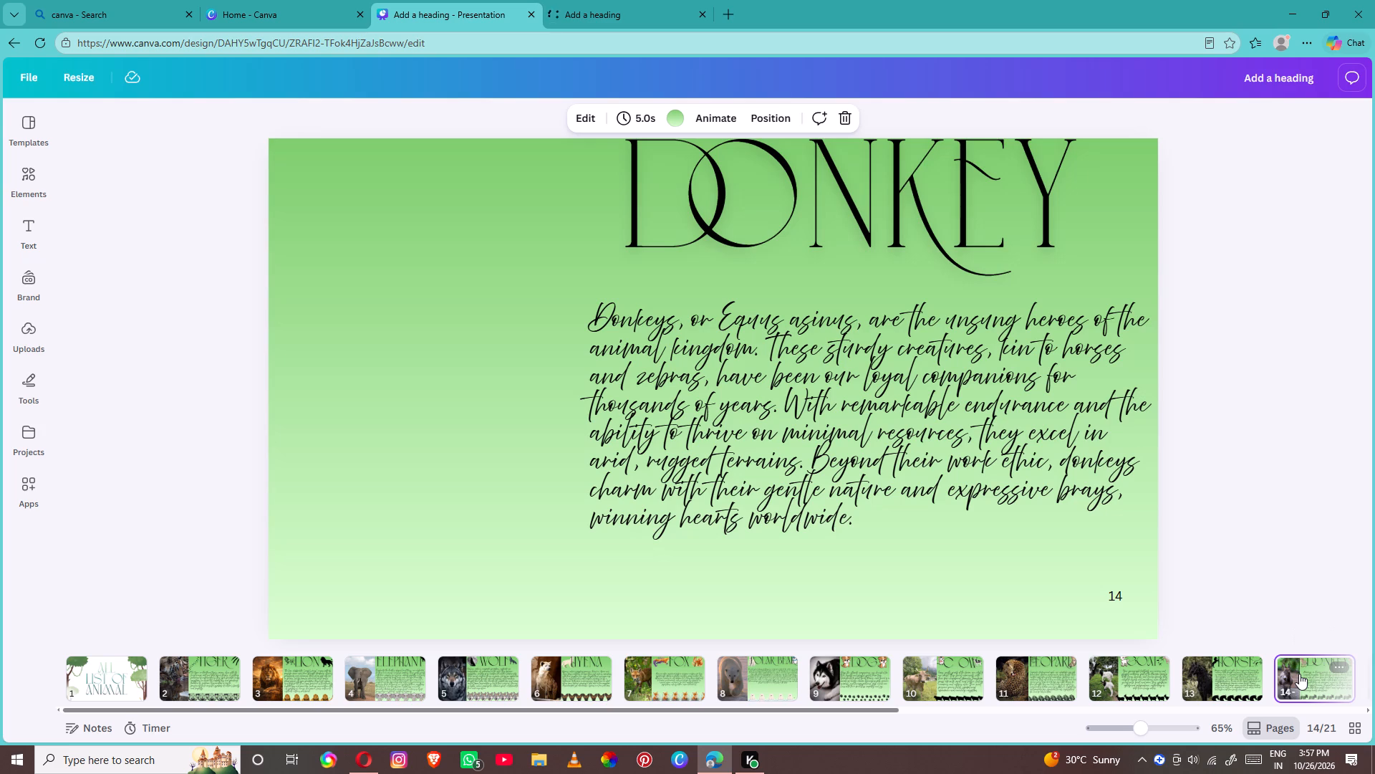
key(Right)
key(Right)
key(Right)
key(Right)
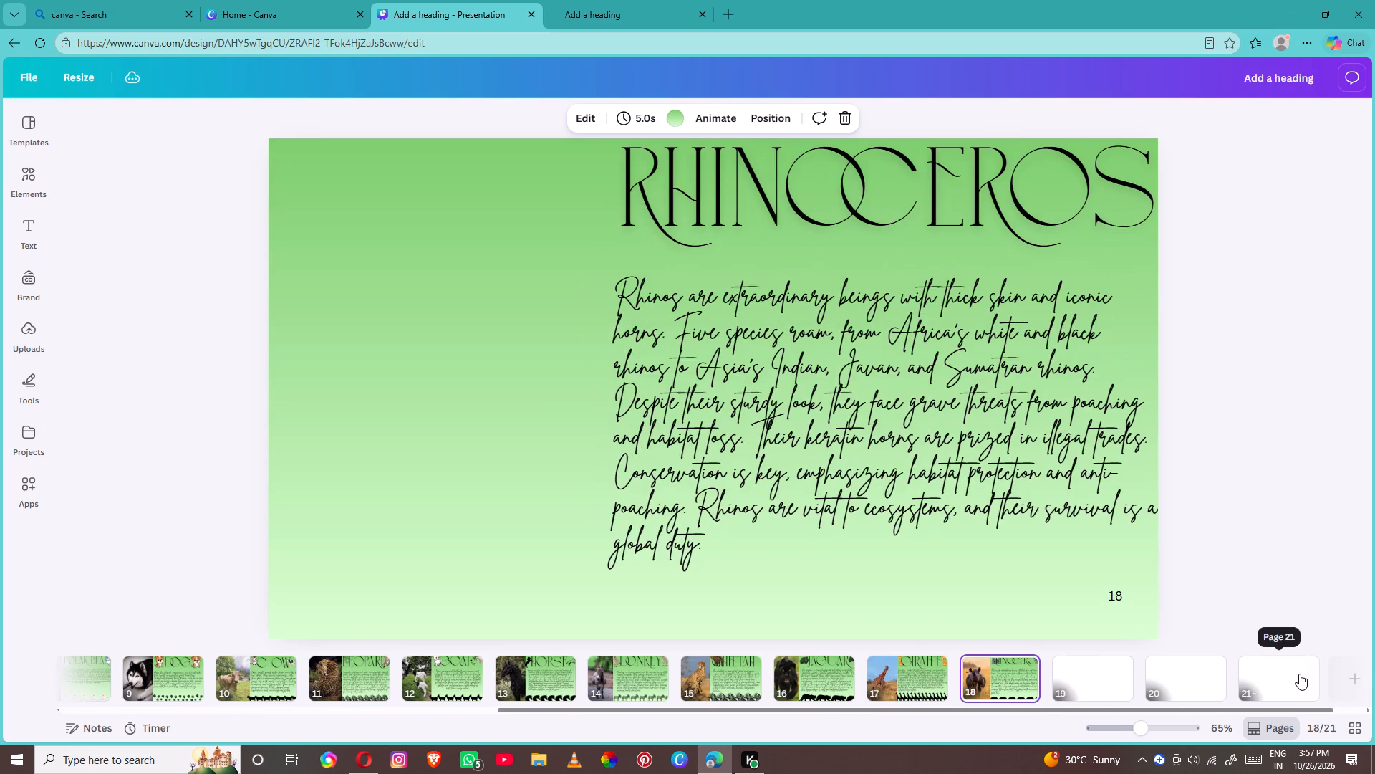
key(Right)
key(Right)
key(Right)
key(Right)
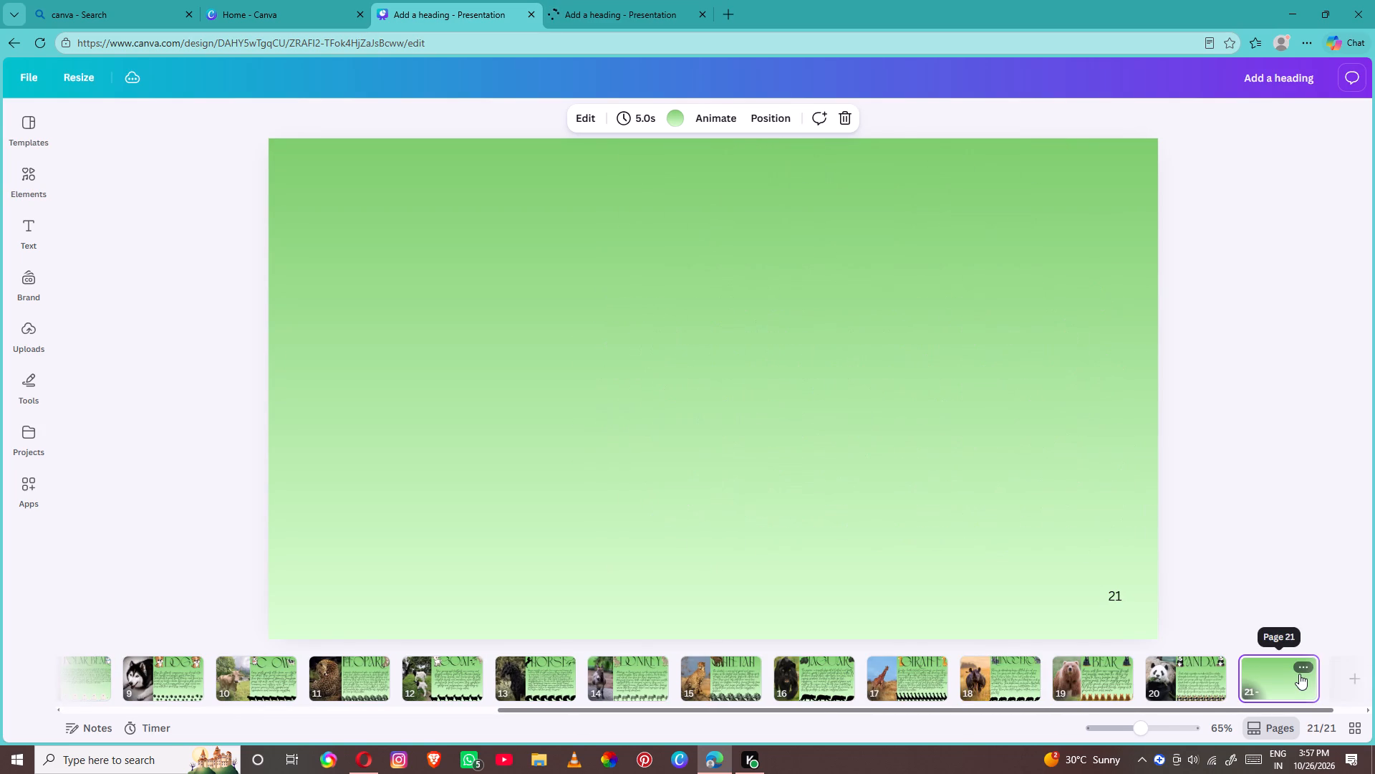
key(Right)
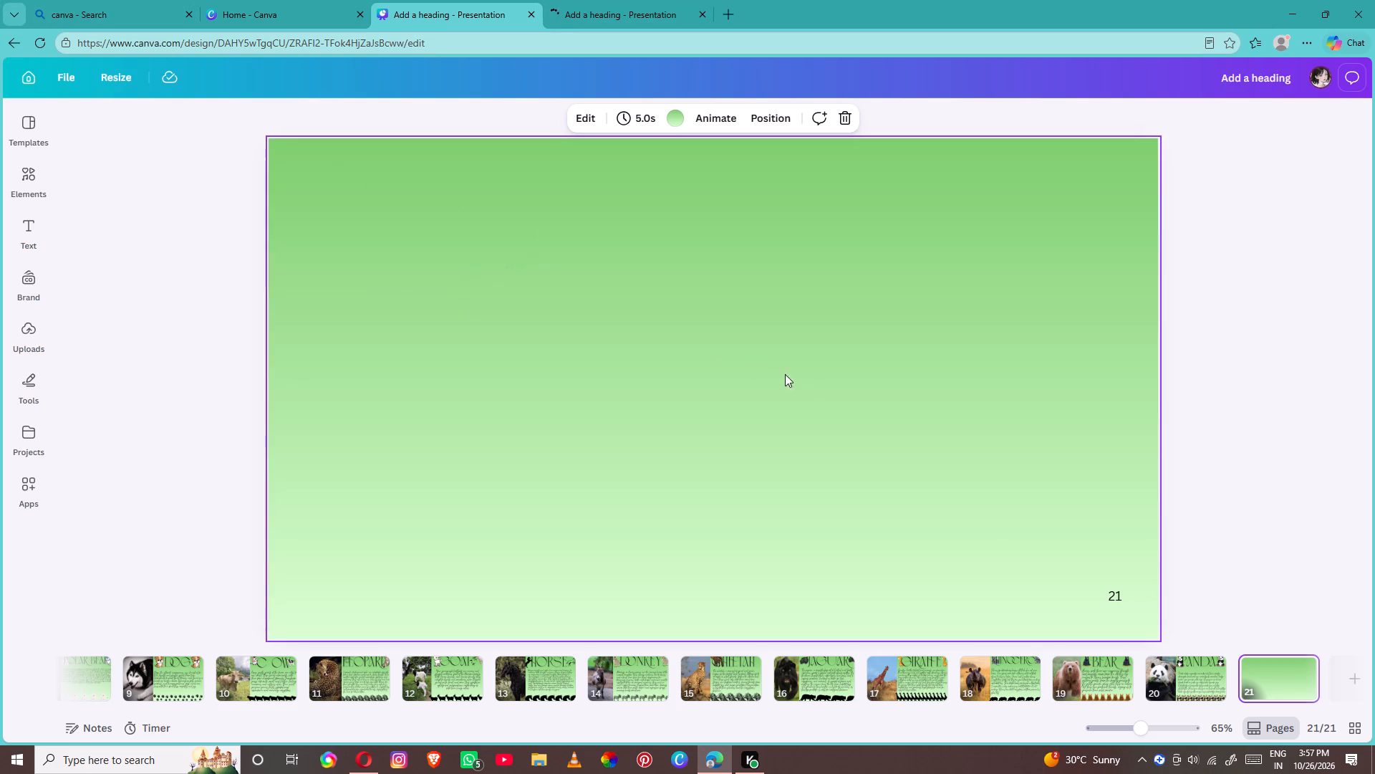
click(1252, 673)
Paste the copied kangaroo photo onto page 21 and fit it along the page's left edge at full height, about 721 by 1,083.
click(655, 421)
right_click(614, 356)
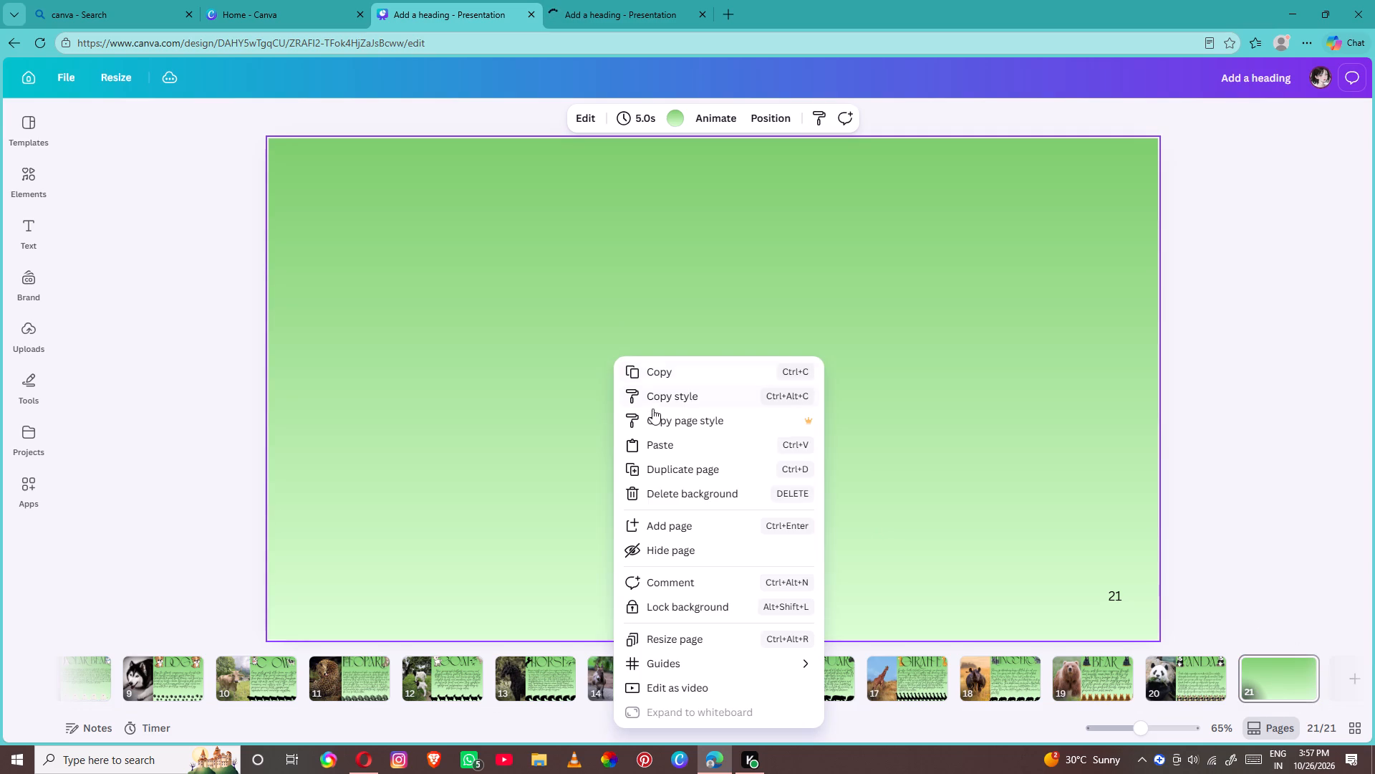
click(655, 437)
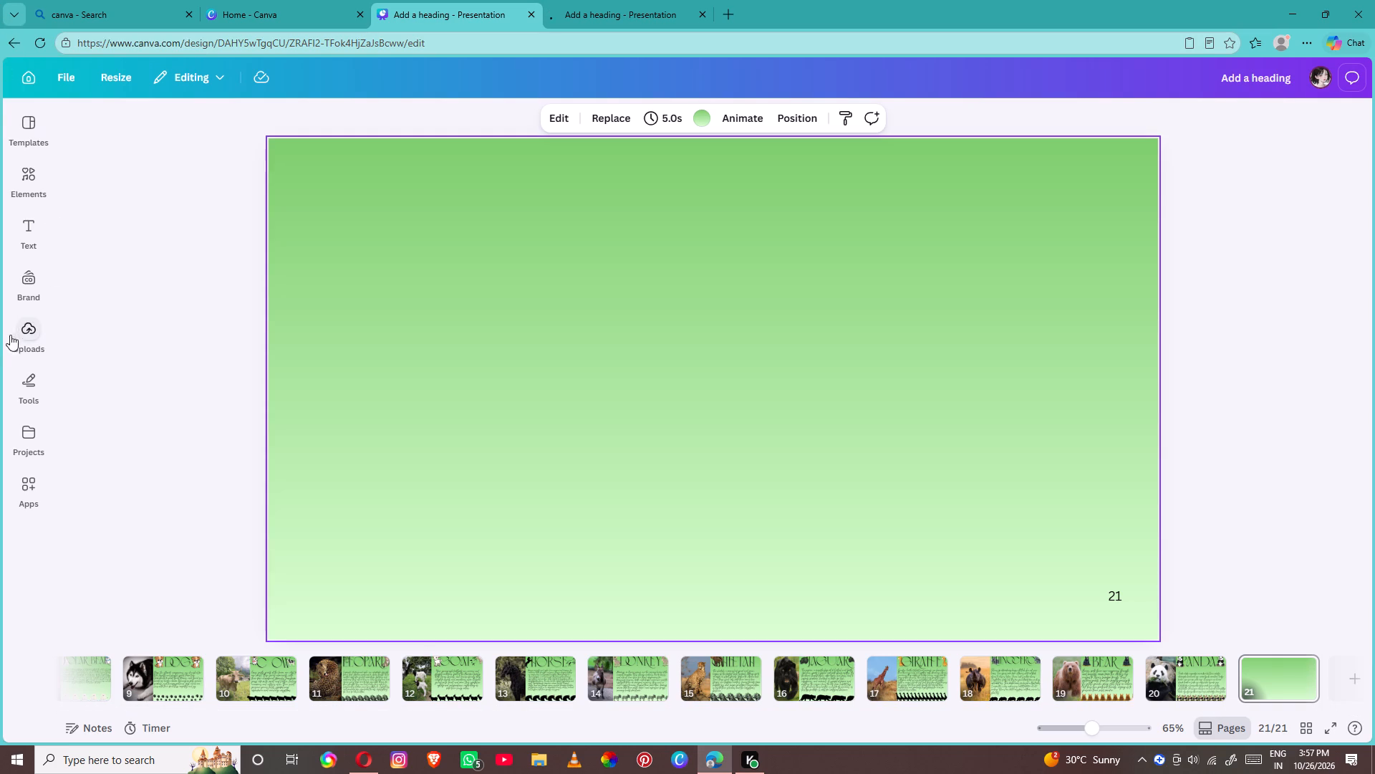
drag(695, 431, 218, 179)
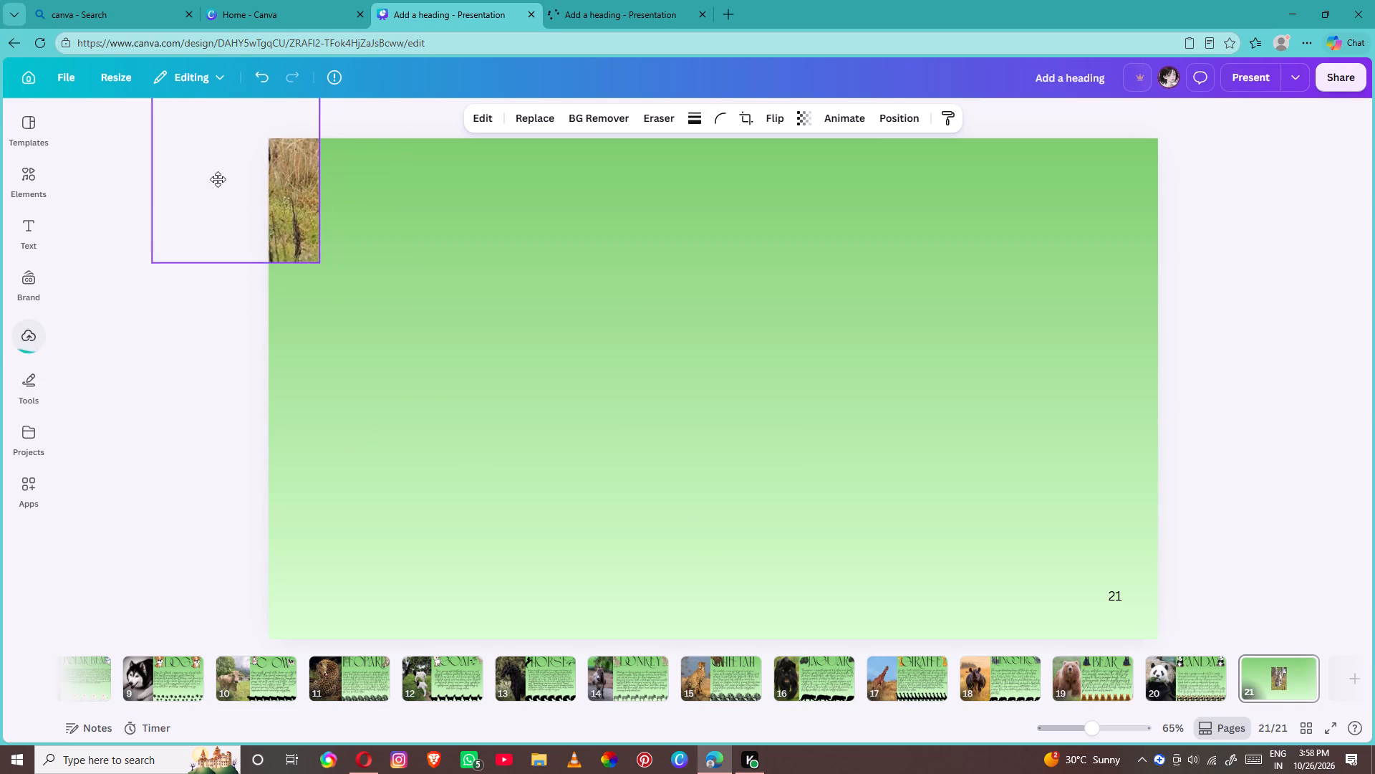
drag(218, 179, 335, 306)
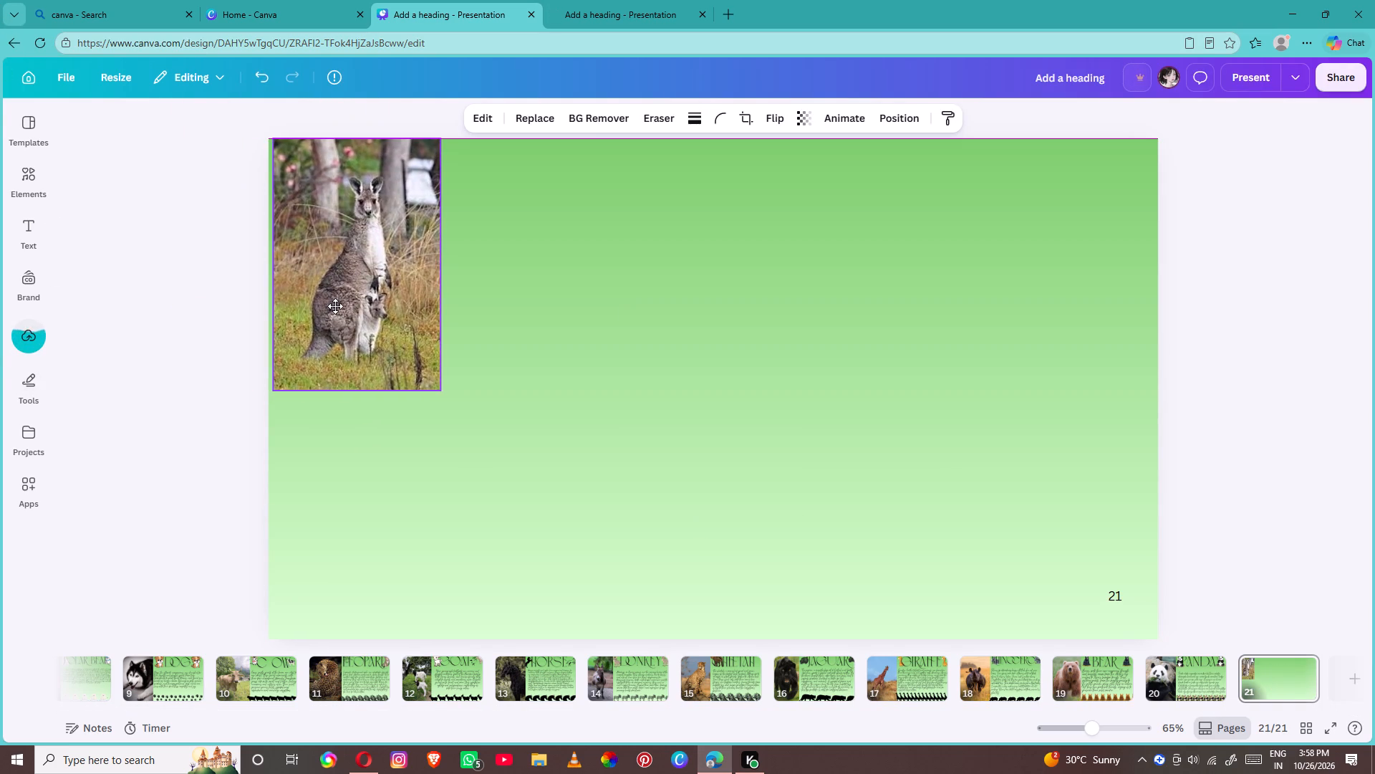
drag(335, 306, 333, 306)
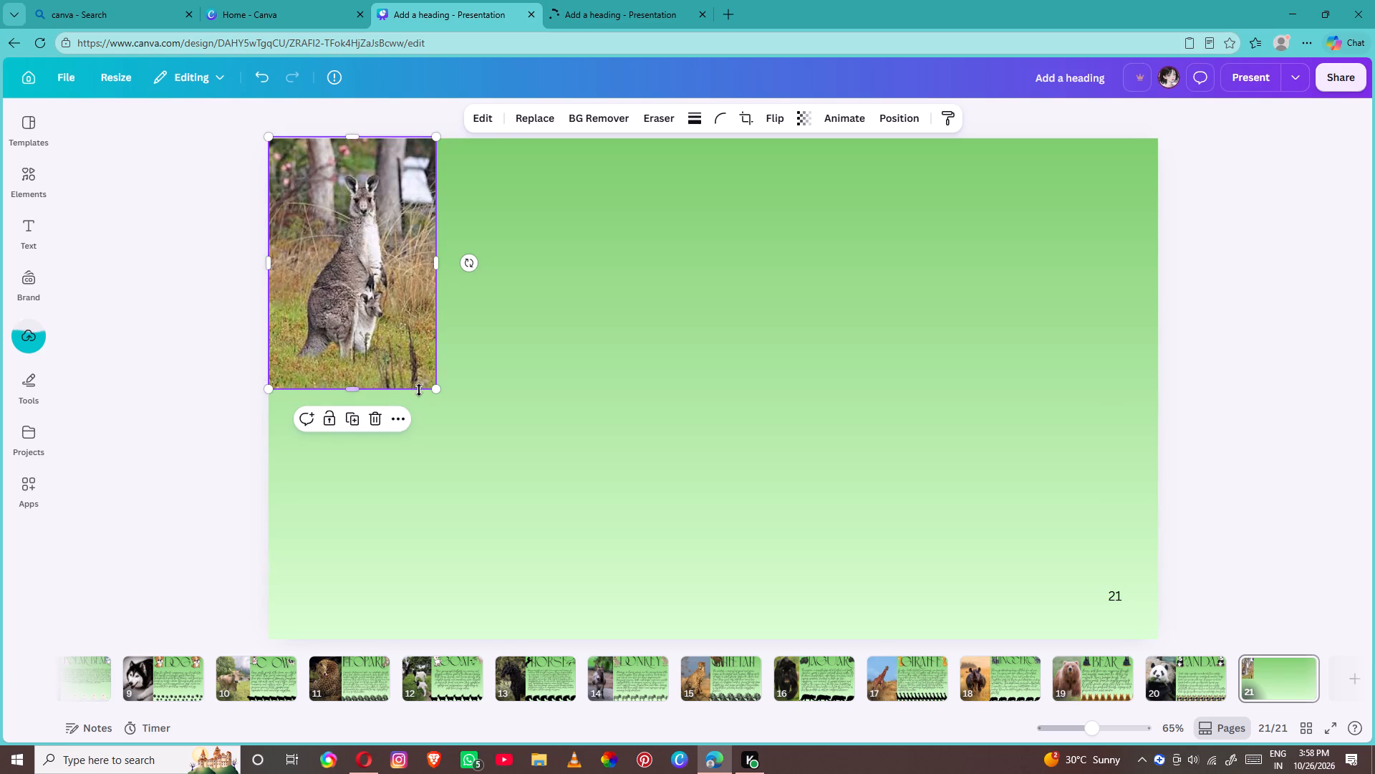
drag(434, 390, 559, 611)
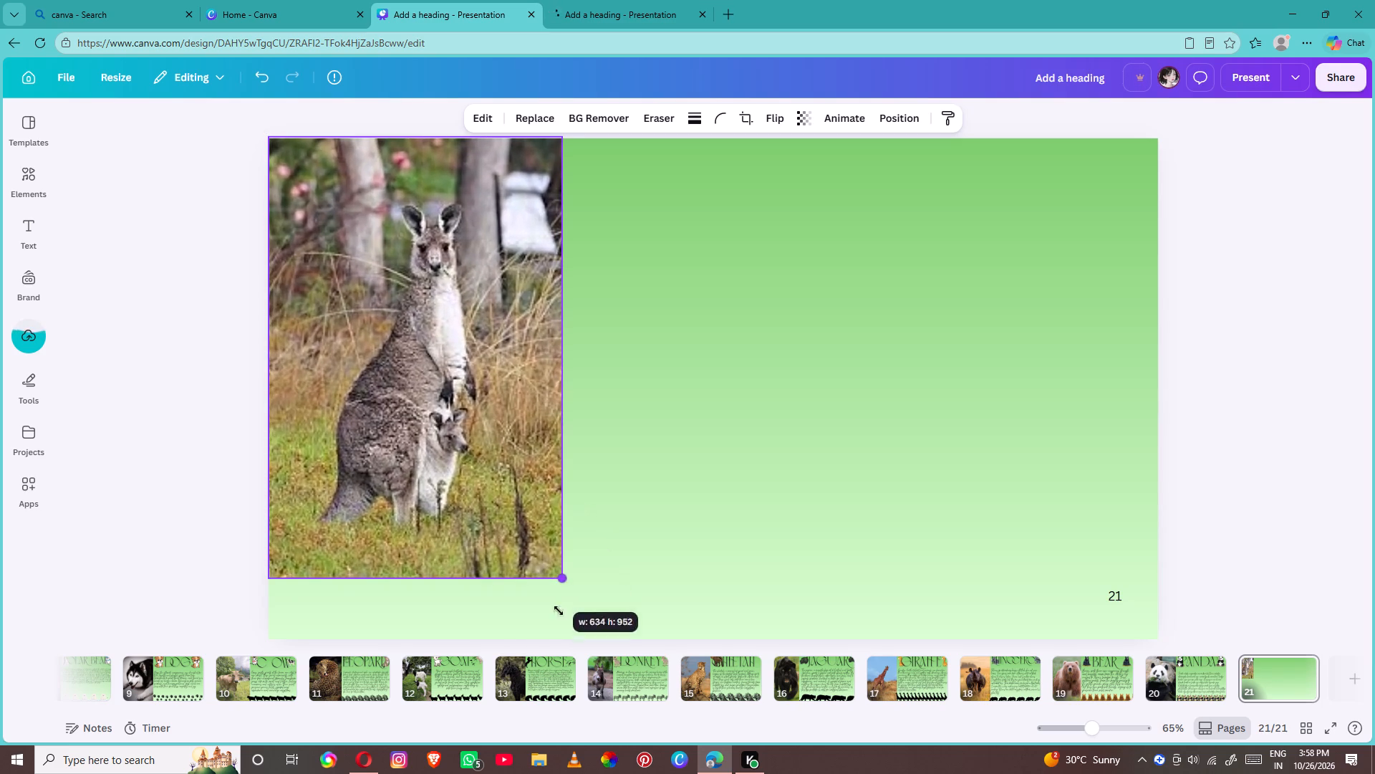
drag(559, 611, 578, 659)
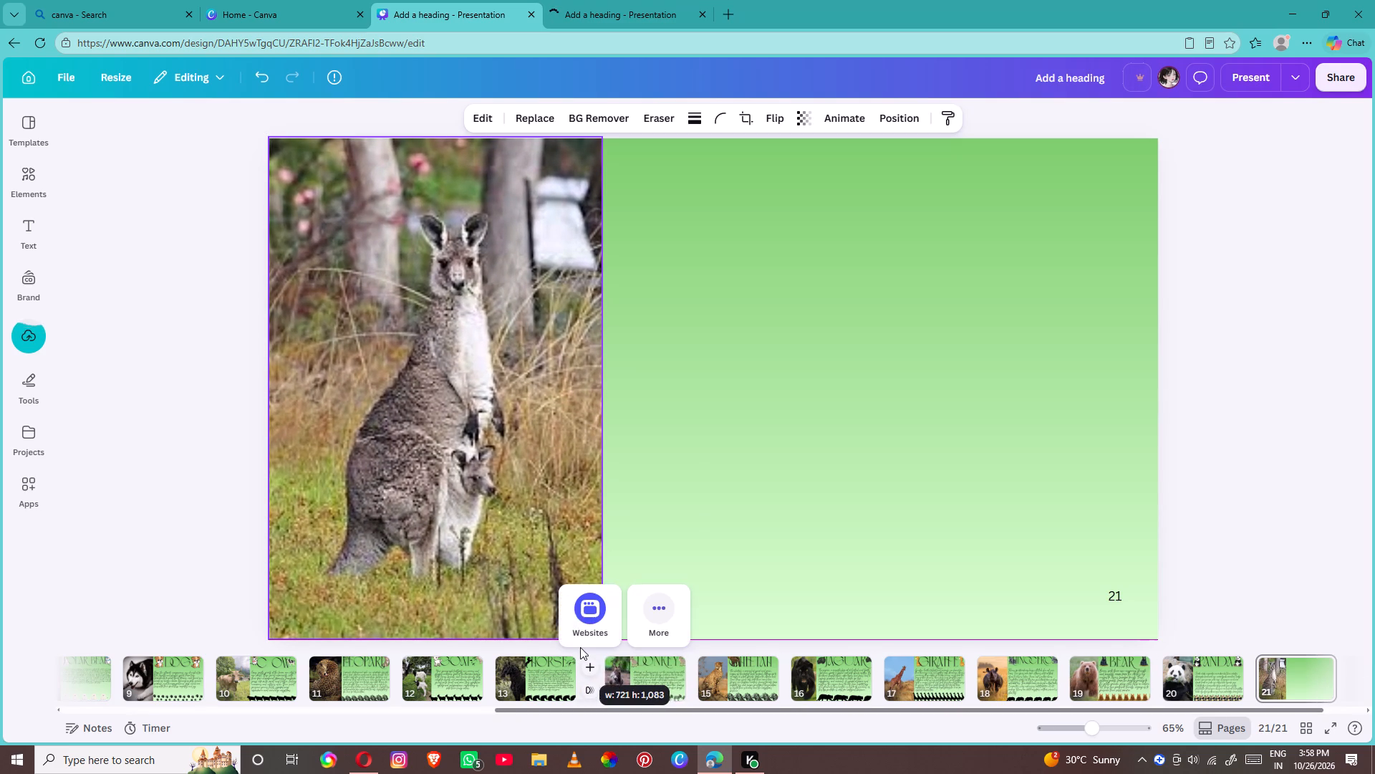
Add the recently used "AESTHETIC" text style to page 21 and replace its wording with "kangaroo".
click(21, 225)
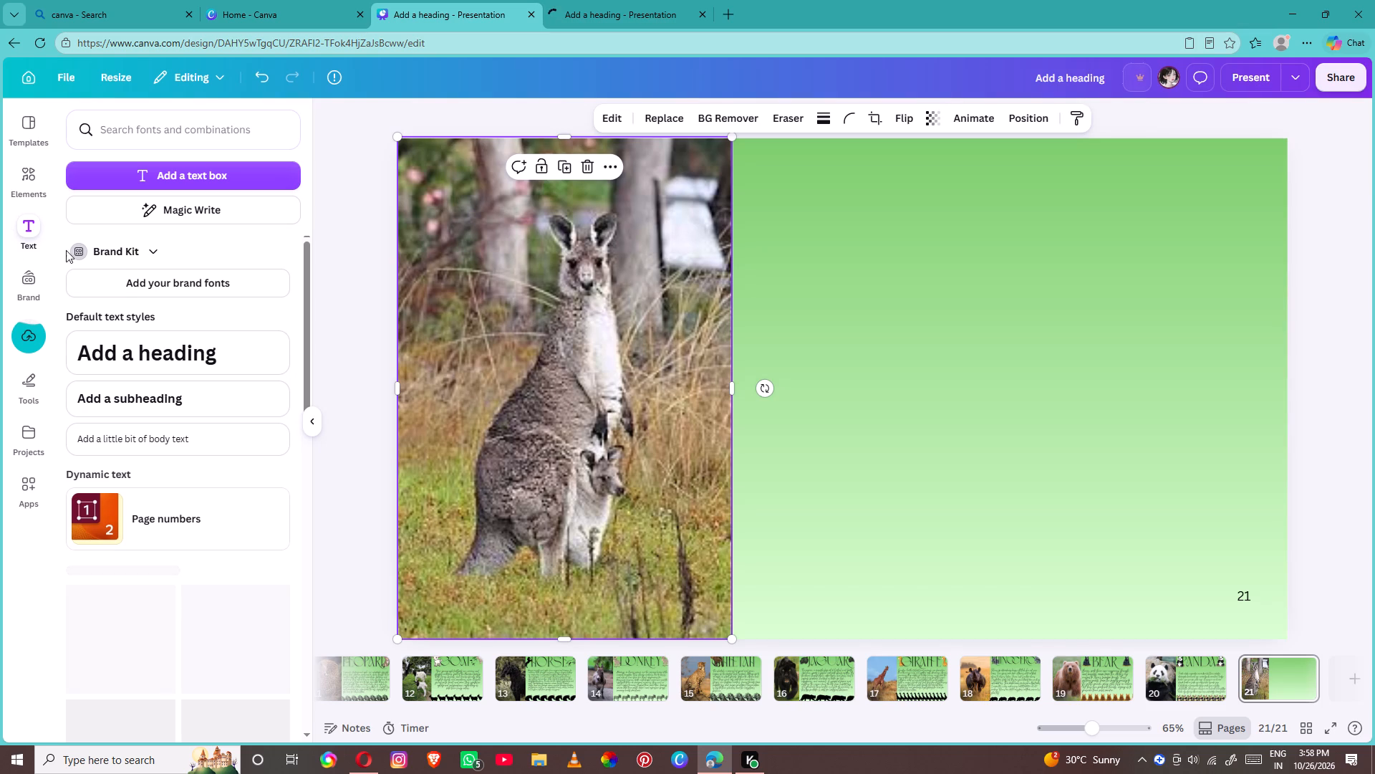
scroll(129, 464, down, 2)
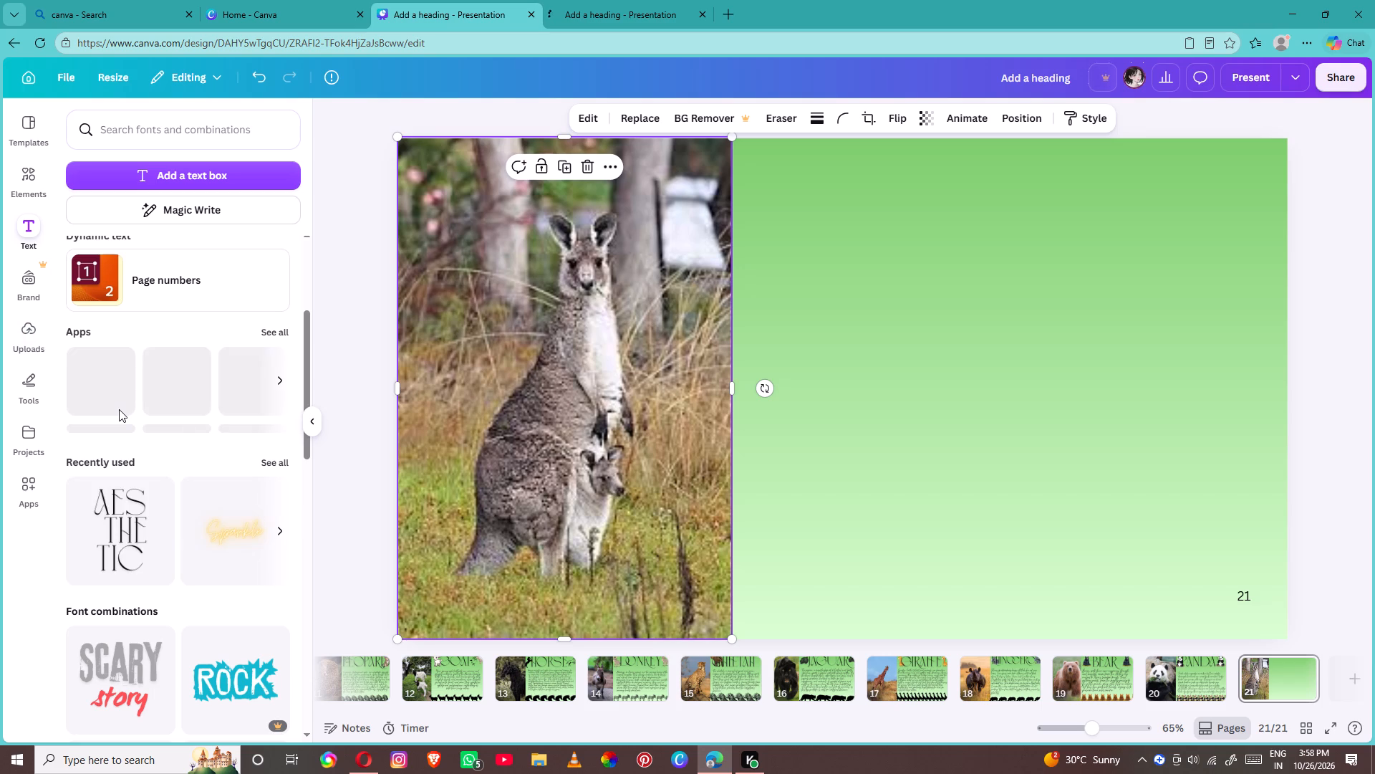
click(122, 512)
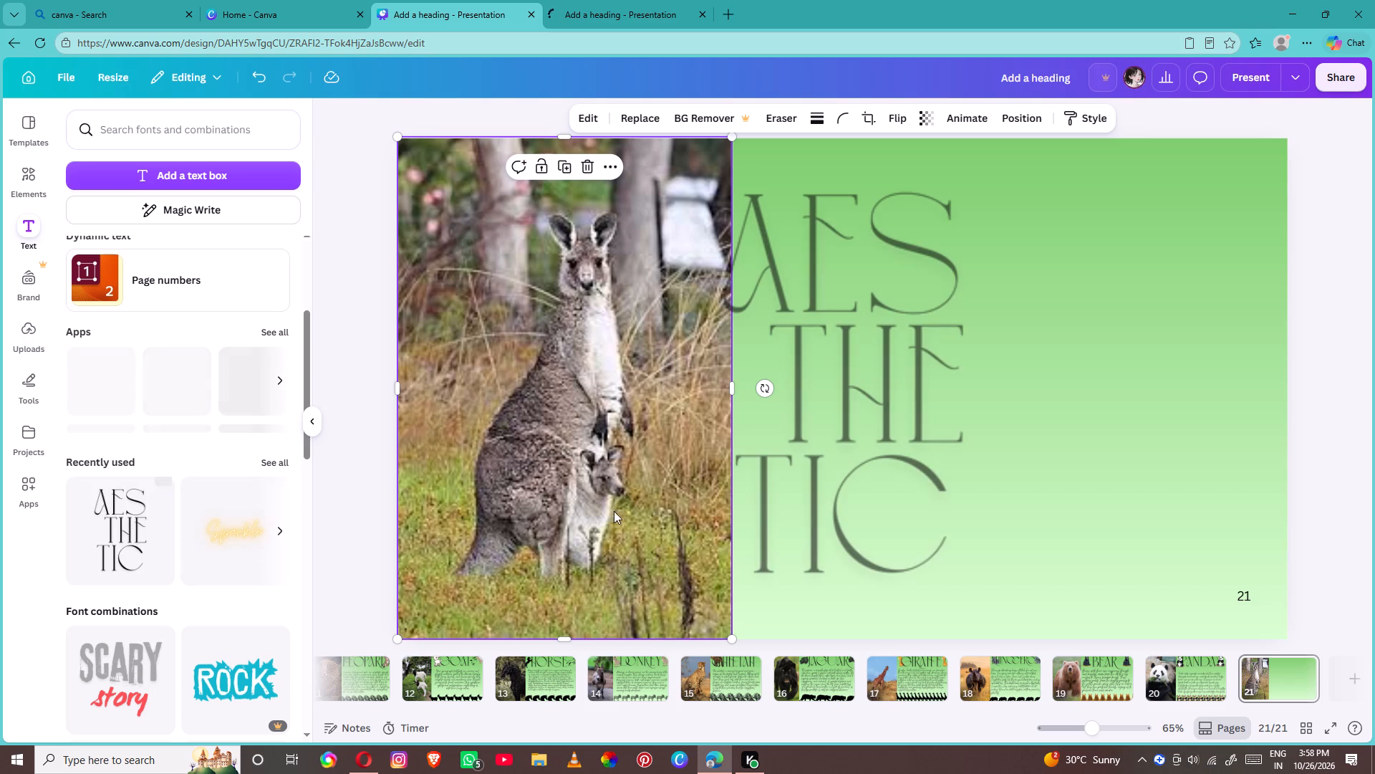
click(826, 434)
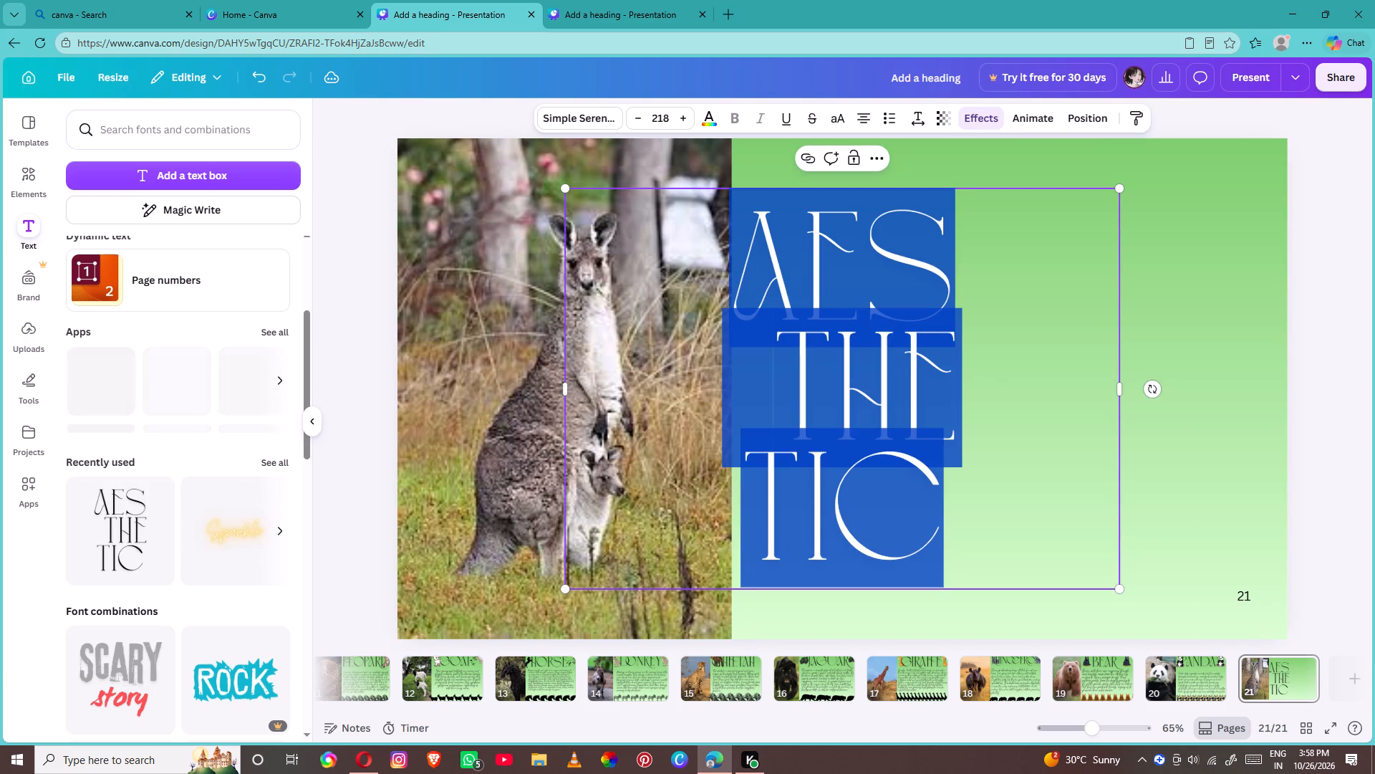
key(BackSpace)
text(kangaroo)
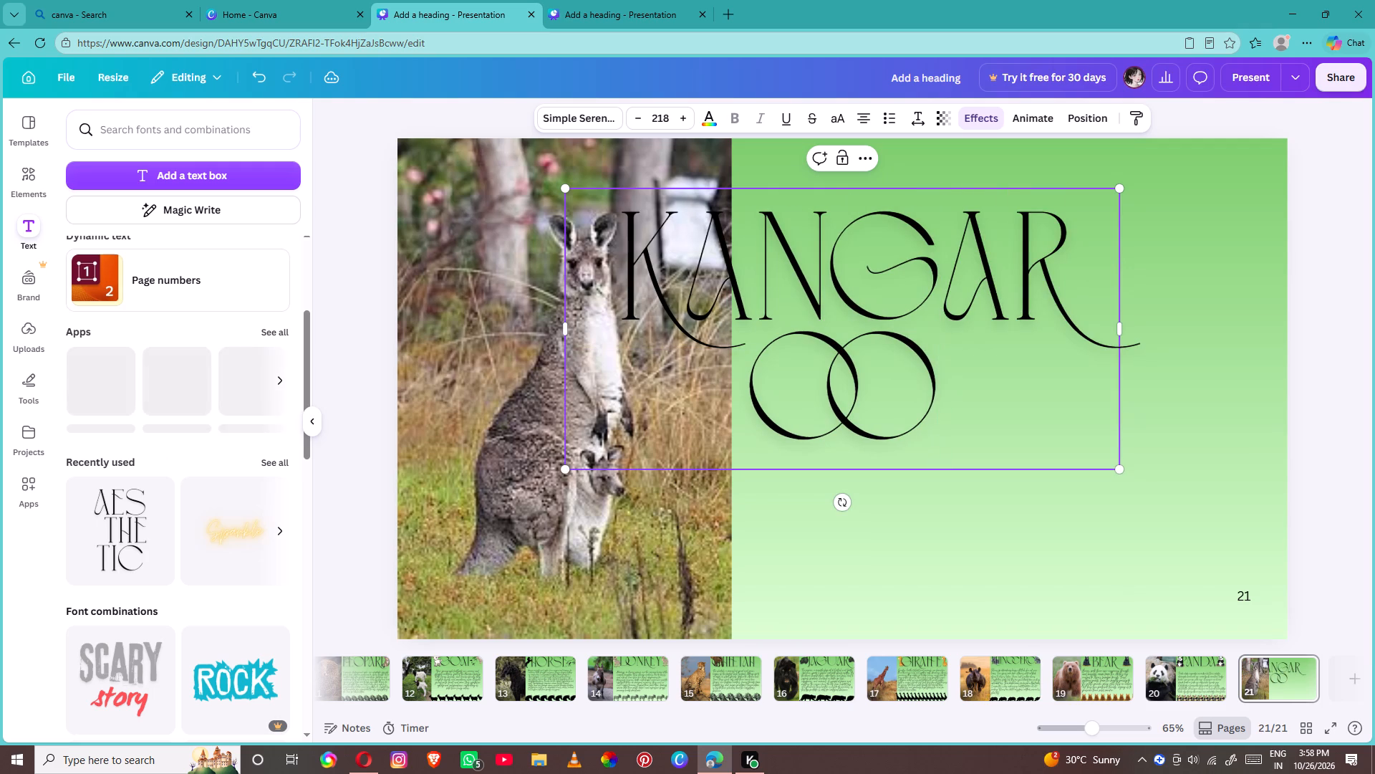
Fit the KANGAROO title on one line at font size 186 and place it across the top of the green area beside the photo.
drag(564, 196, 546, 200)
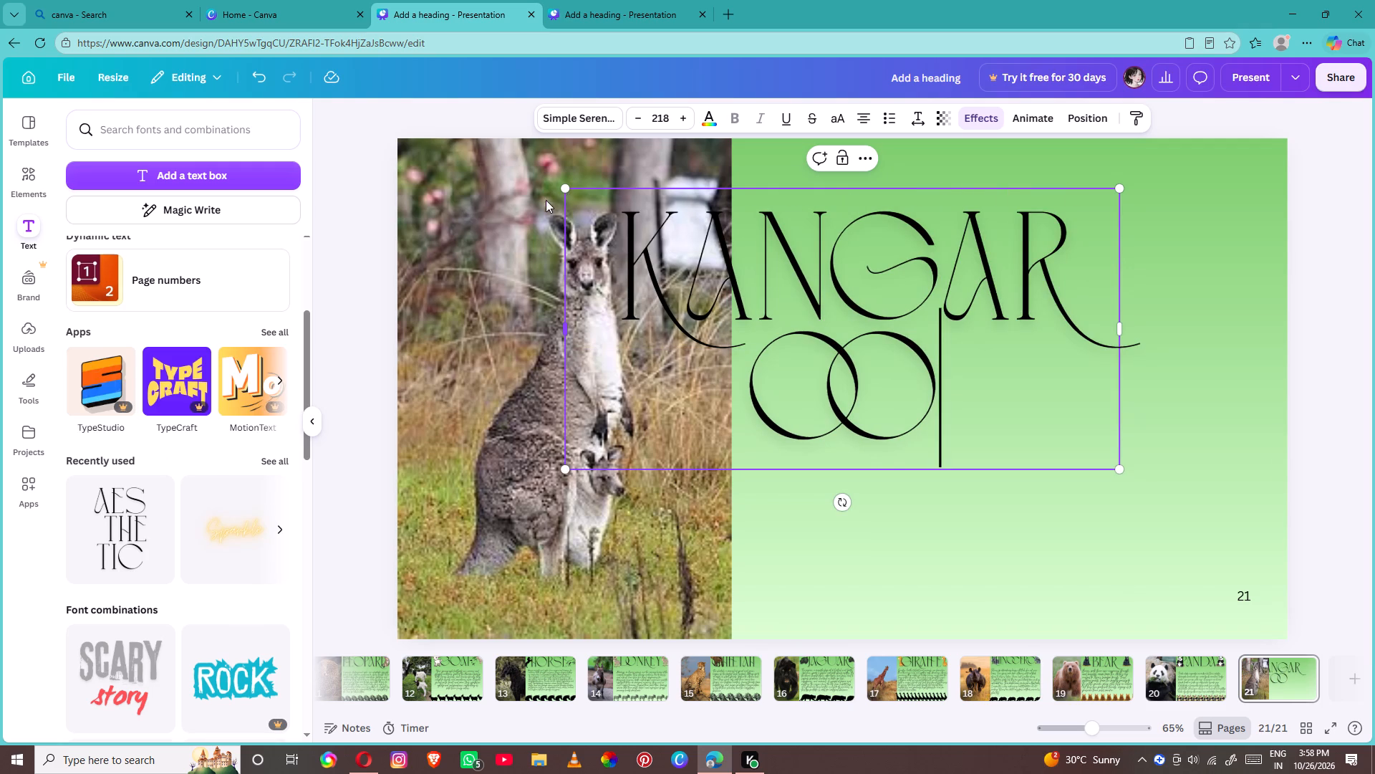
drag(546, 200, 455, 202)
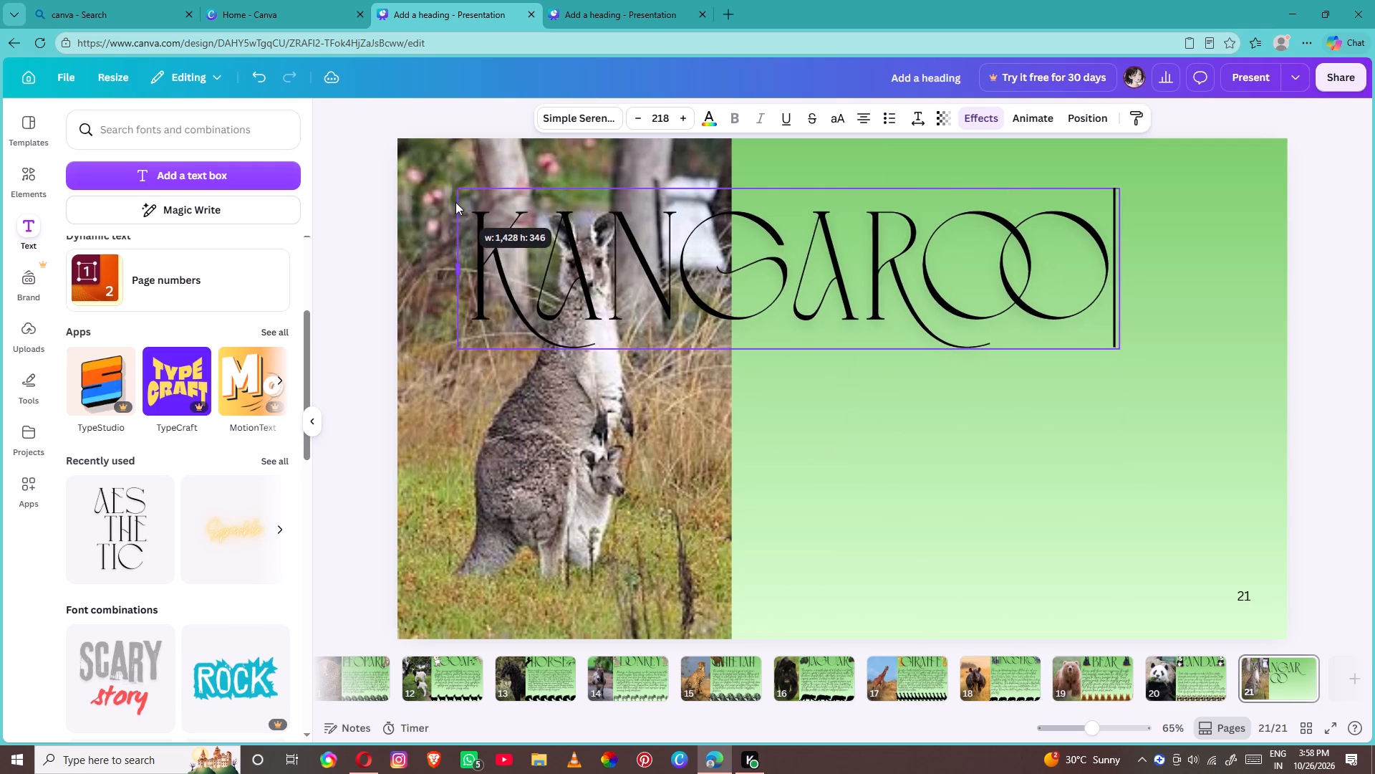
drag(455, 202, 440, 214)
drag(442, 188, 516, 236)
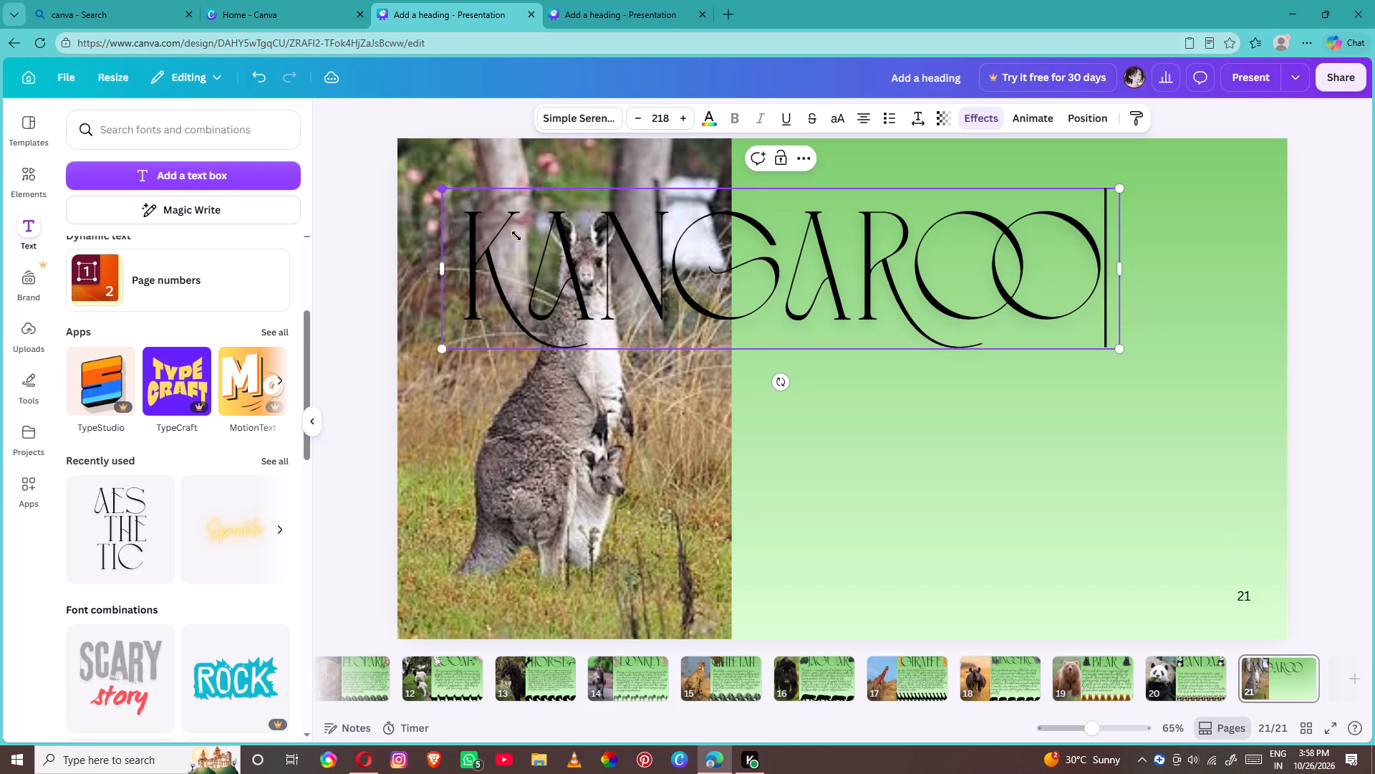
drag(516, 236, 646, 238)
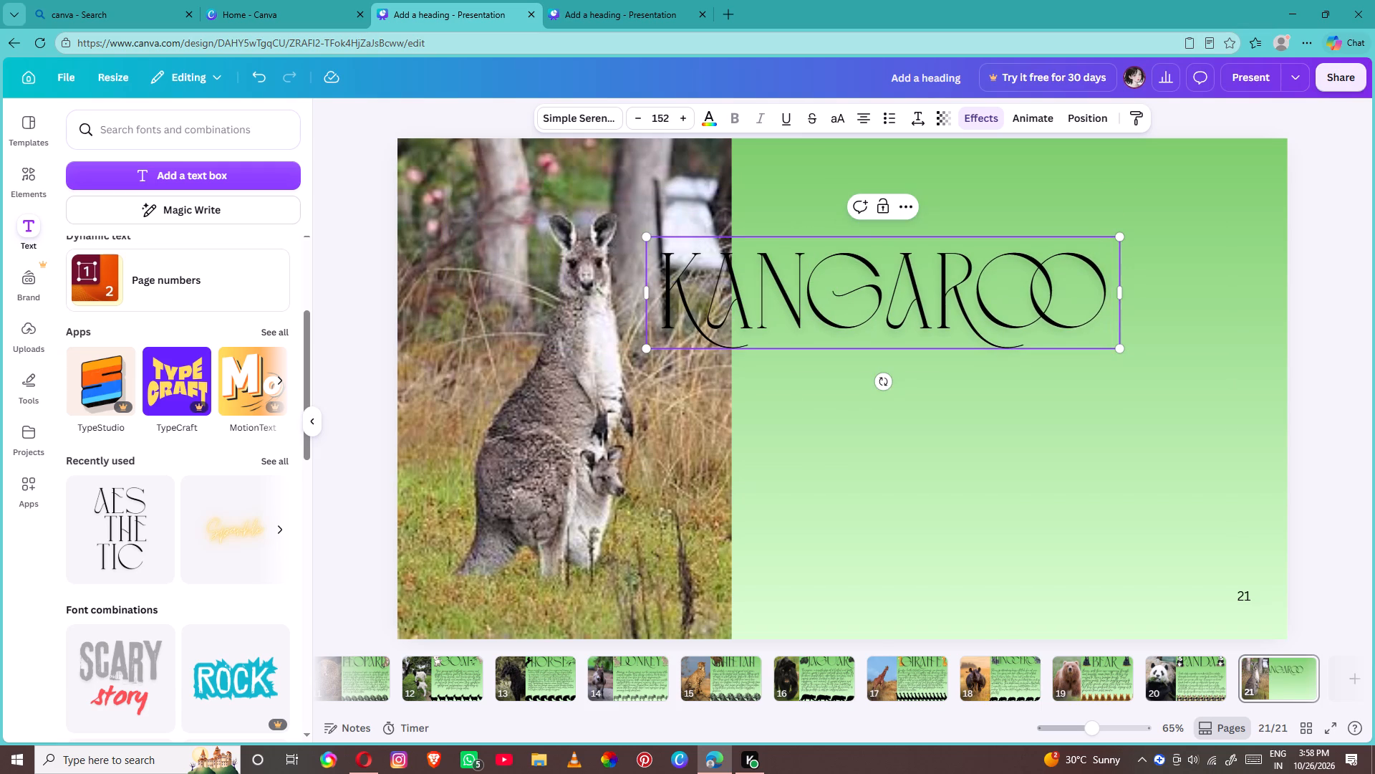
drag(1121, 237, 1240, 188)
click(1101, 358)
drag(1066, 340, 1110, 272)
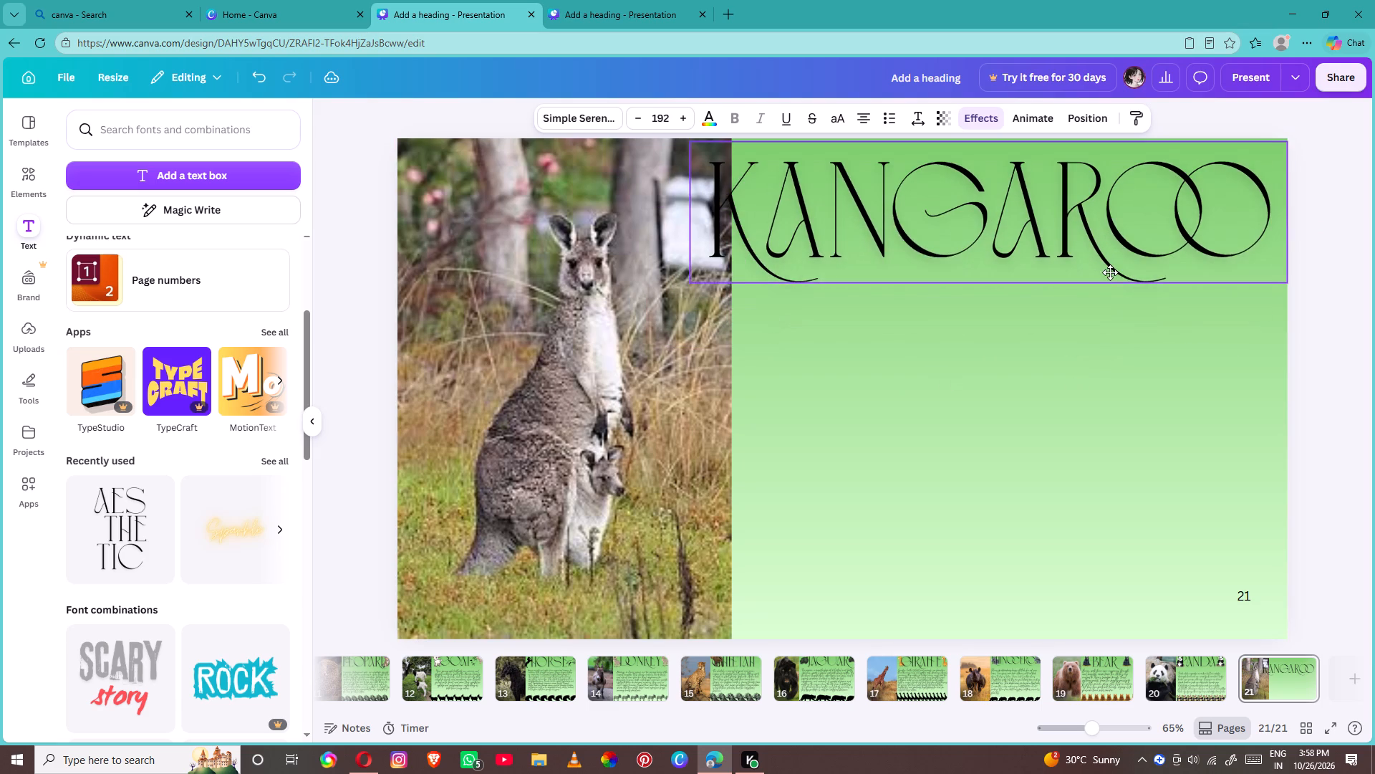
drag(1110, 272, 1130, 264)
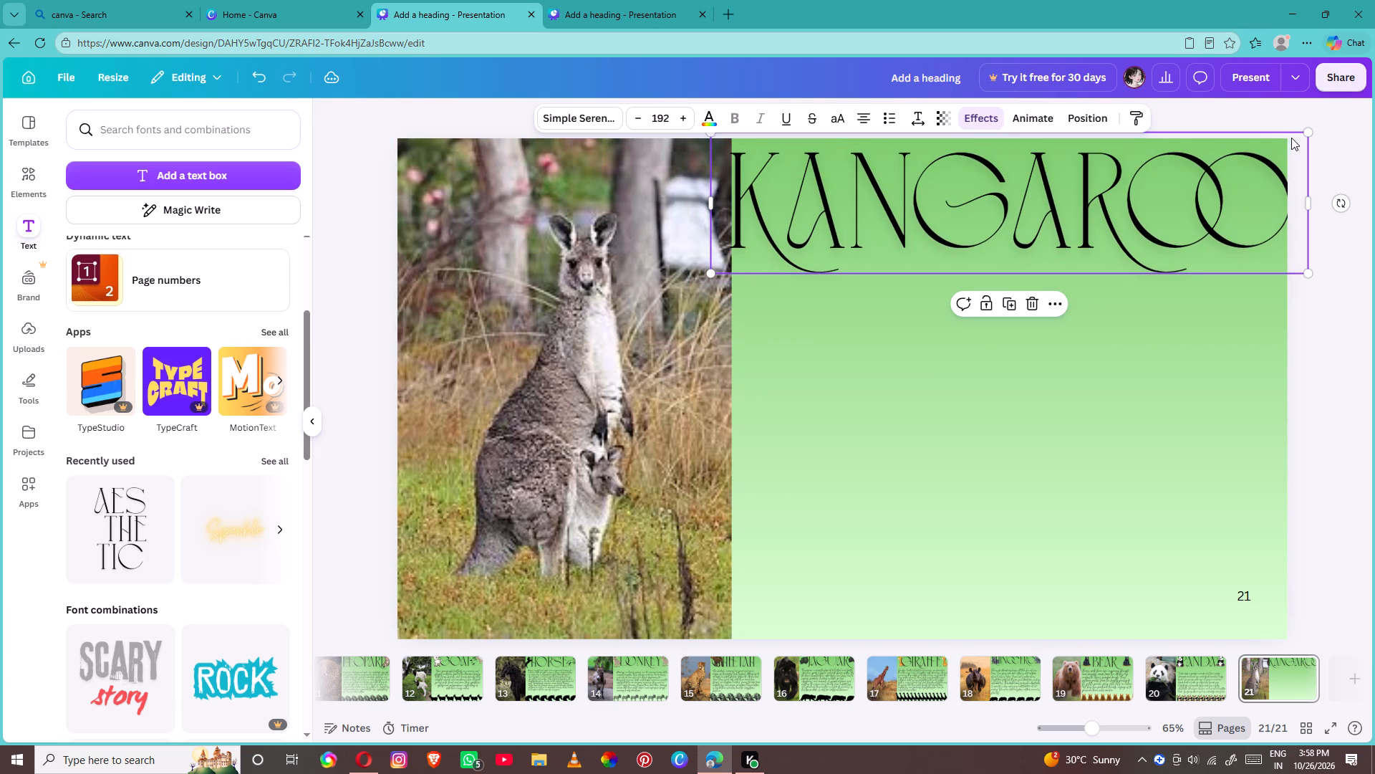
drag(1305, 133, 1291, 138)
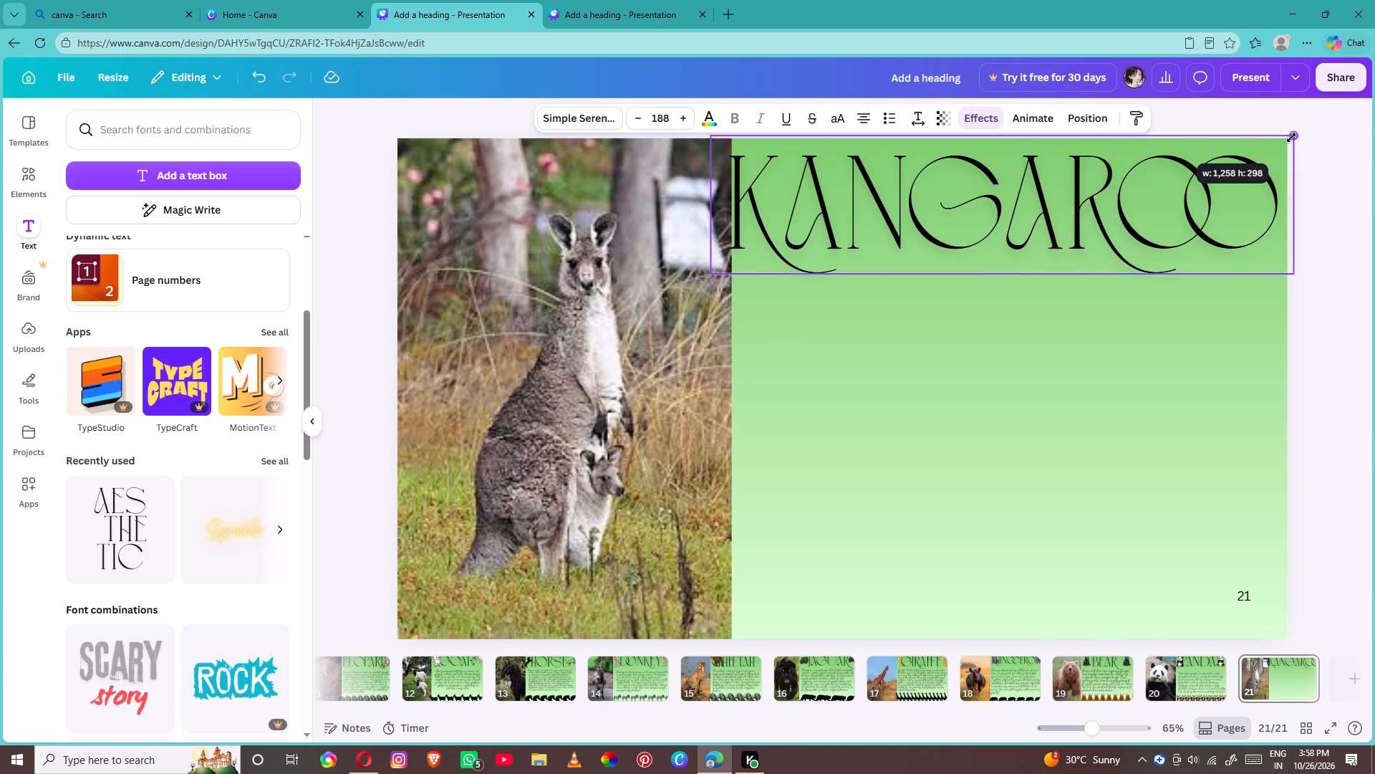
drag(1291, 138, 1290, 138)
drag(1169, 356, 1168, 337)
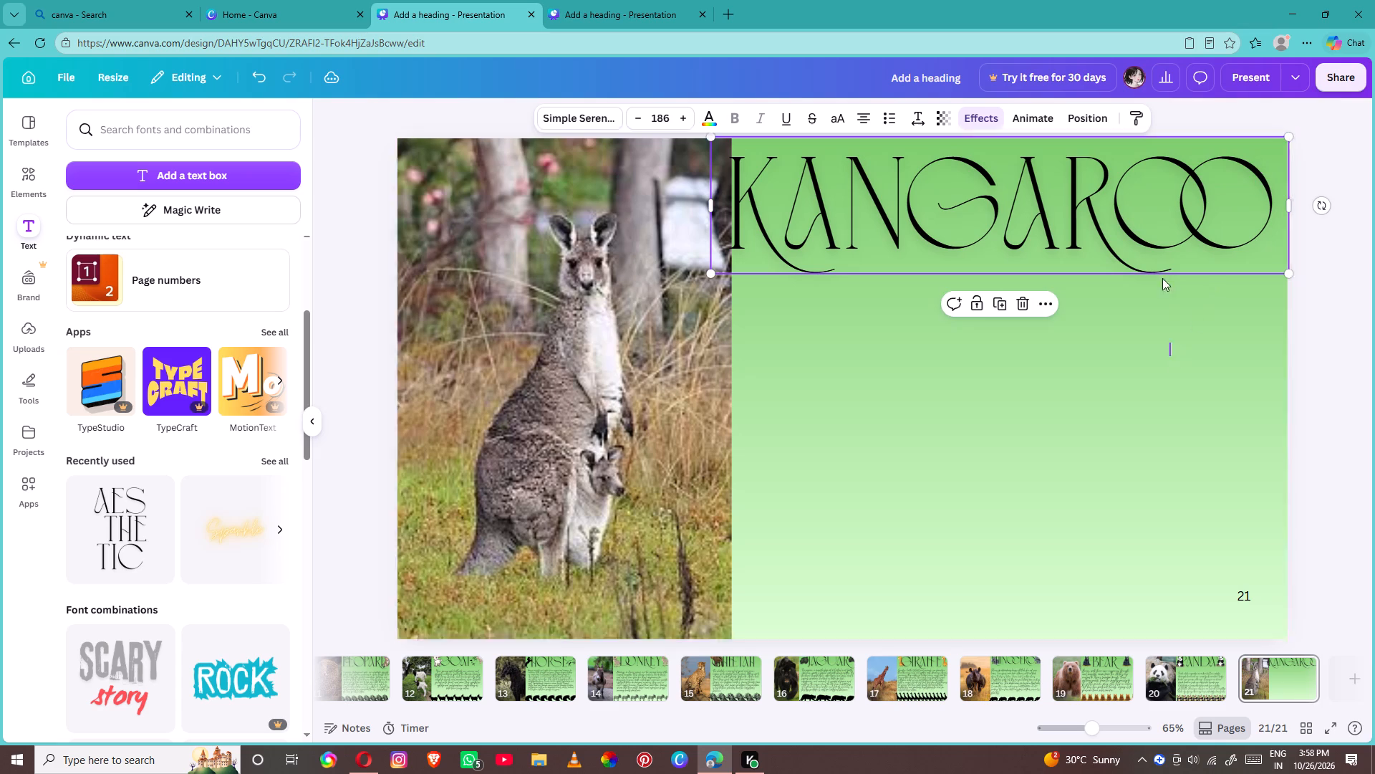
drag(1163, 252, 1176, 246)
click(1176, 246)
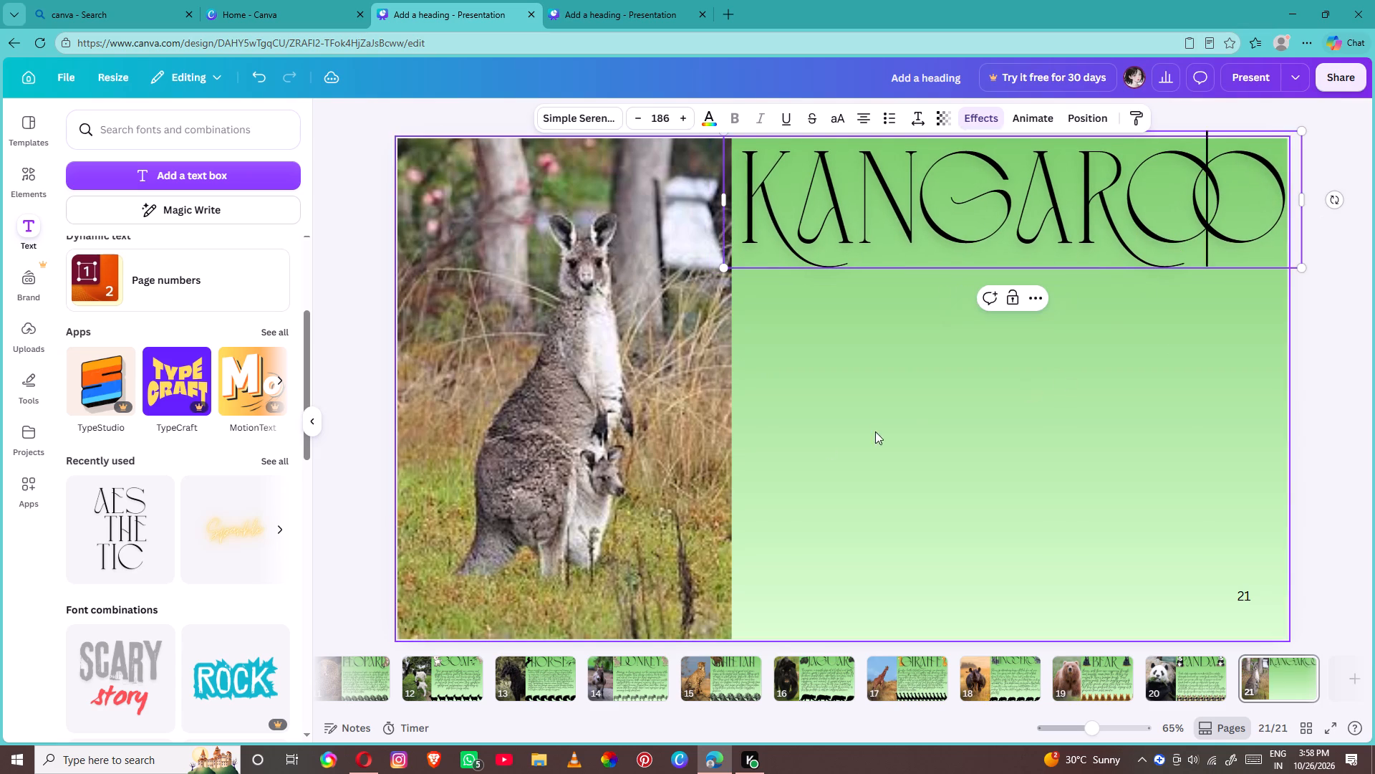
Search the elements library for "kangaroo".
click(26, 172)
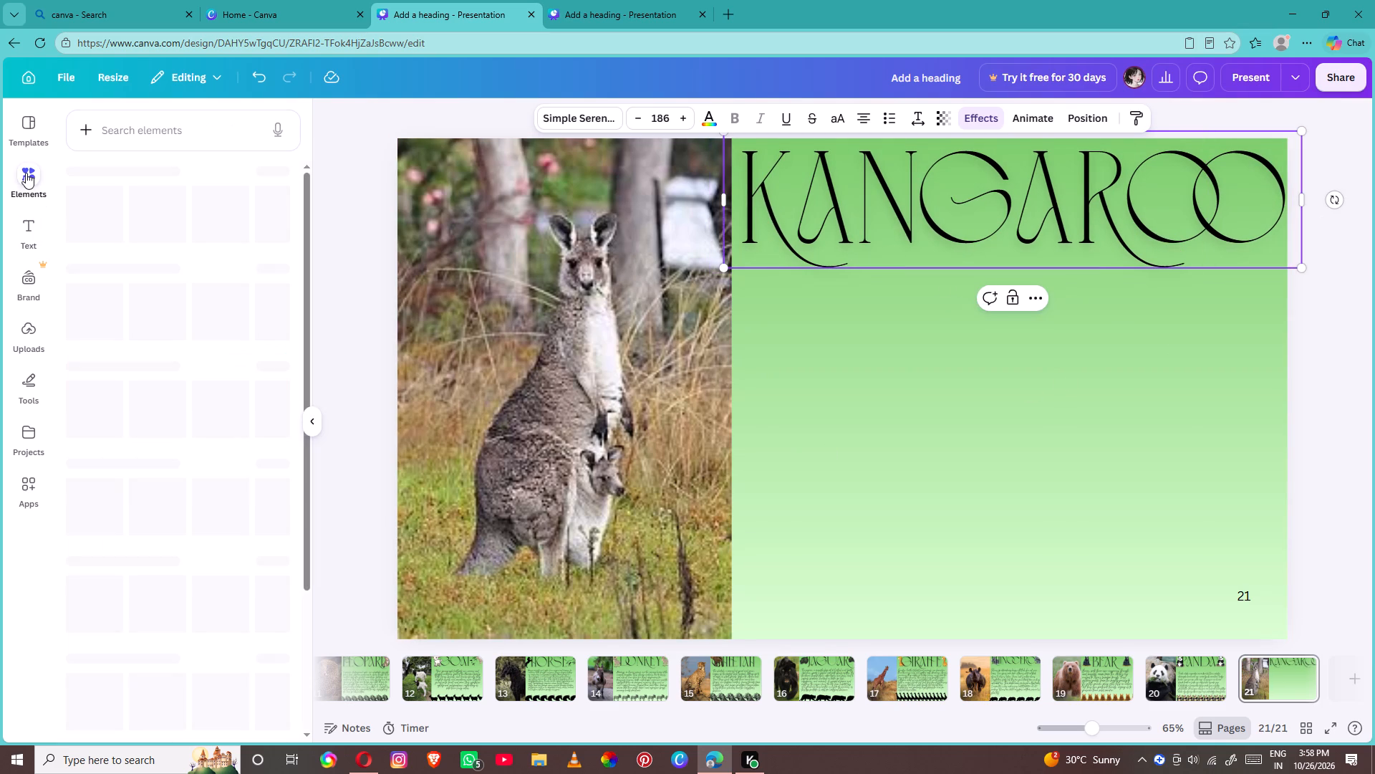
click(218, 135)
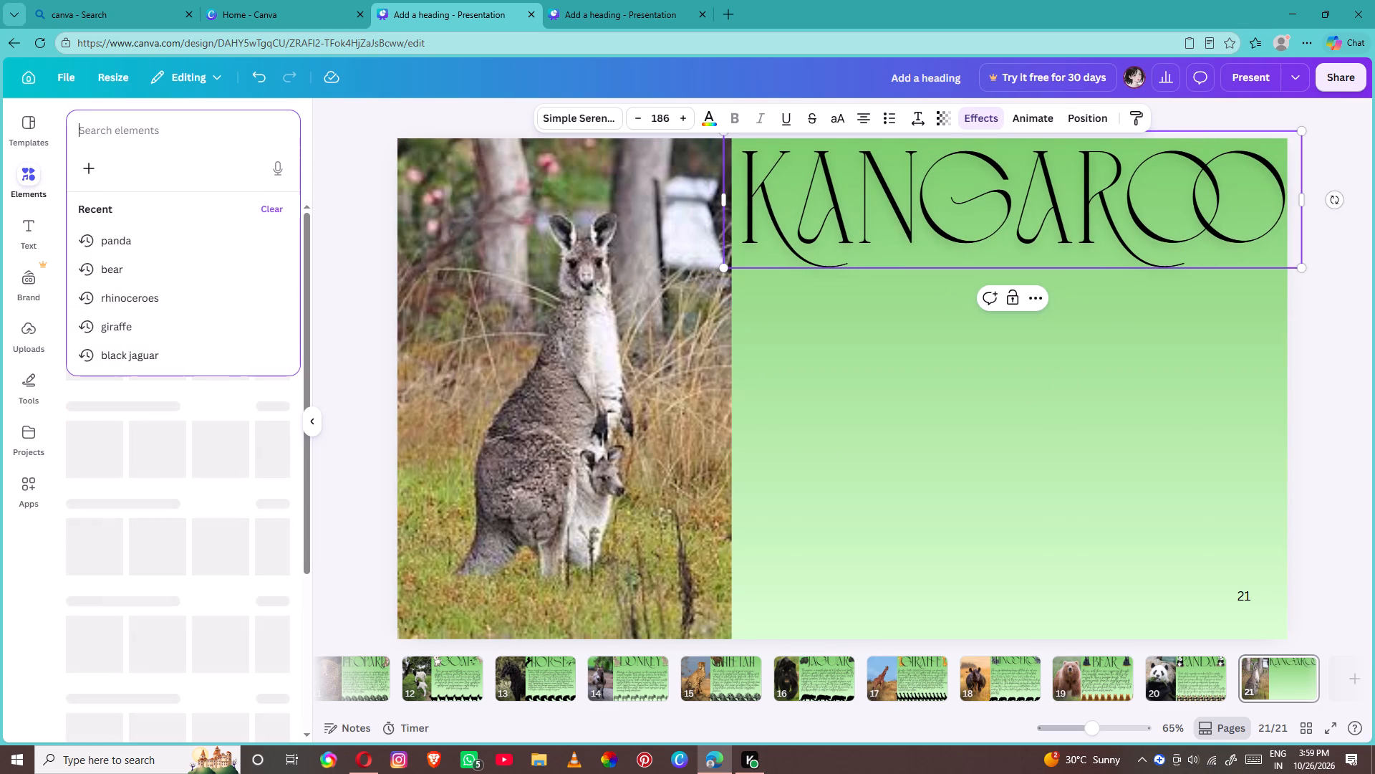
text(kangarioo)
key(BackSpace)
key(BackSpace)
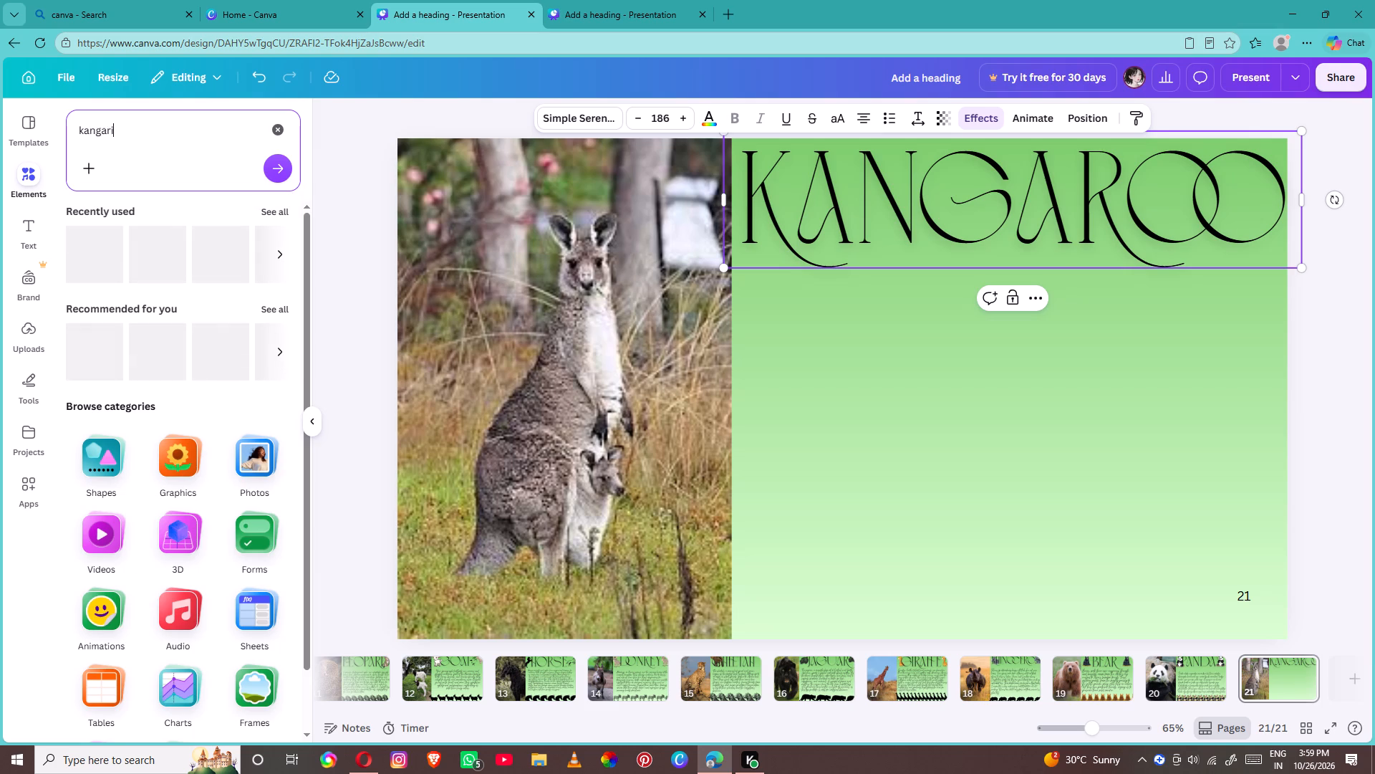
key(BackSpace)
text(oo)
key(Return)
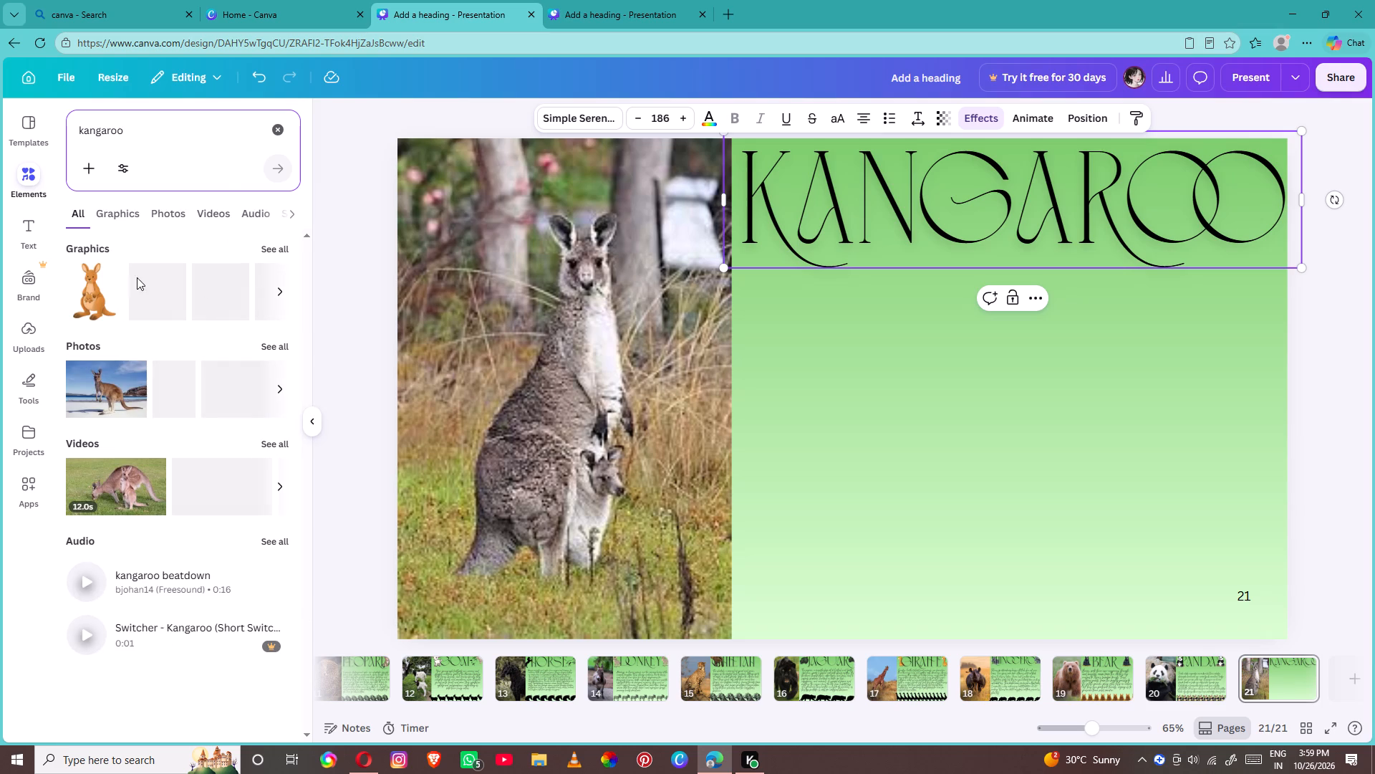
Browse the kangaroo graphics results for an illustration suited to page 21.
click(286, 292)
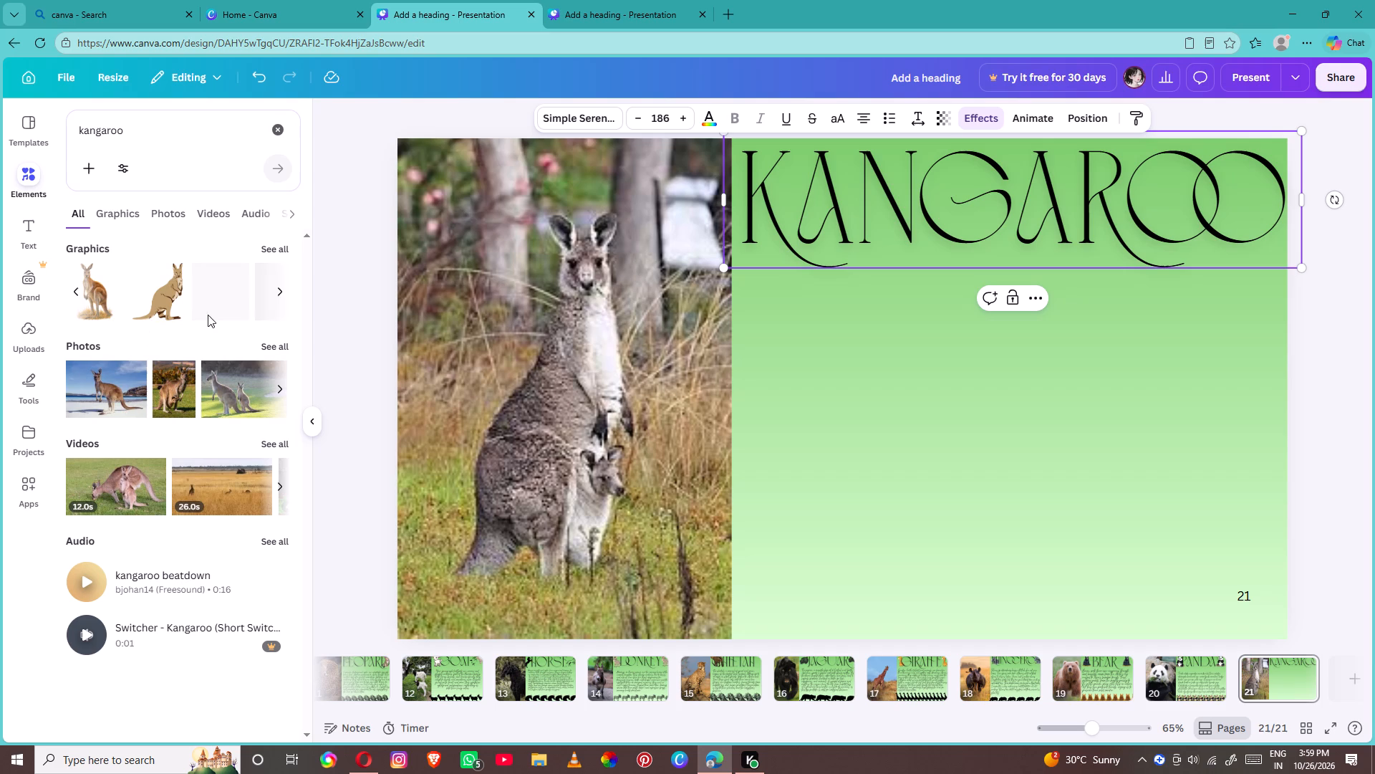
click(275, 300)
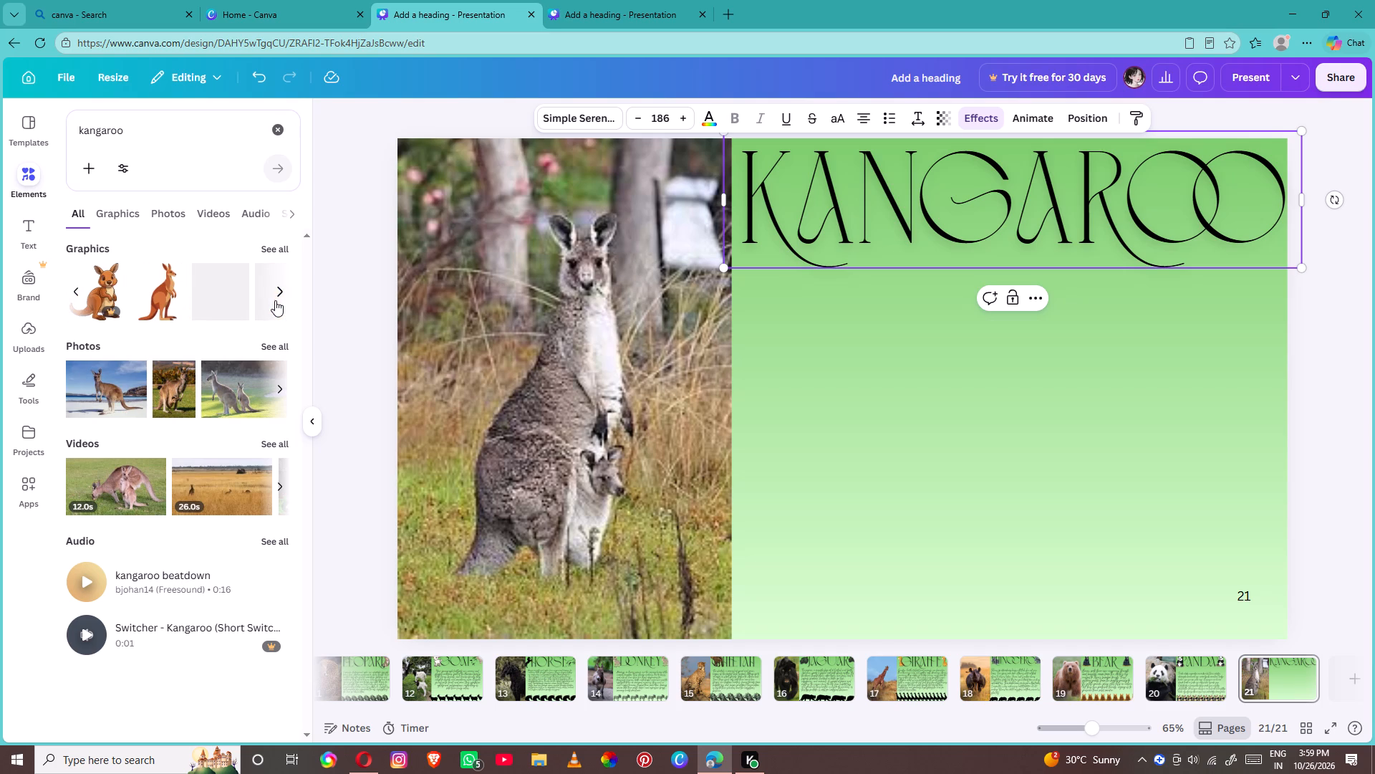
click(275, 300)
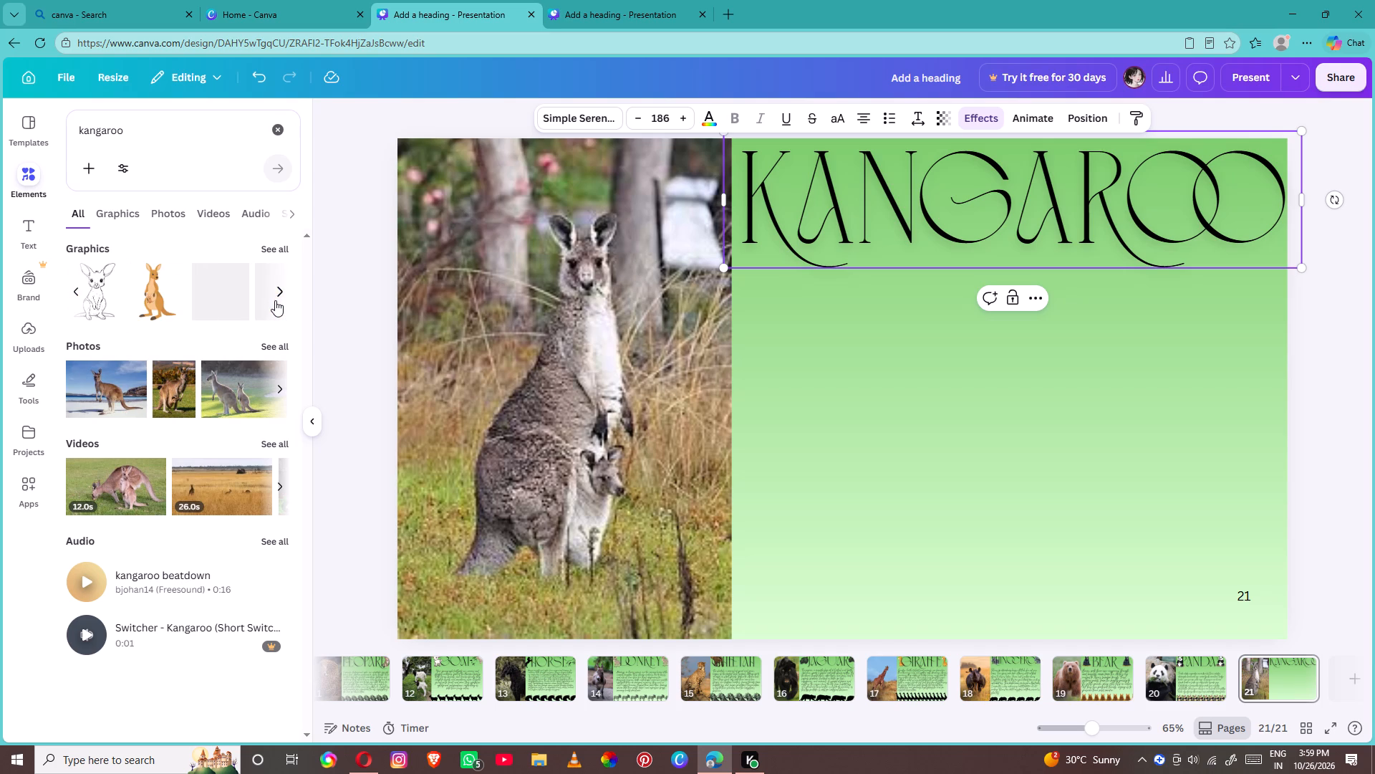
click(274, 295)
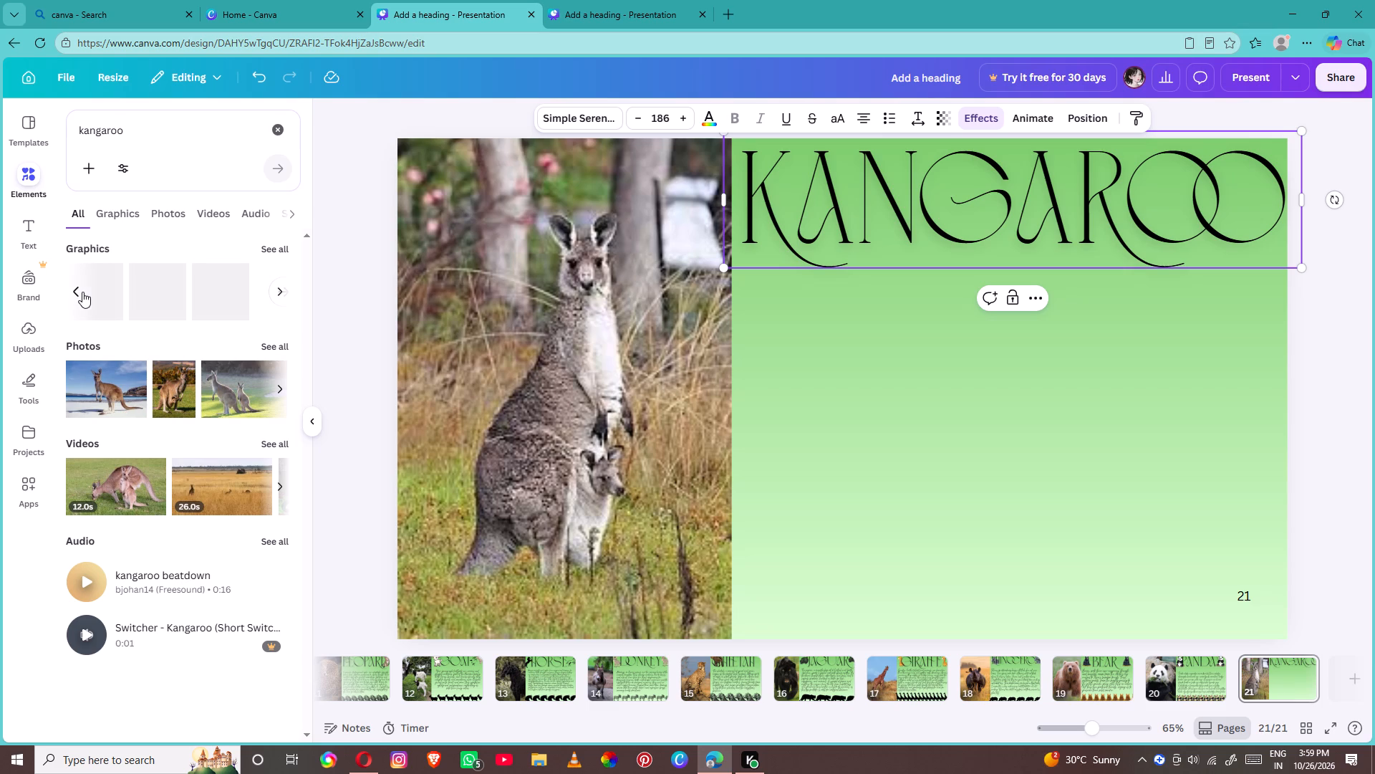
click(276, 252)
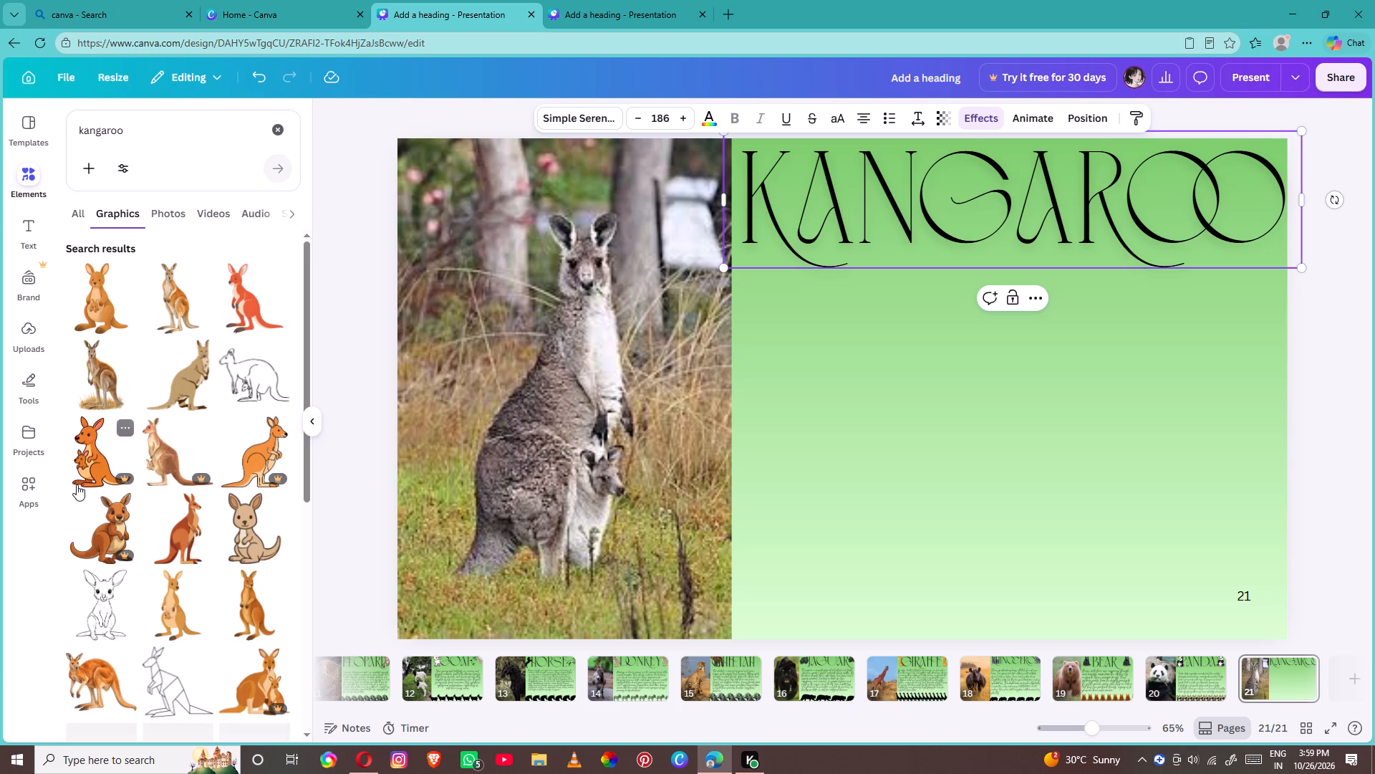
scroll(130, 510, down, 1)
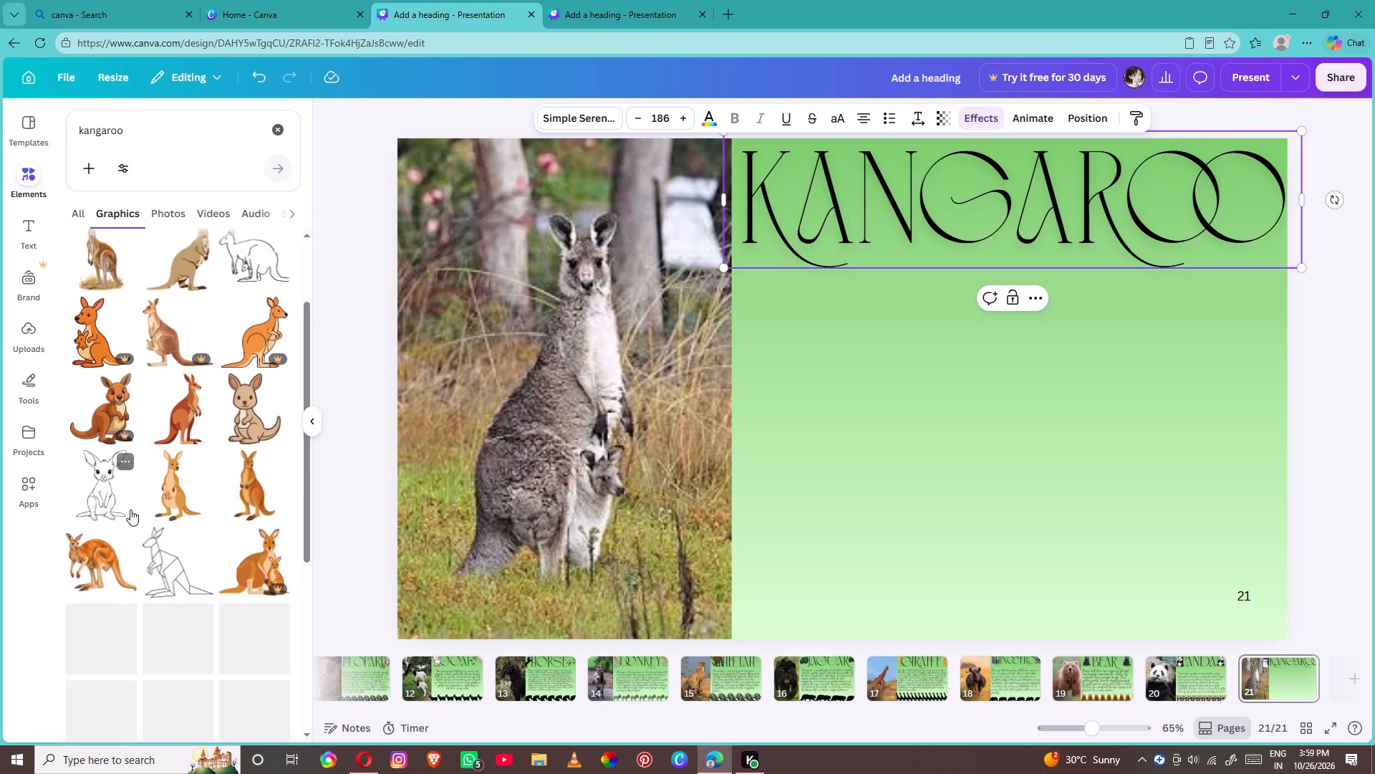
scroll(130, 510, down, 2)
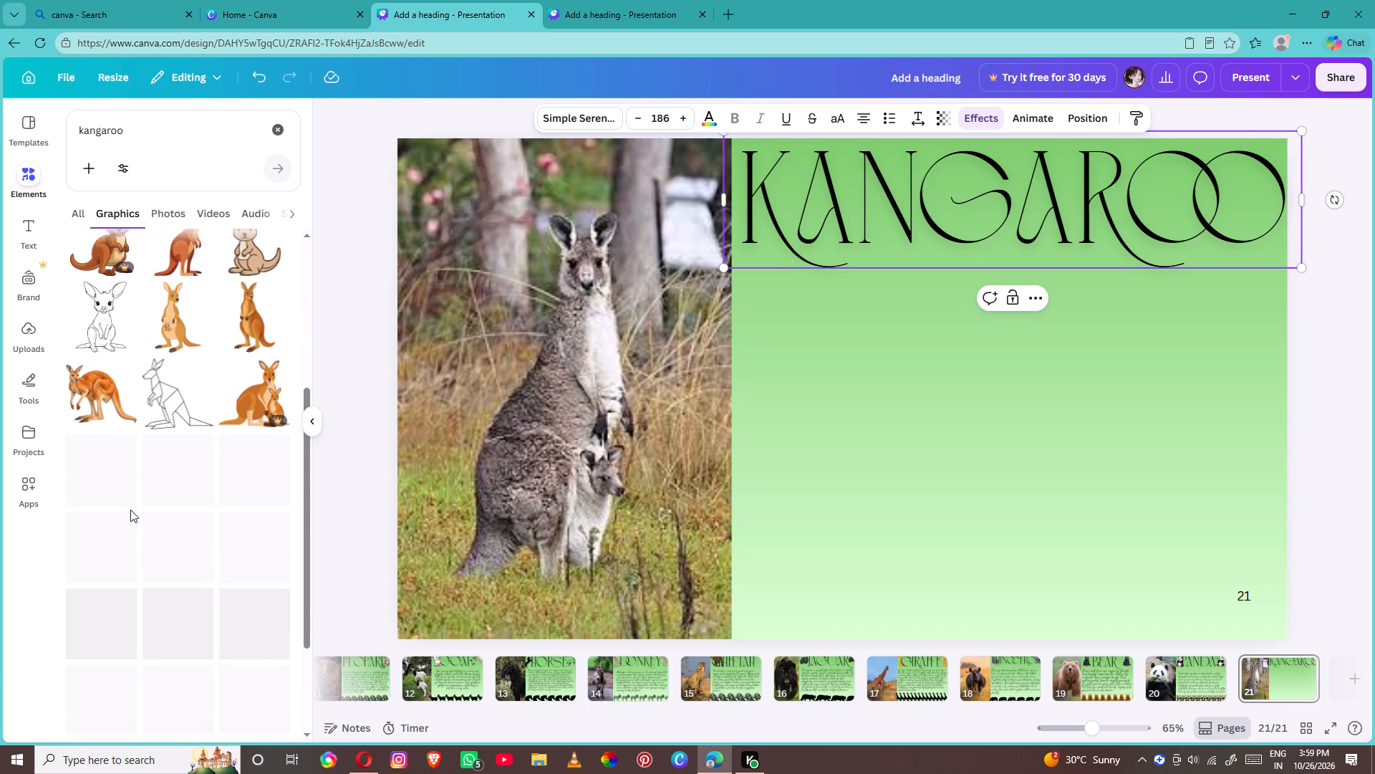
scroll(130, 510, up, 3)
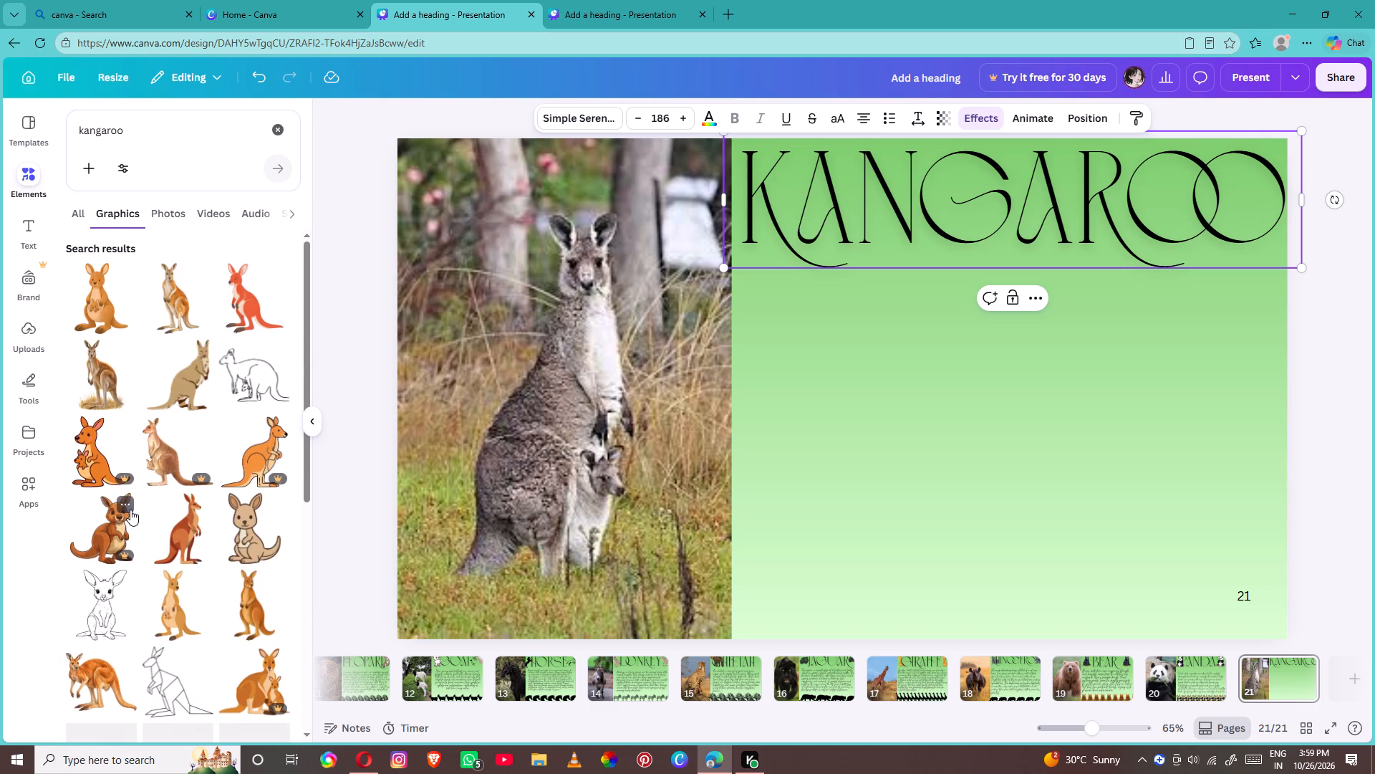
scroll(130, 510, down, 1)
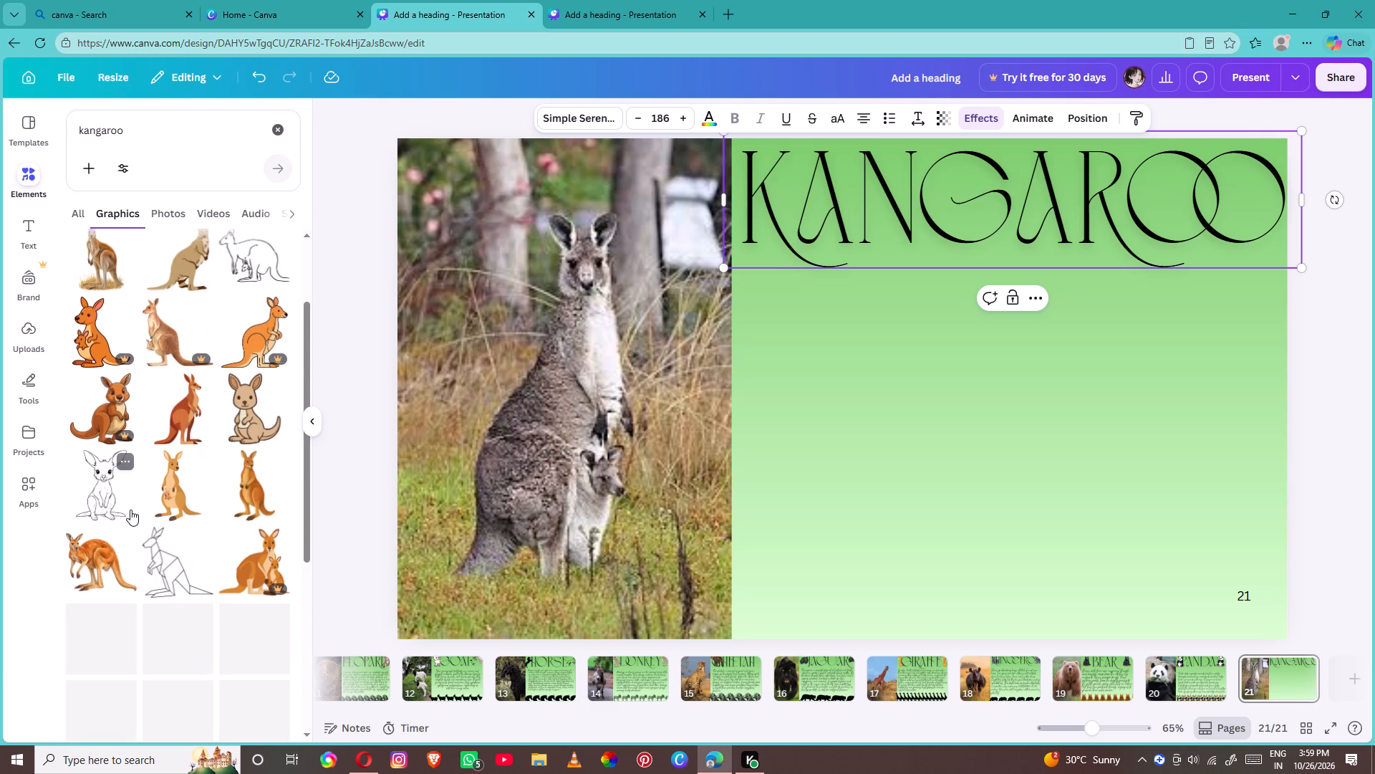
scroll(130, 510, down, 2)
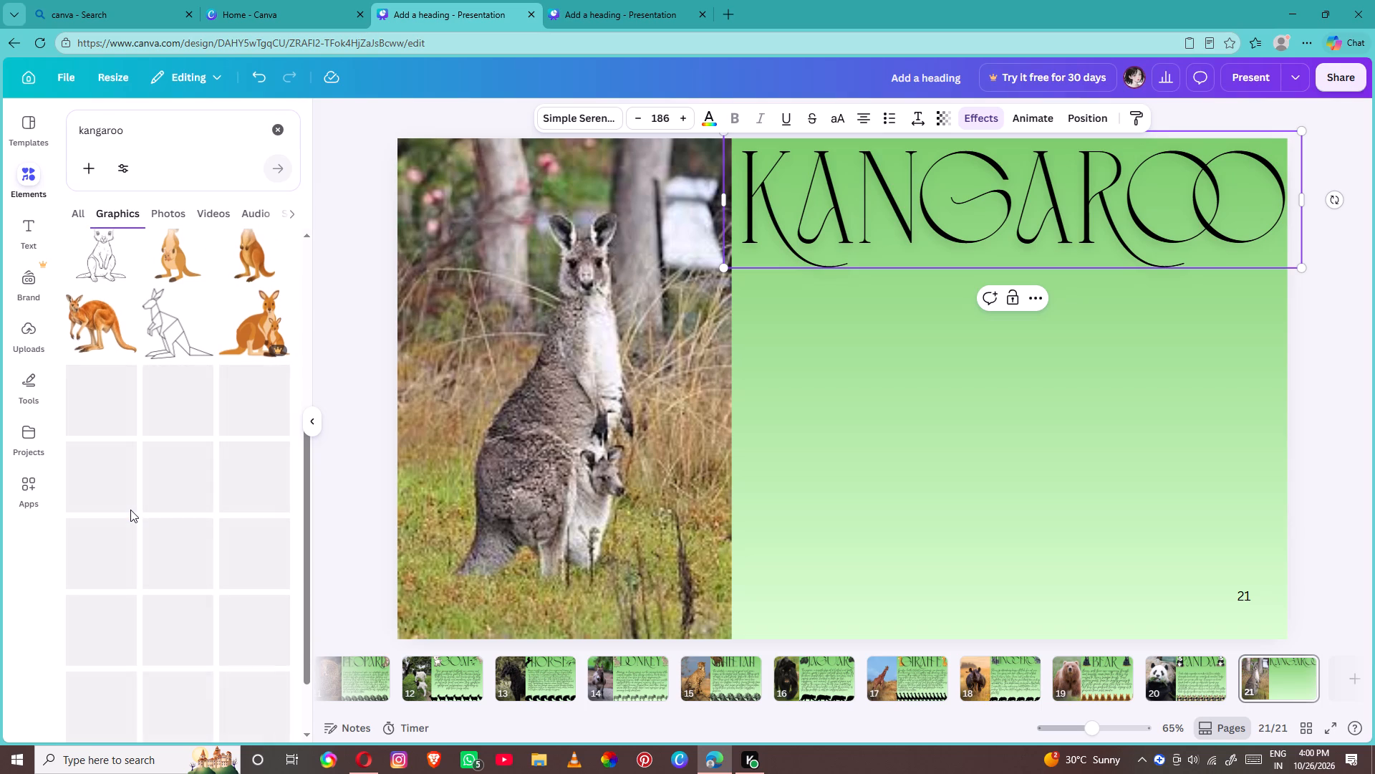
scroll(130, 510, down, 1)
scroll(130, 510, up, 8)
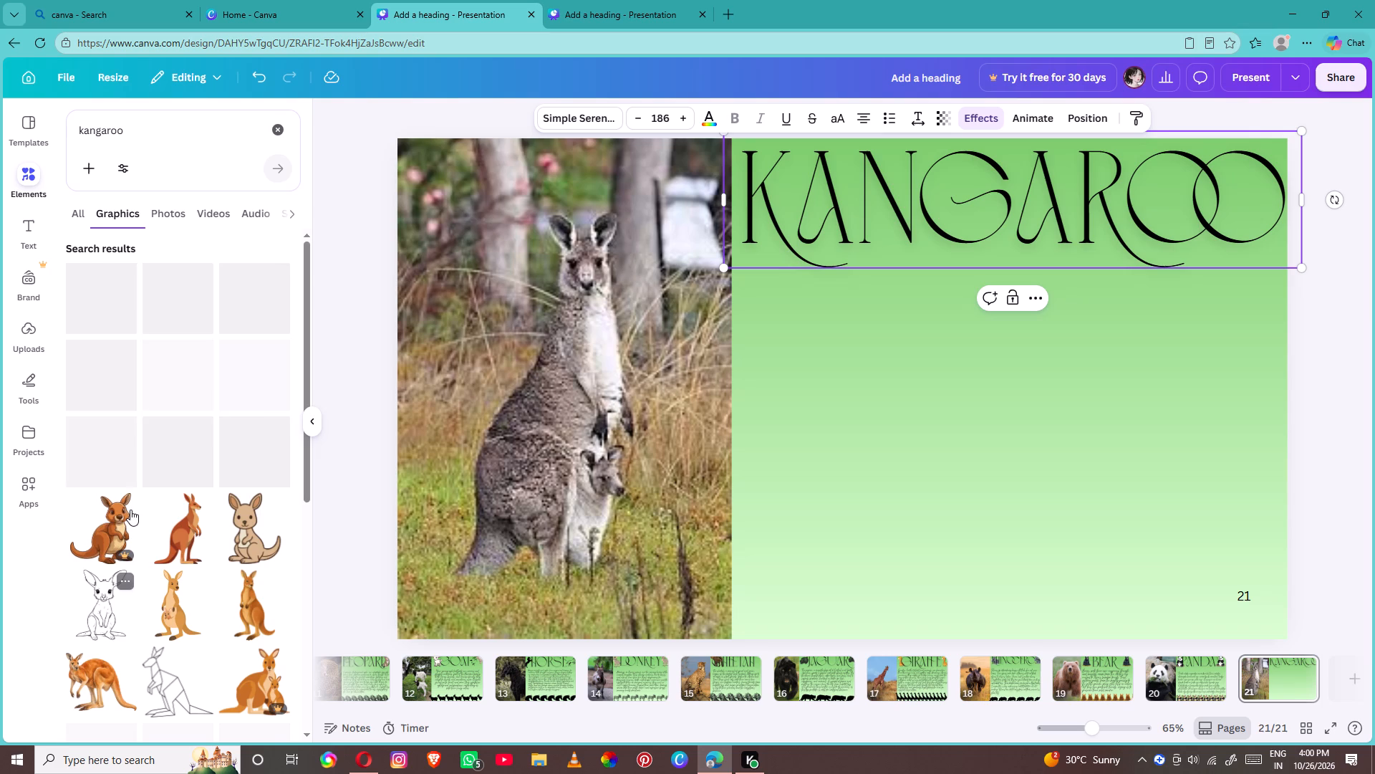
scroll(130, 510, up, 3)
Add the brown kangaroo-on-grass graphic to page 21, shrink it, and place it at the bottom of the green area against the photo's edge.
click(117, 391)
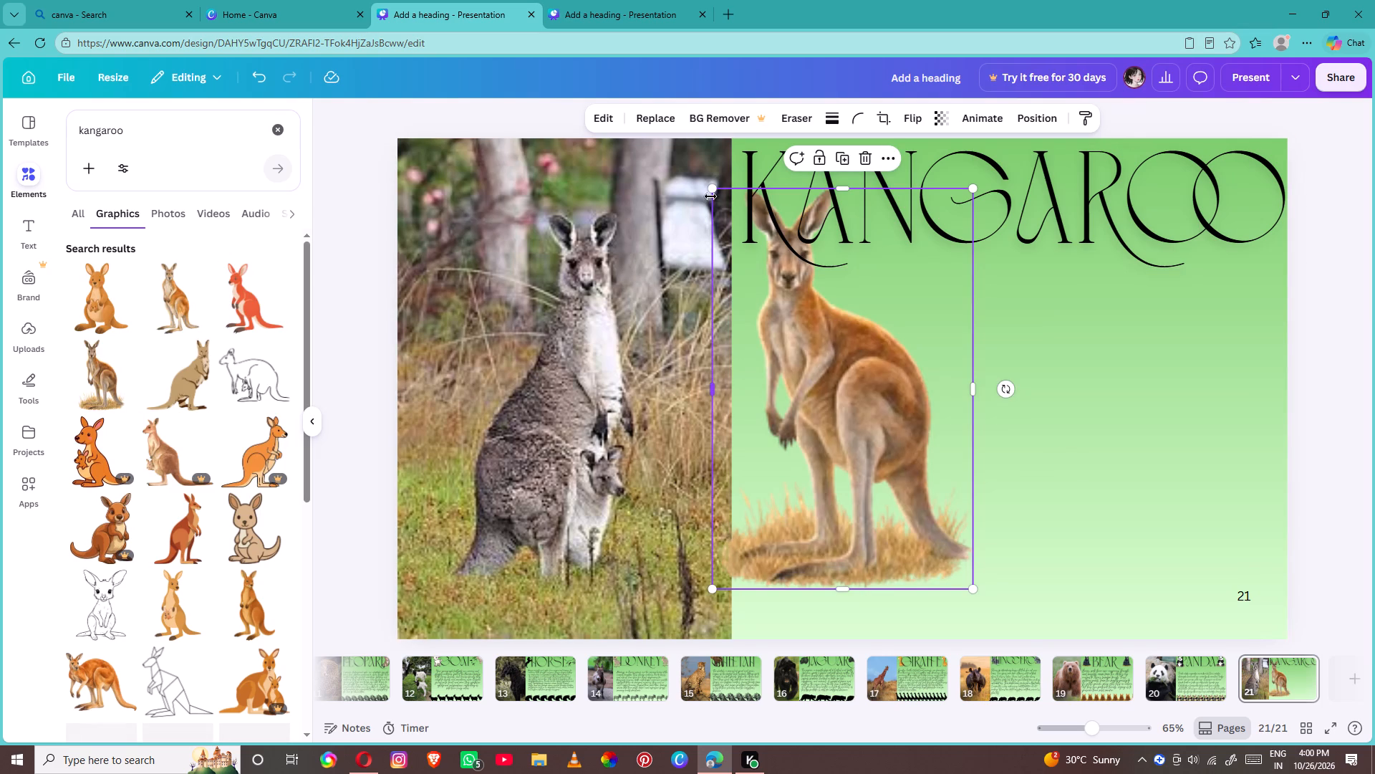
drag(714, 192, 868, 577)
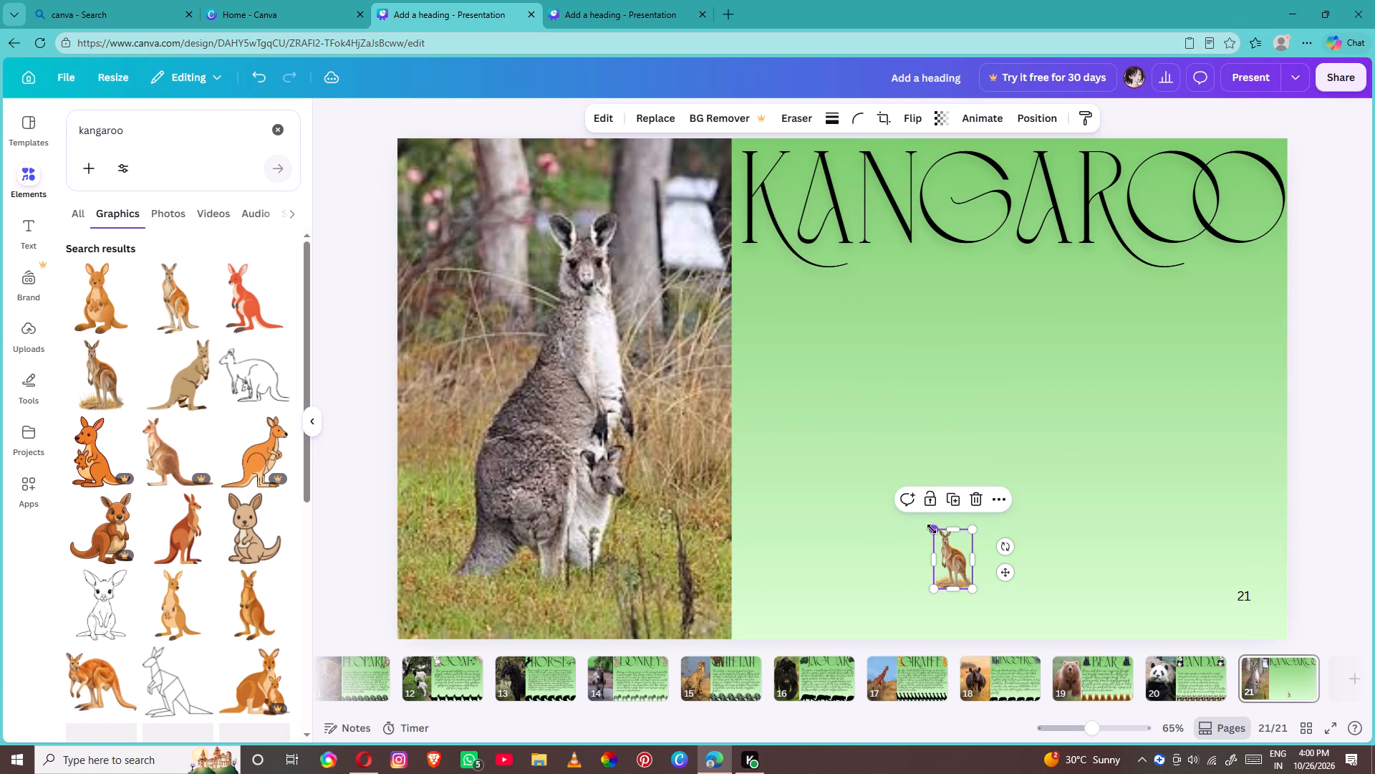
drag(931, 530, 897, 517)
click(897, 517)
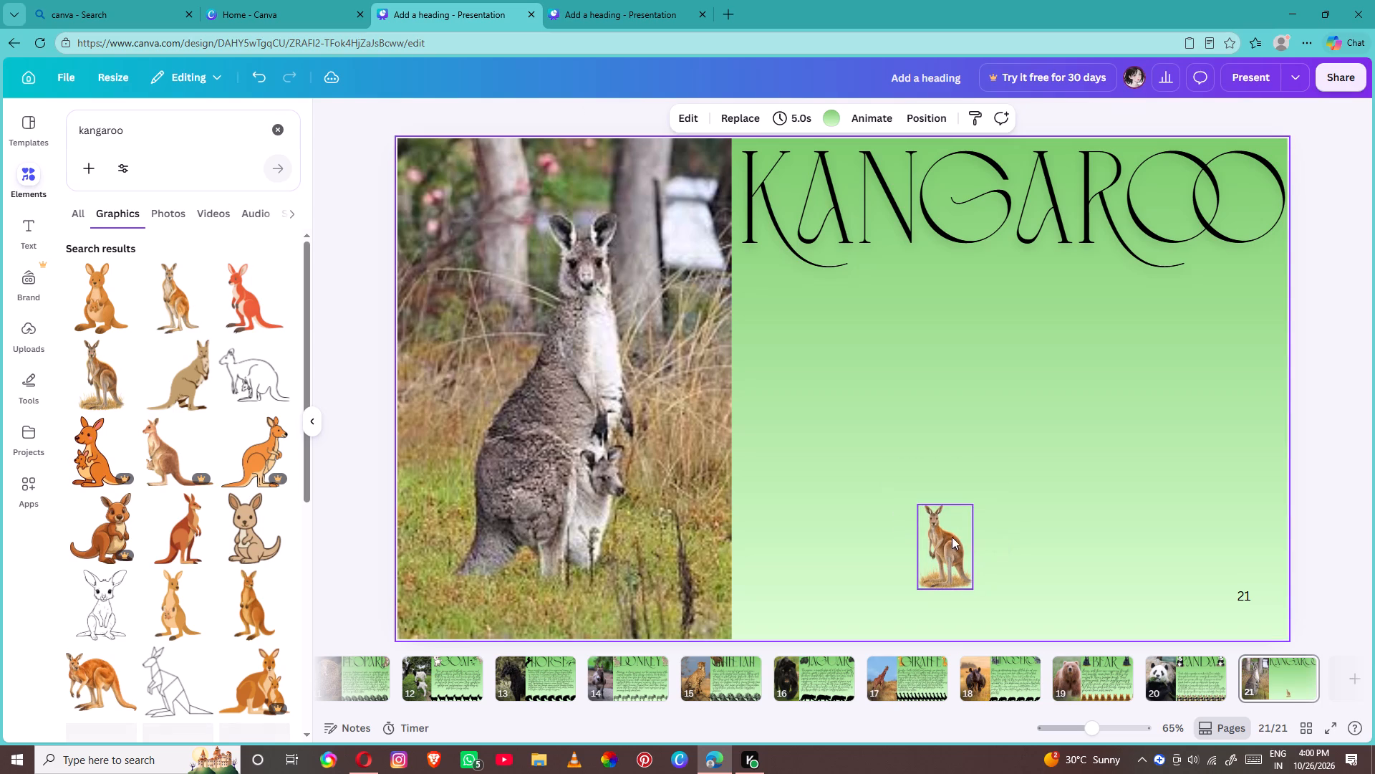
drag(946, 538, 753, 611)
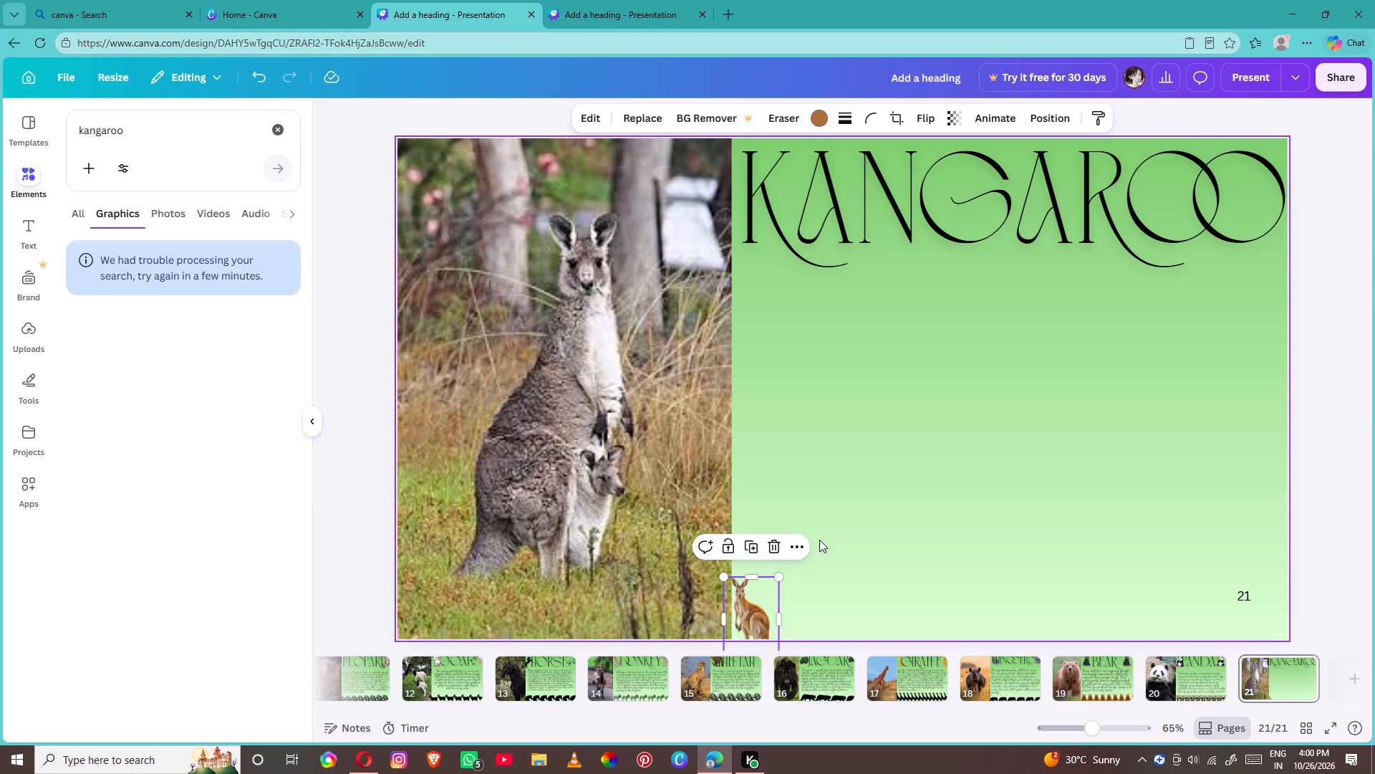
click(820, 561)
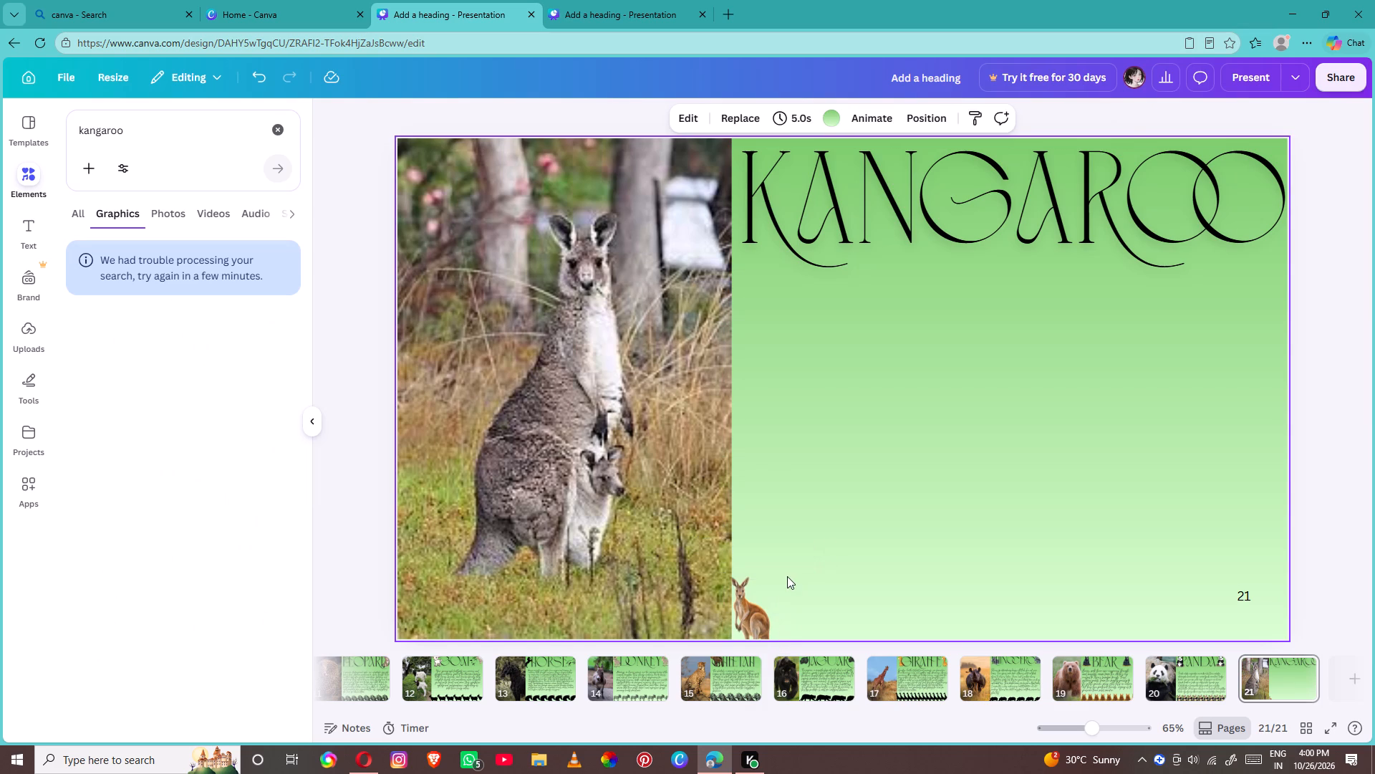
Duplicate the small kangaroo graphic and place the copy beside the first, level with it and slightly overlapping.
click(756, 594)
click(746, 550)
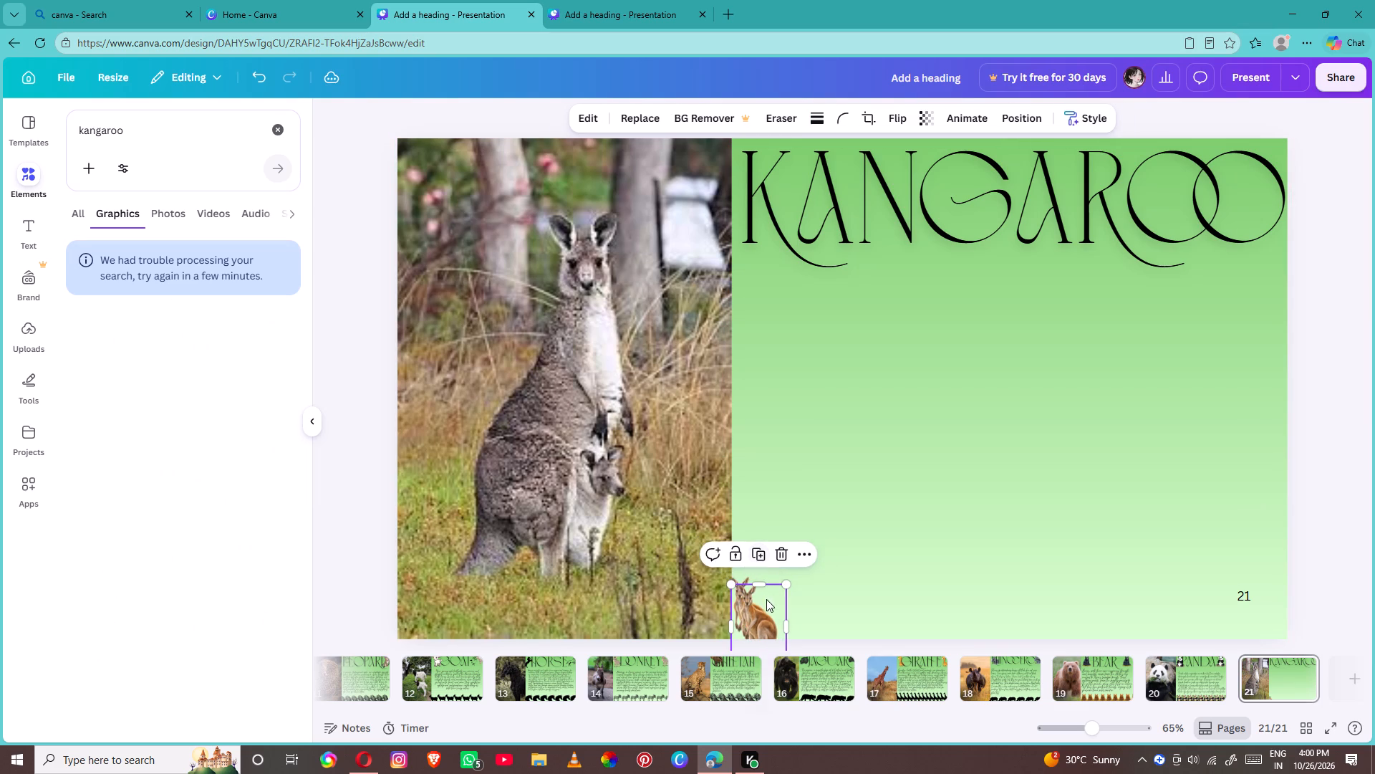
drag(765, 614, 787, 603)
Keep duplicating the small kangaroo at the same spacing until a row of 20 spans the bottom of the green area.
click(783, 550)
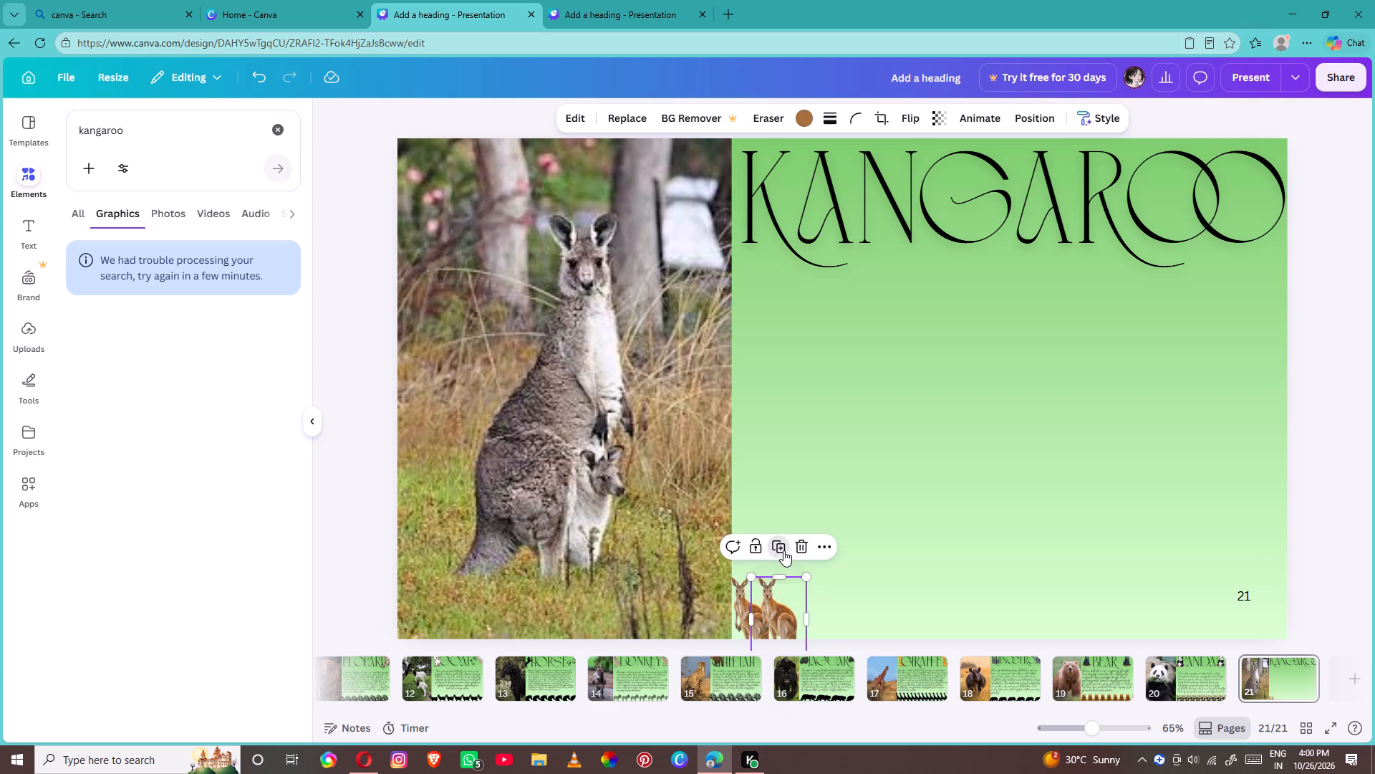
click(800, 548)
click(822, 551)
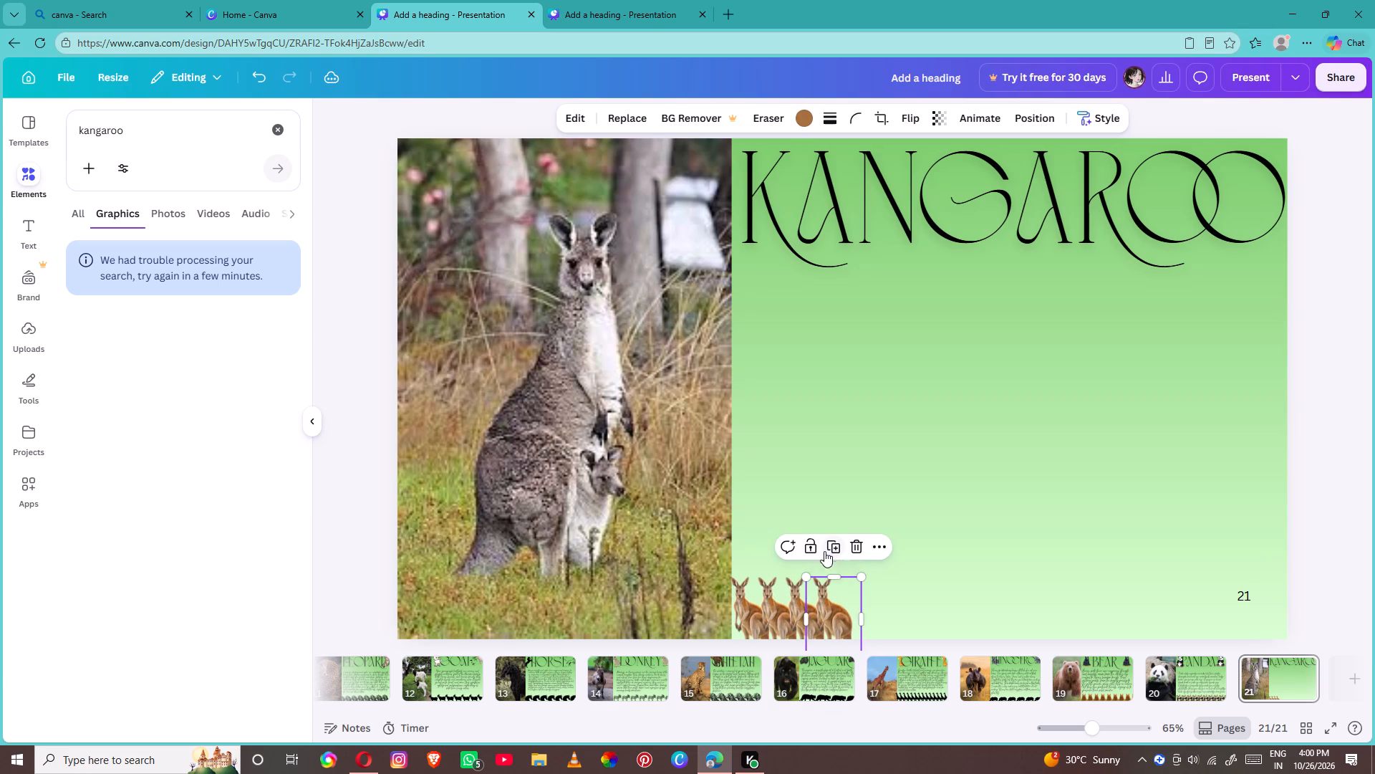
click(826, 551)
click(859, 550)
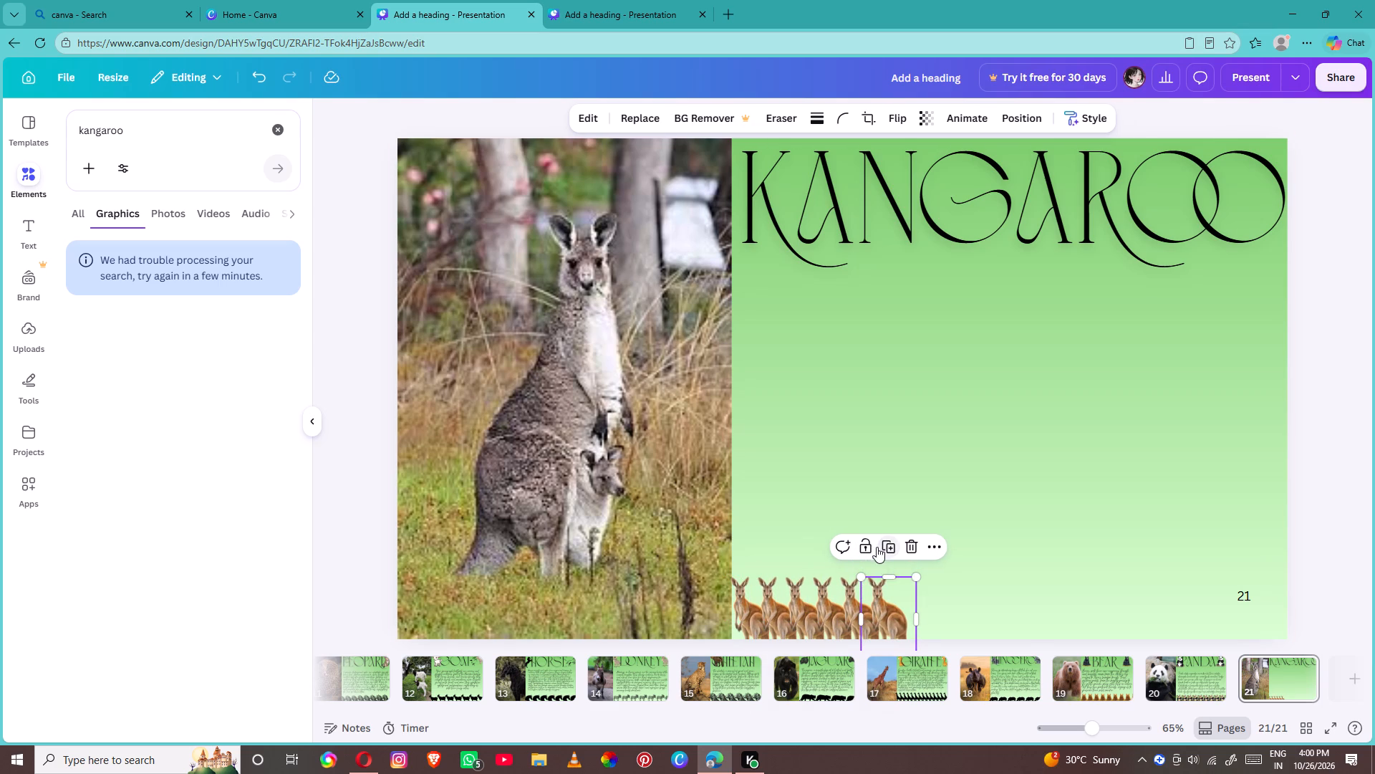
click(879, 547)
click(918, 548)
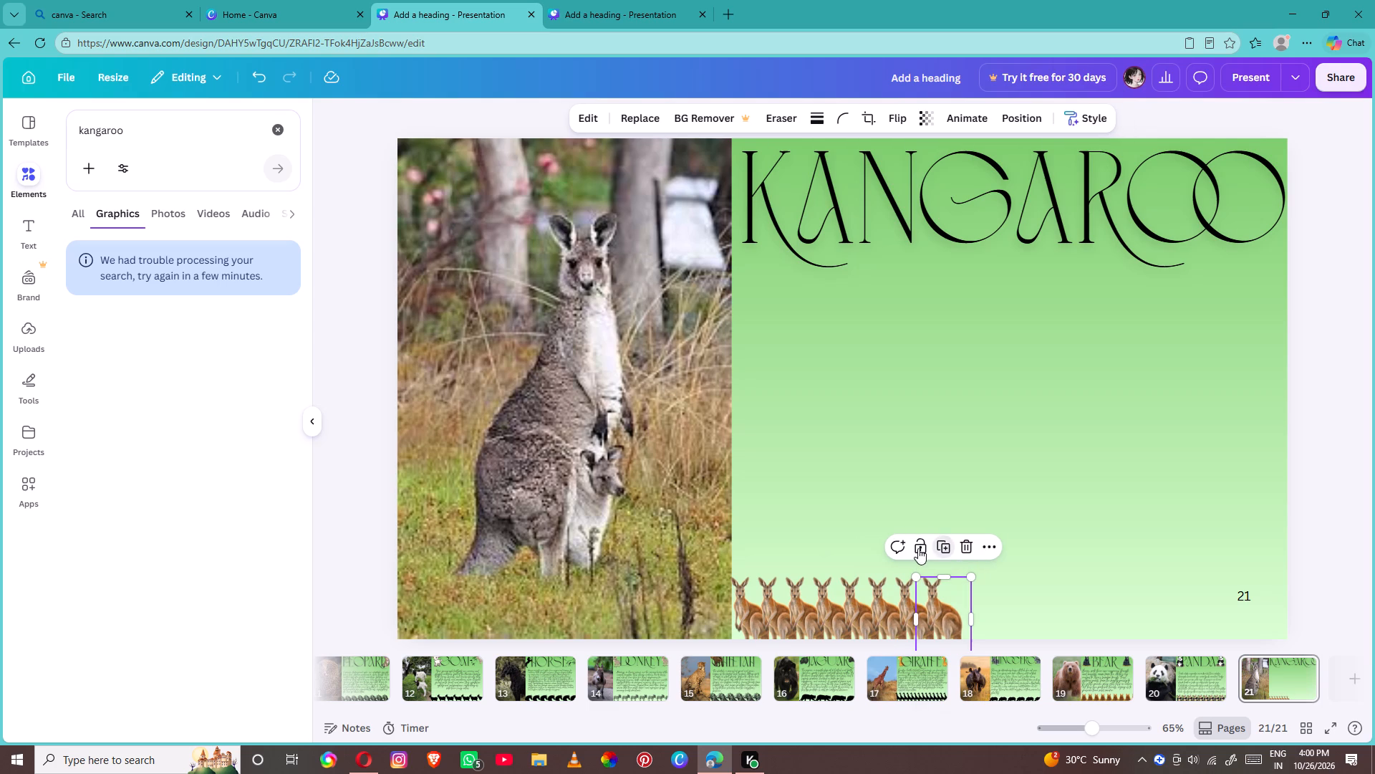
click(946, 549)
click(975, 551)
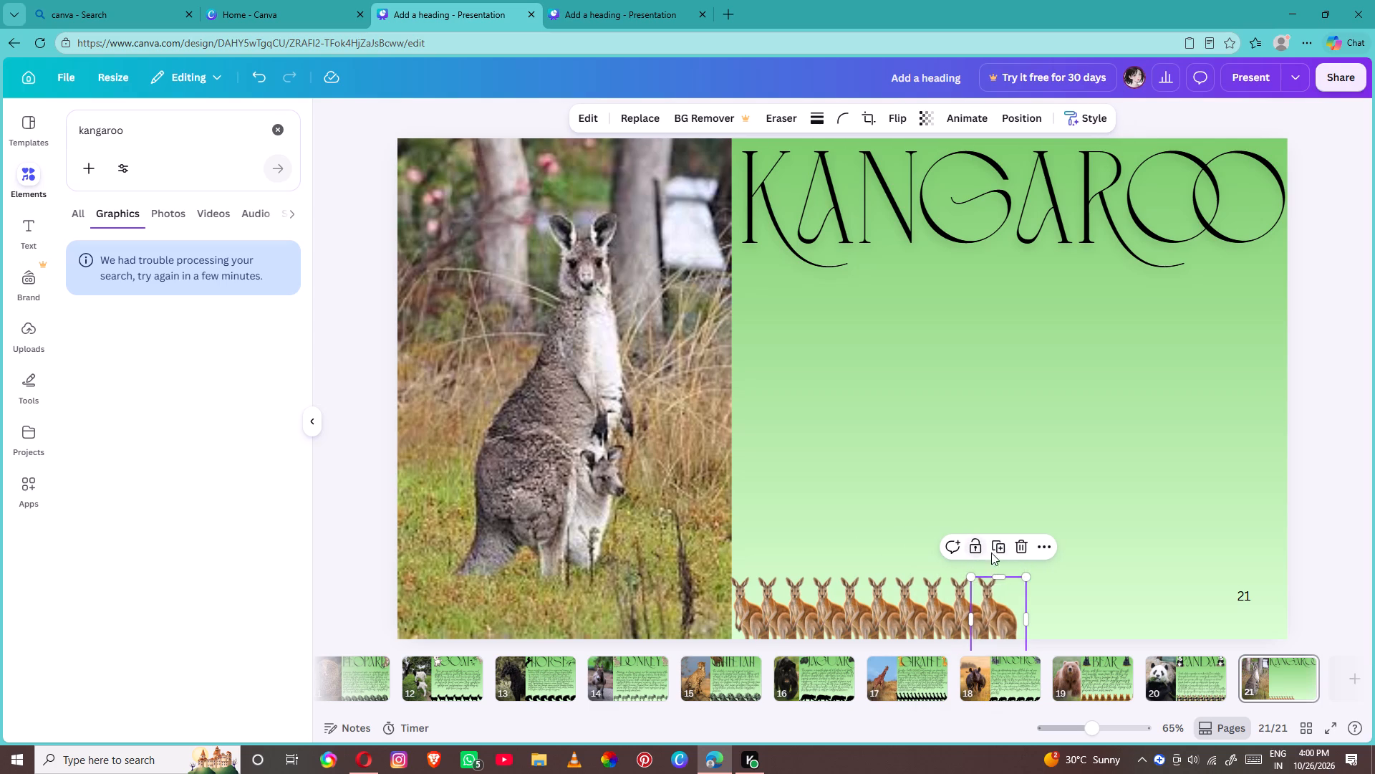
click(1004, 550)
click(1029, 549)
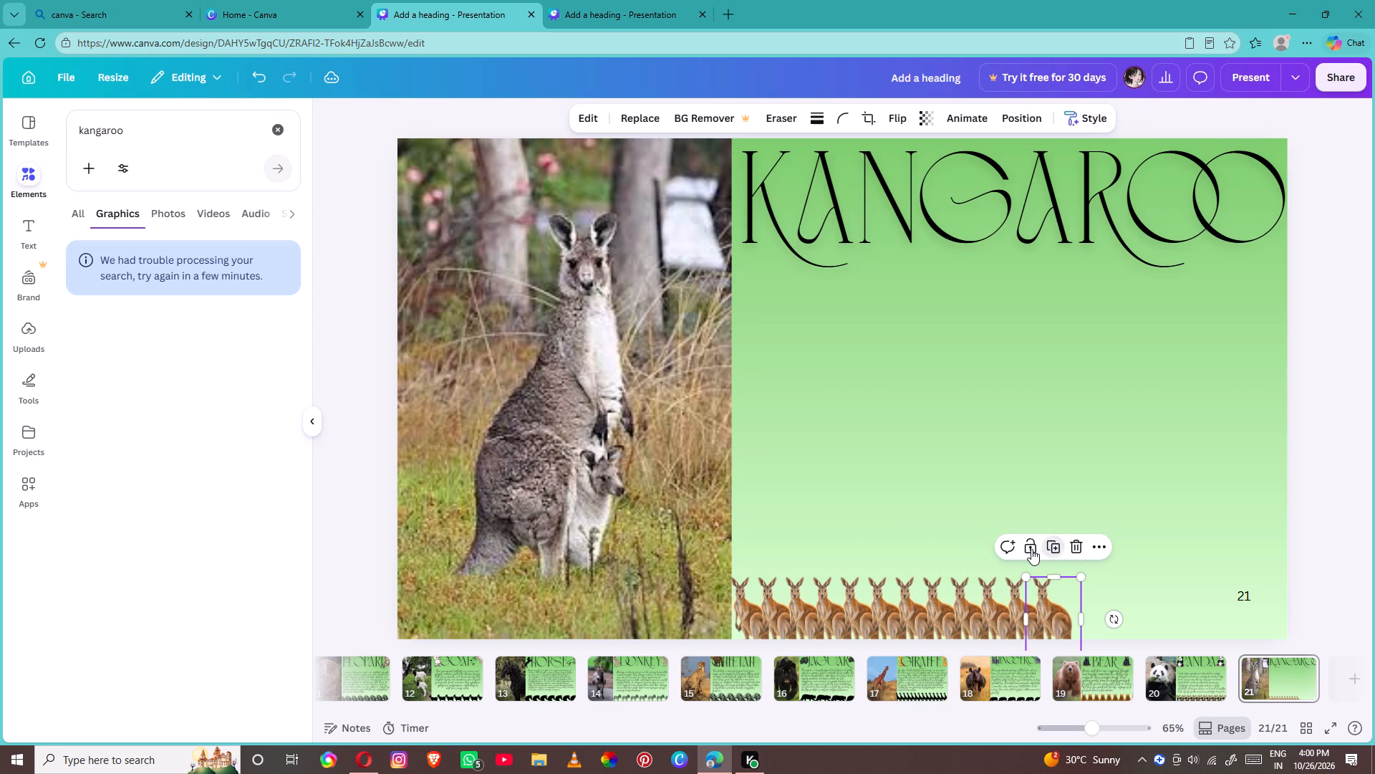
click(1046, 549)
click(1074, 549)
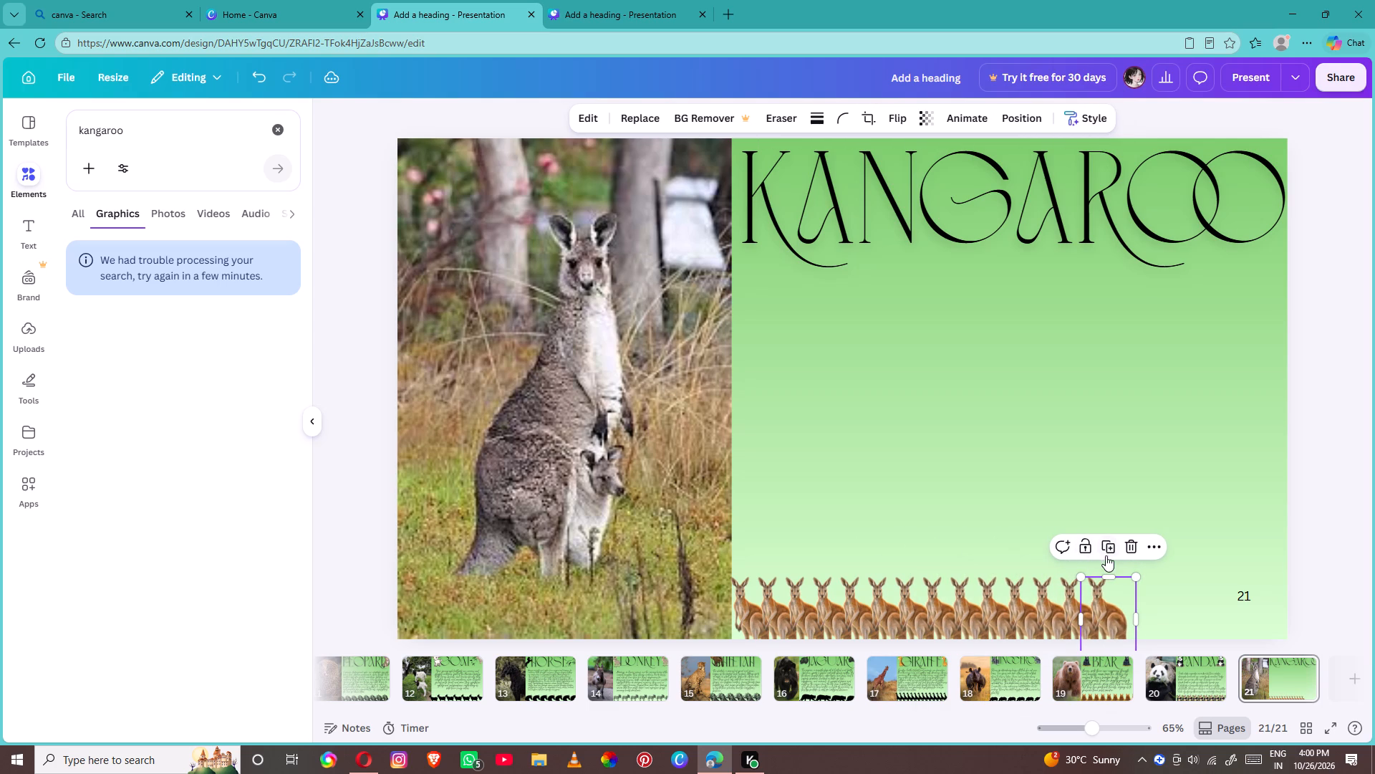
click(1110, 555)
click(1137, 555)
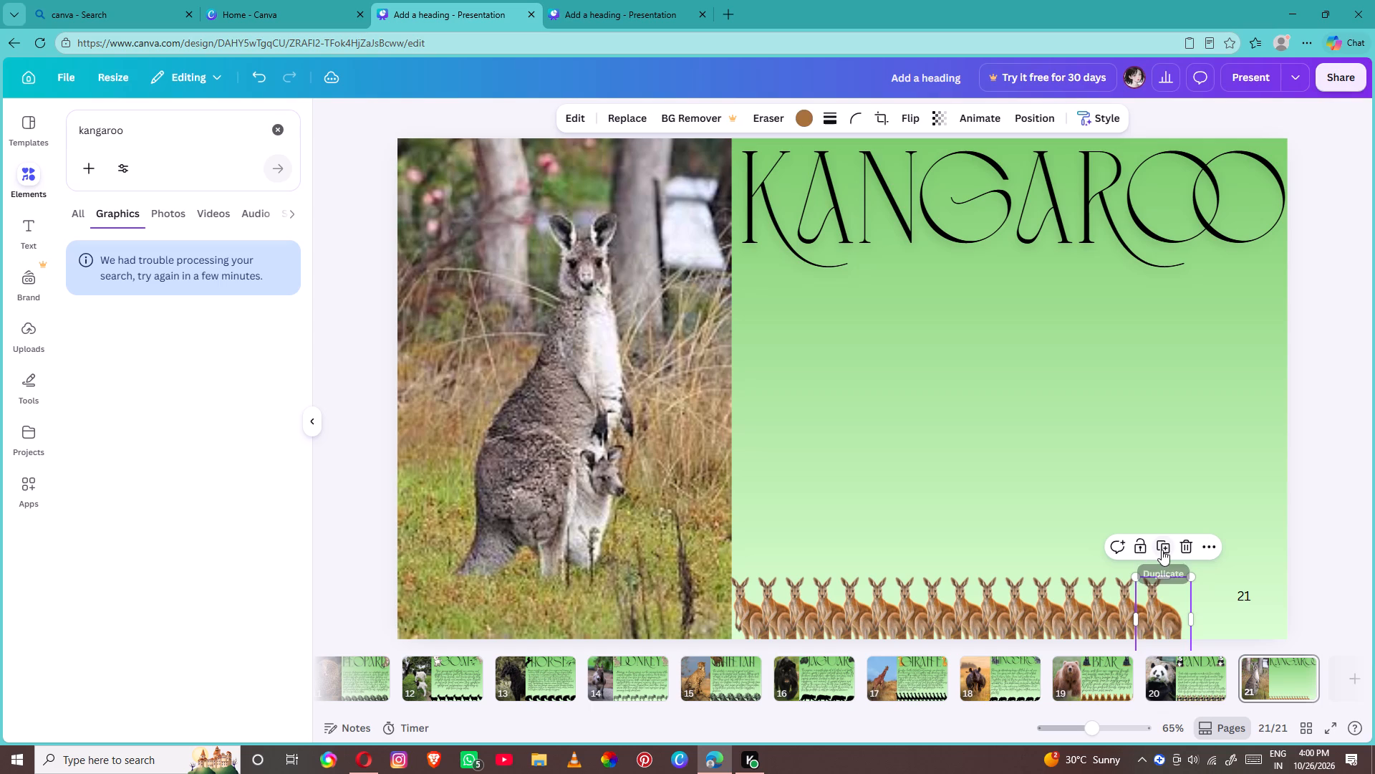
click(1162, 550)
click(1185, 548)
click(1212, 548)
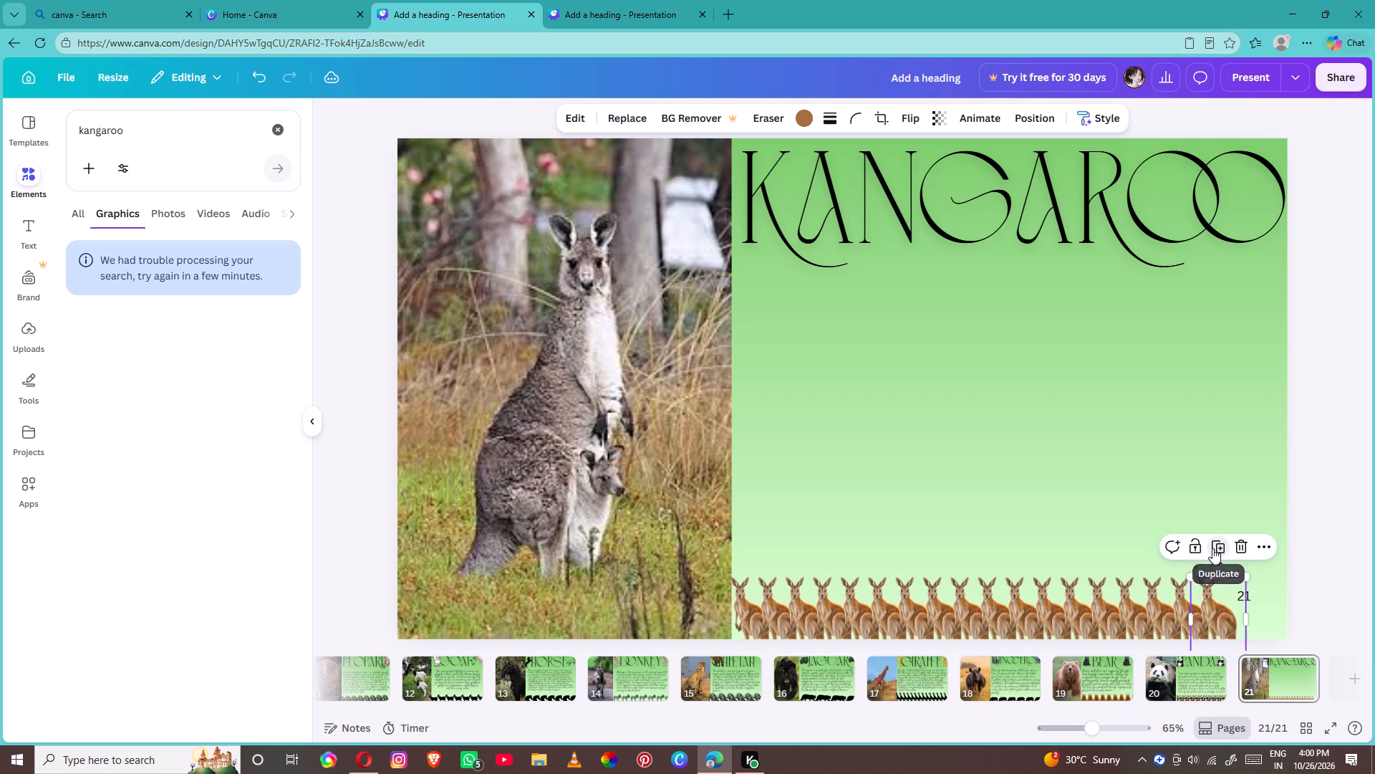
click(1250, 548)
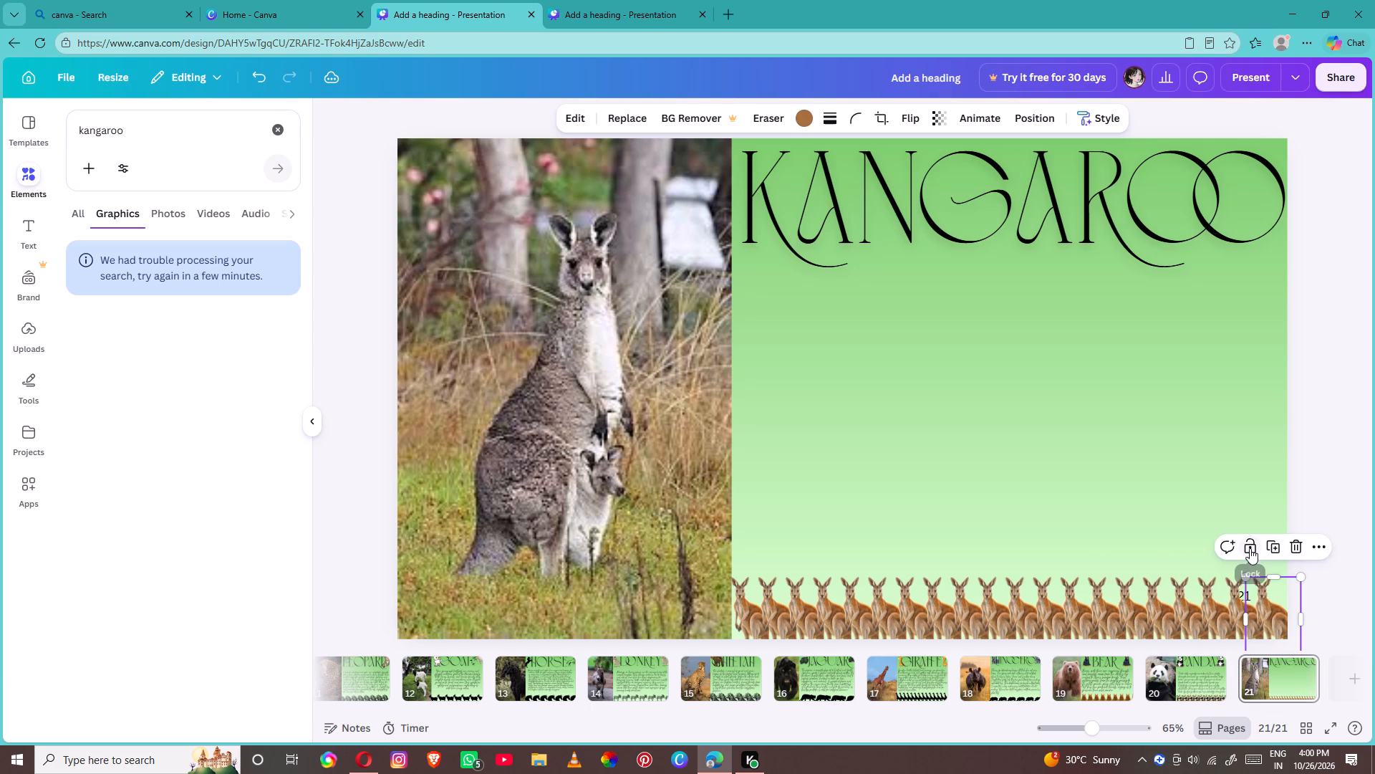
click(1051, 546)
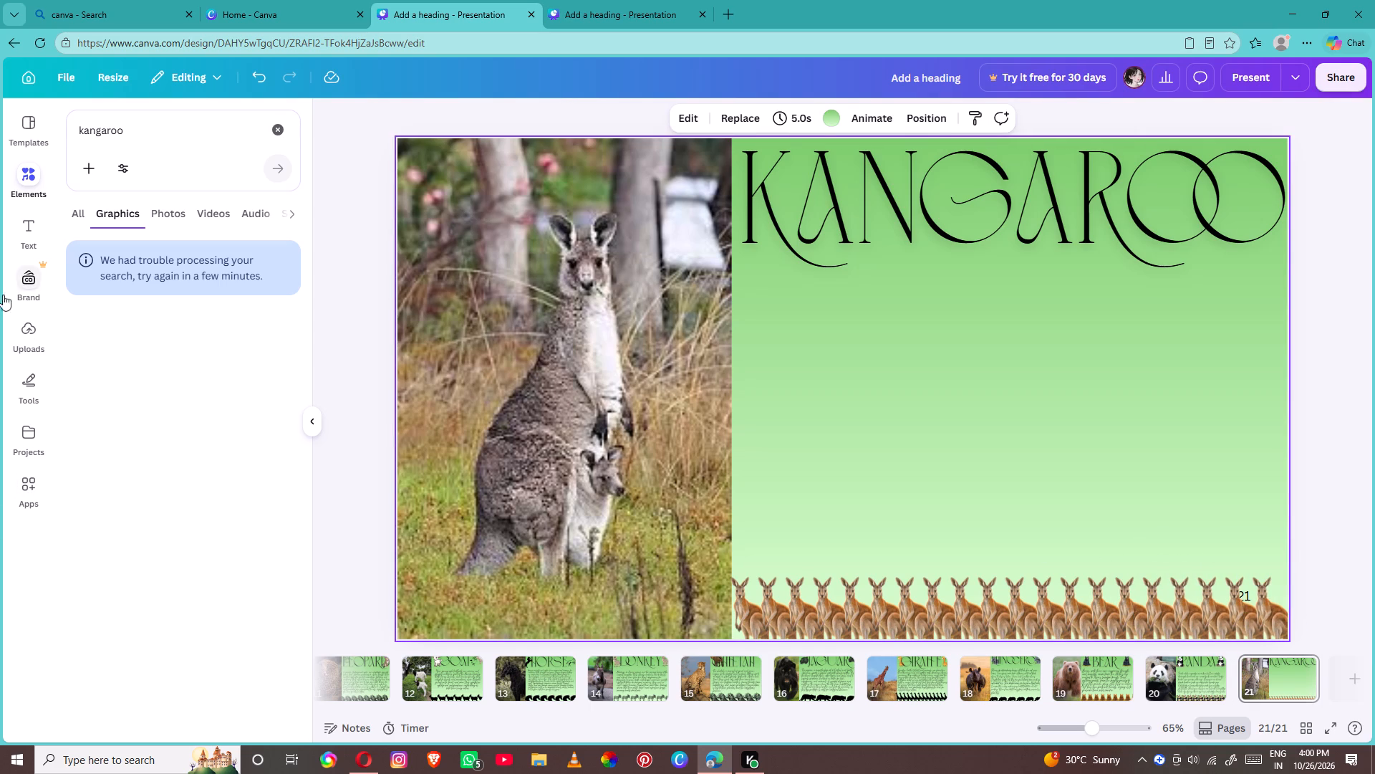
Reload the kangaroo graphics results and add the black hopping kangaroo silhouette to page 21.
click(82, 214)
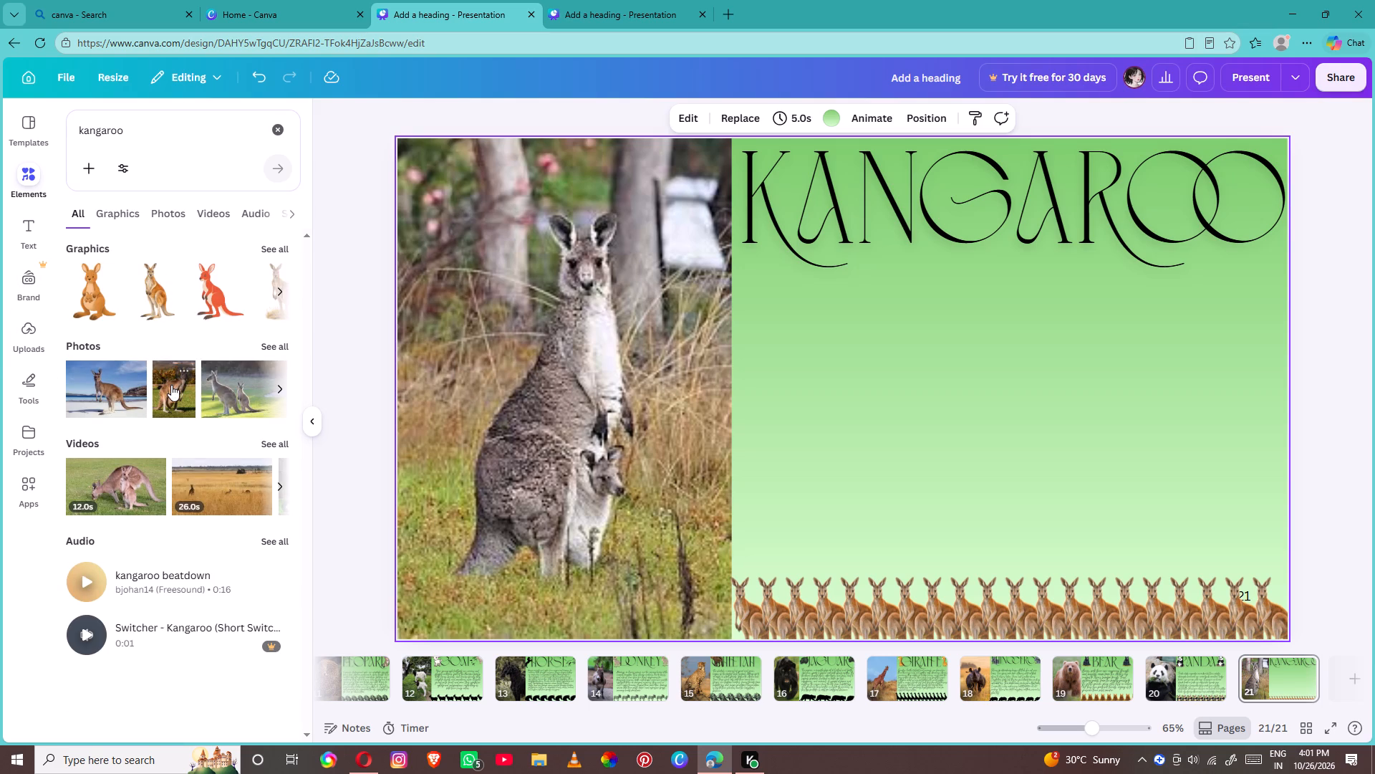
click(275, 253)
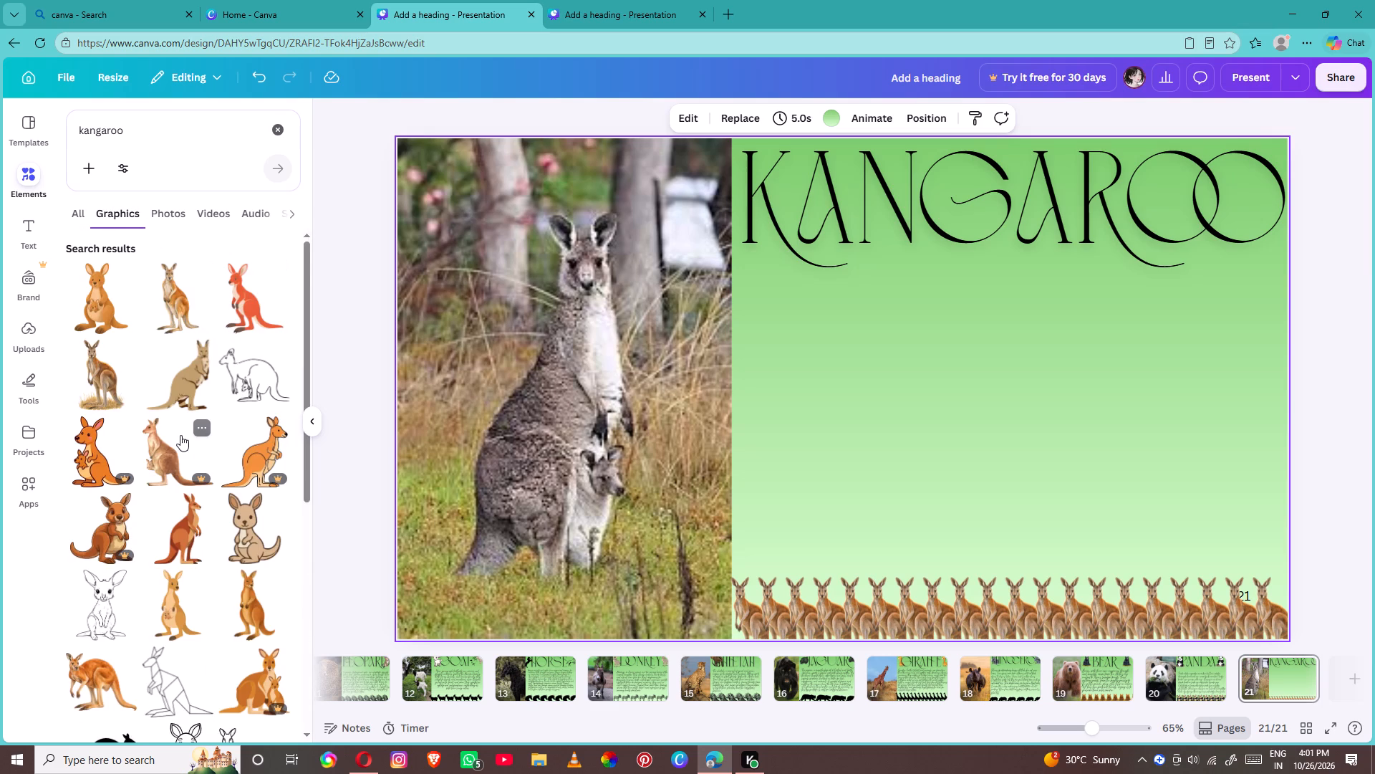
scroll(180, 436, down, 3)
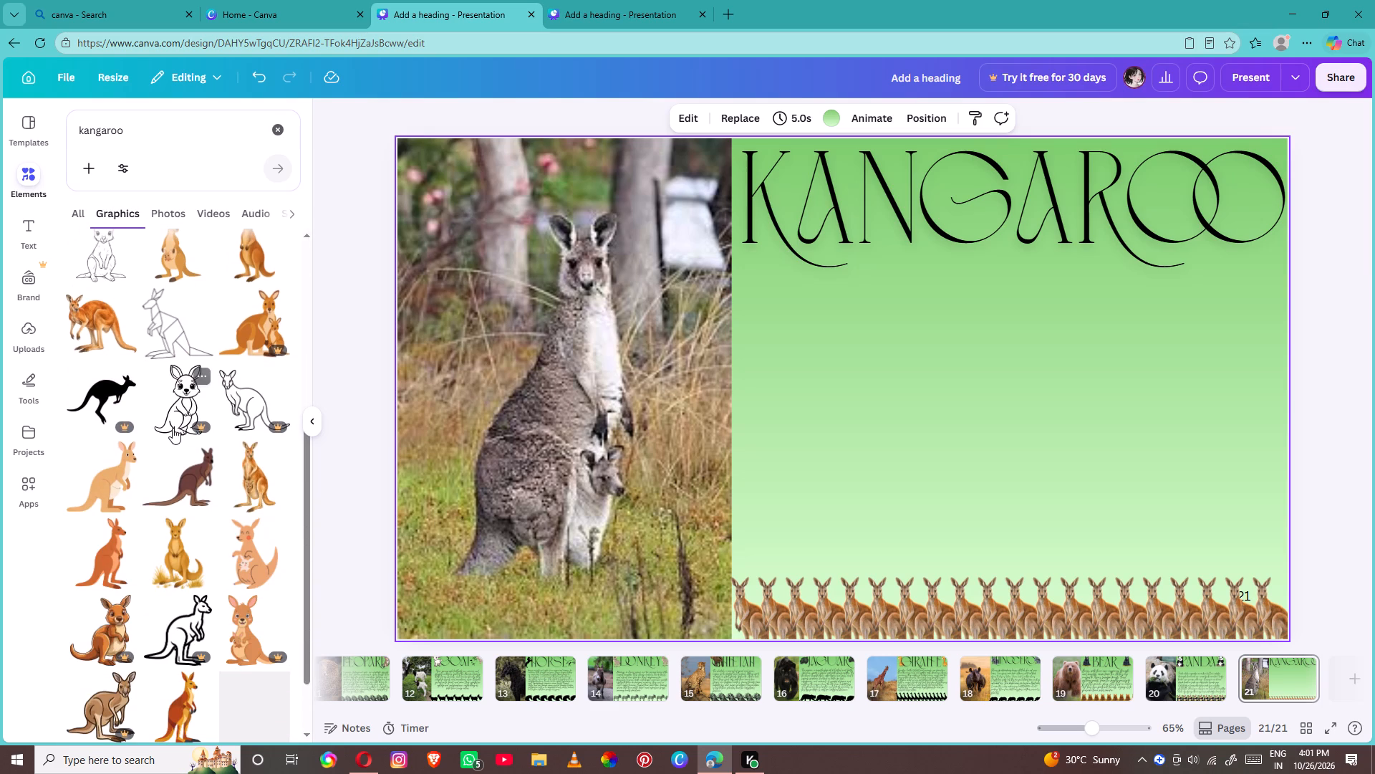
scroll(172, 428, down, 2)
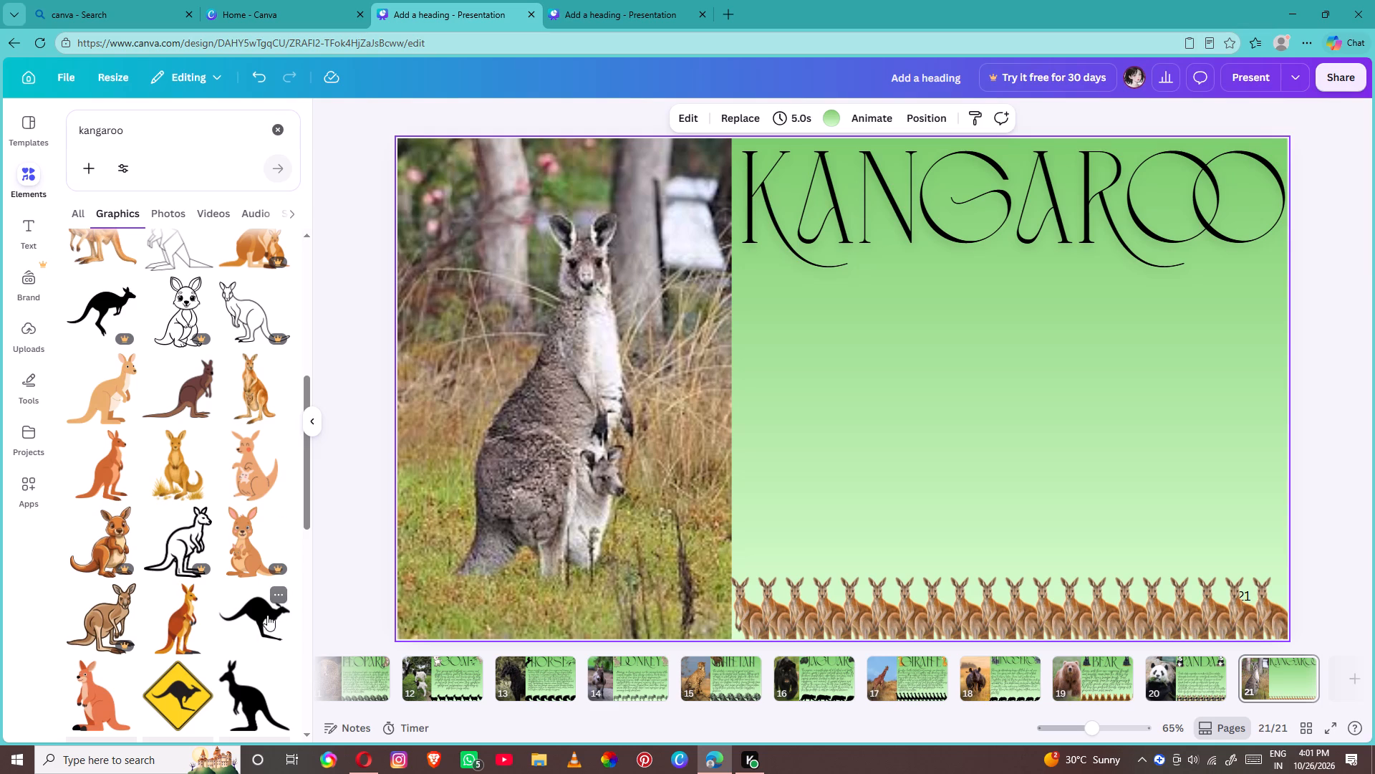
click(263, 619)
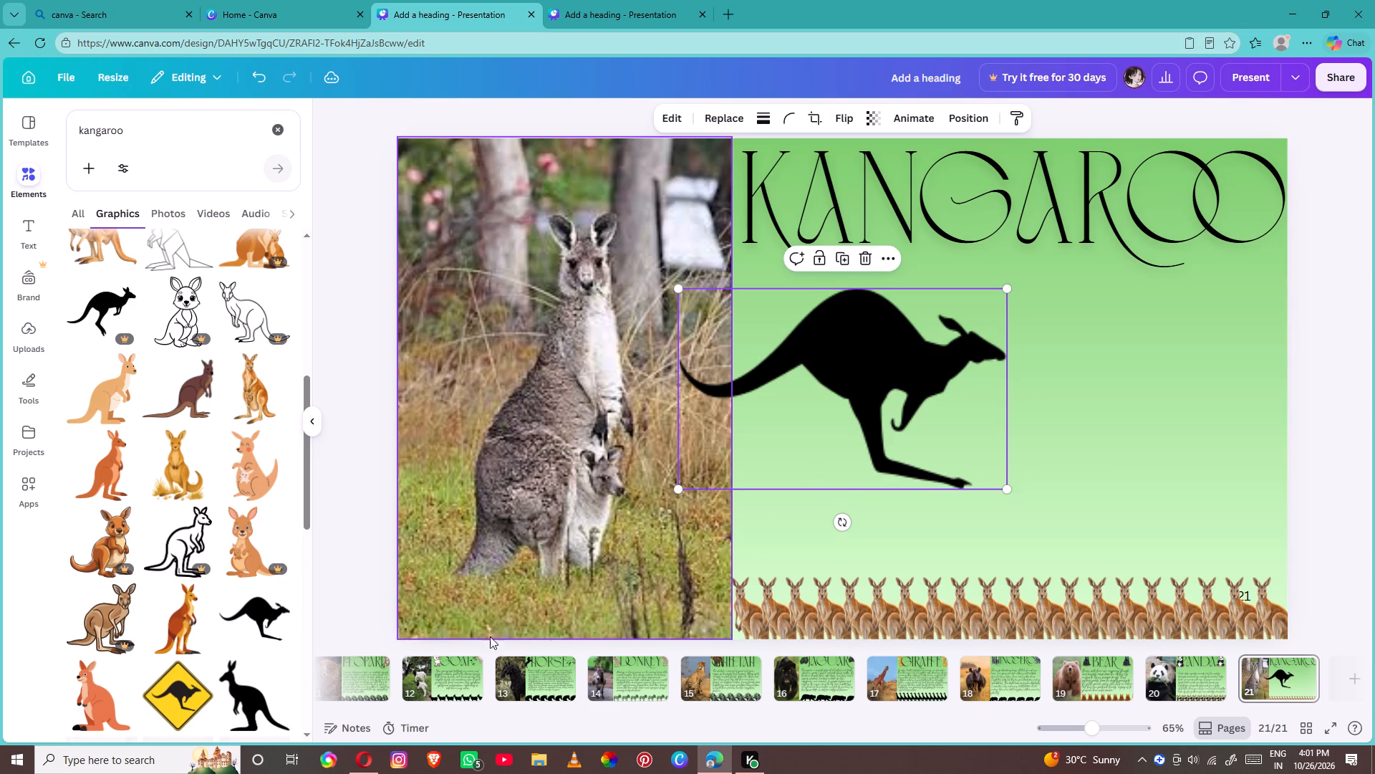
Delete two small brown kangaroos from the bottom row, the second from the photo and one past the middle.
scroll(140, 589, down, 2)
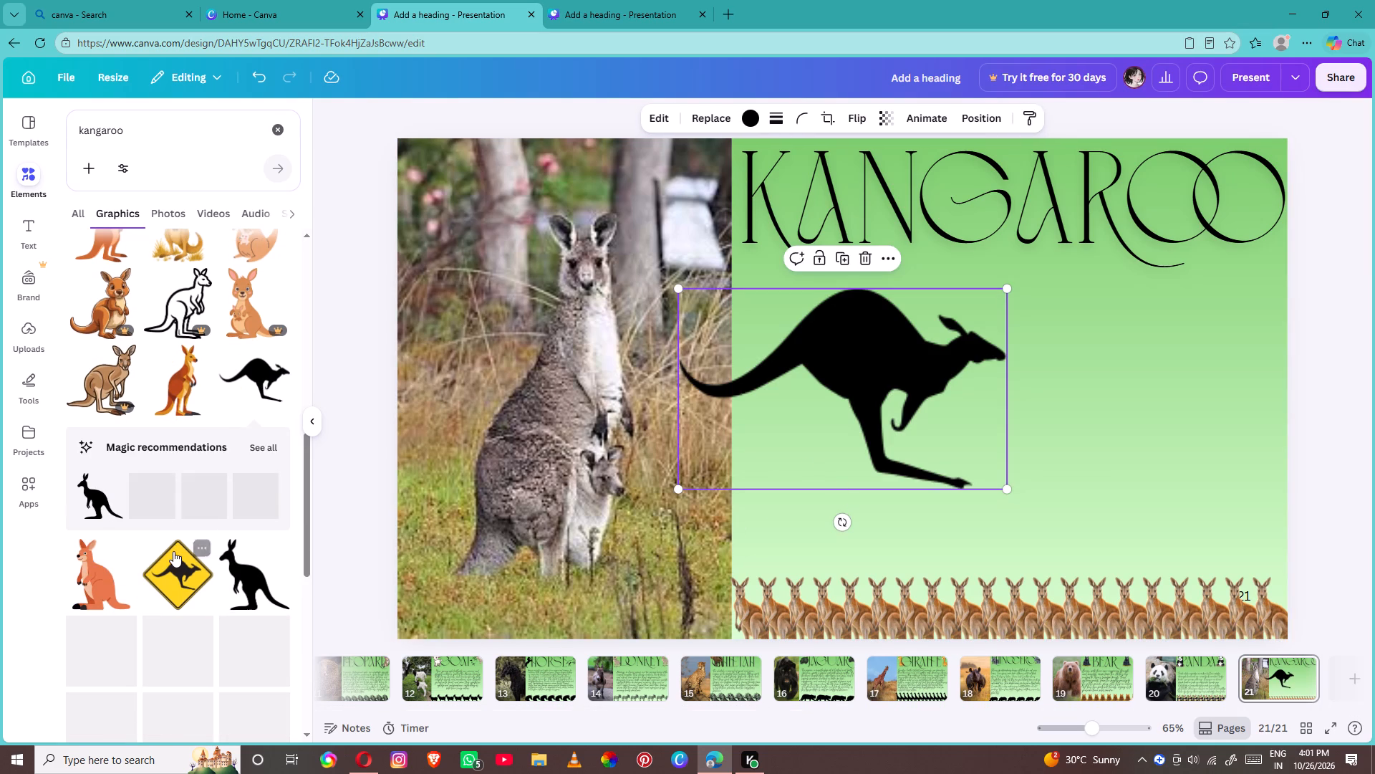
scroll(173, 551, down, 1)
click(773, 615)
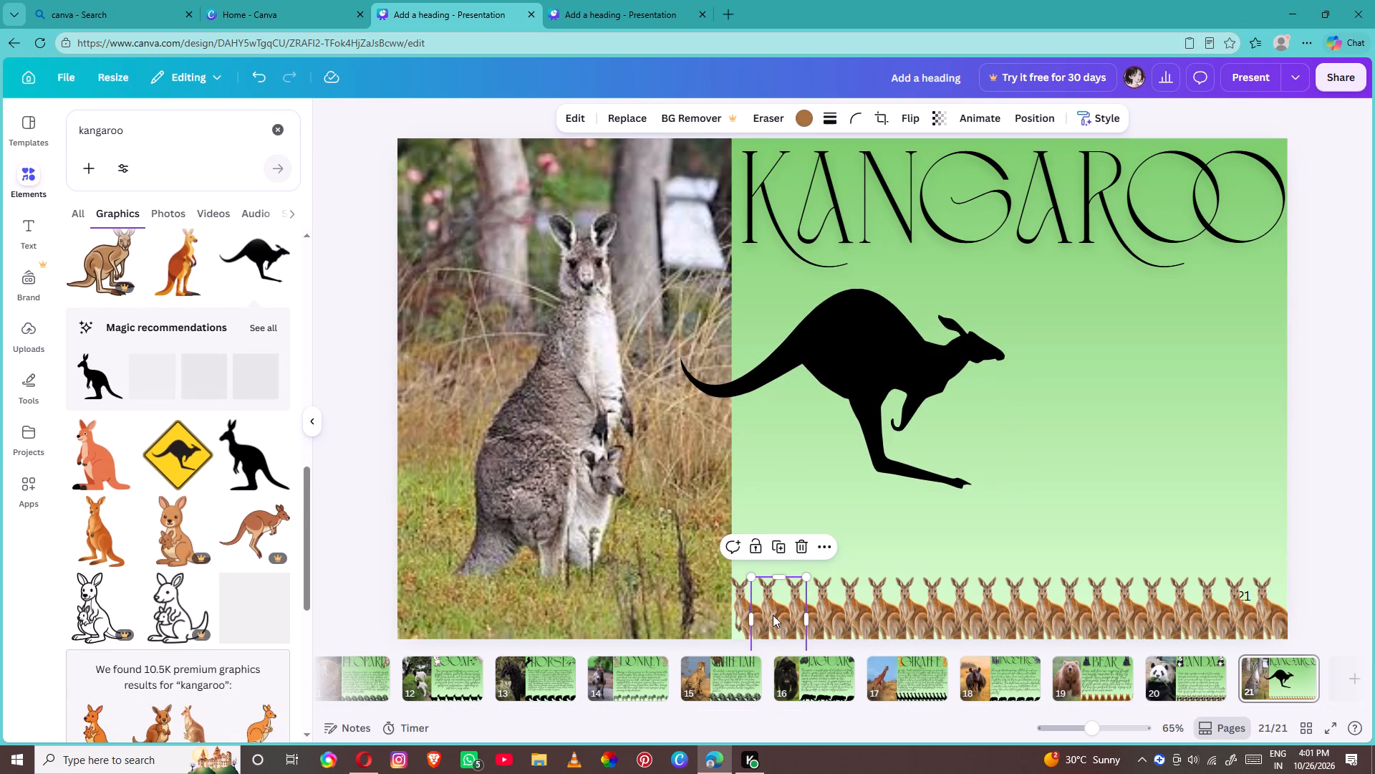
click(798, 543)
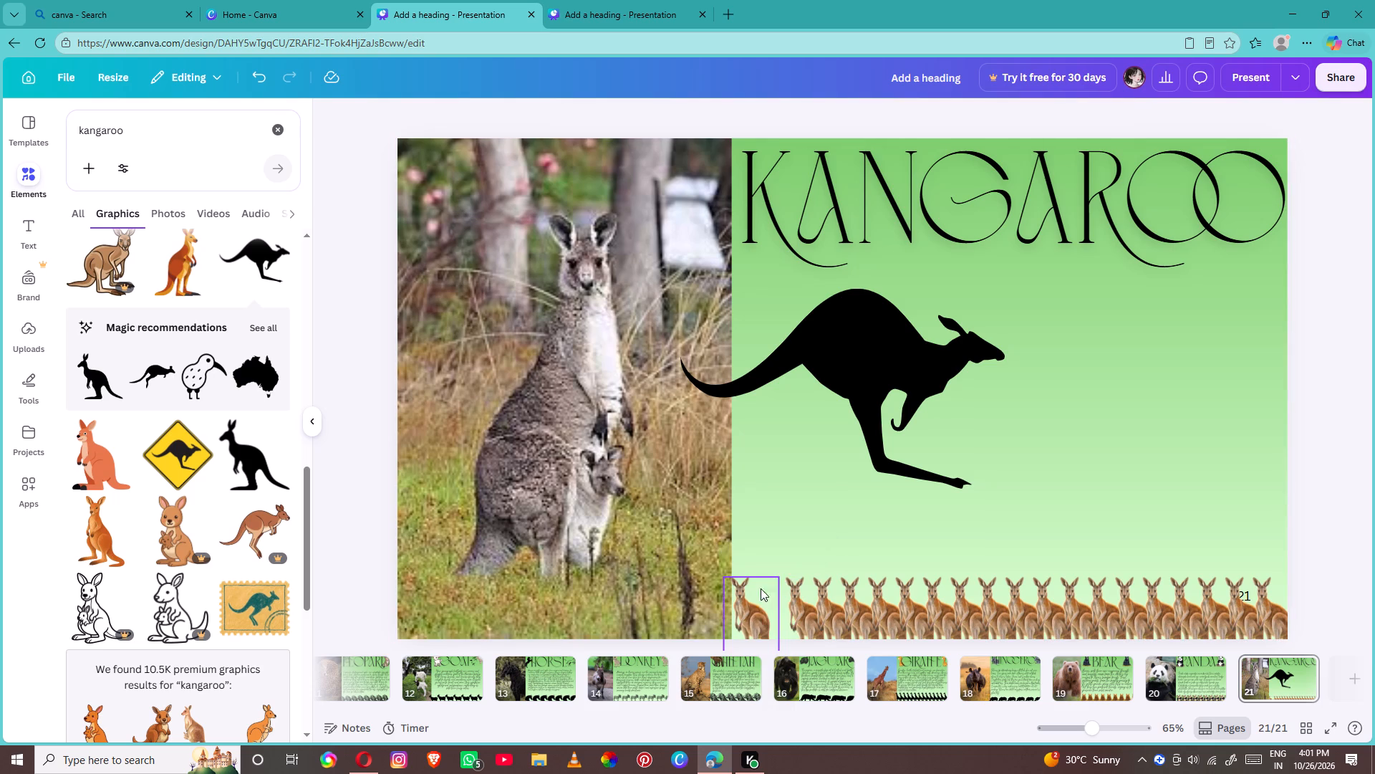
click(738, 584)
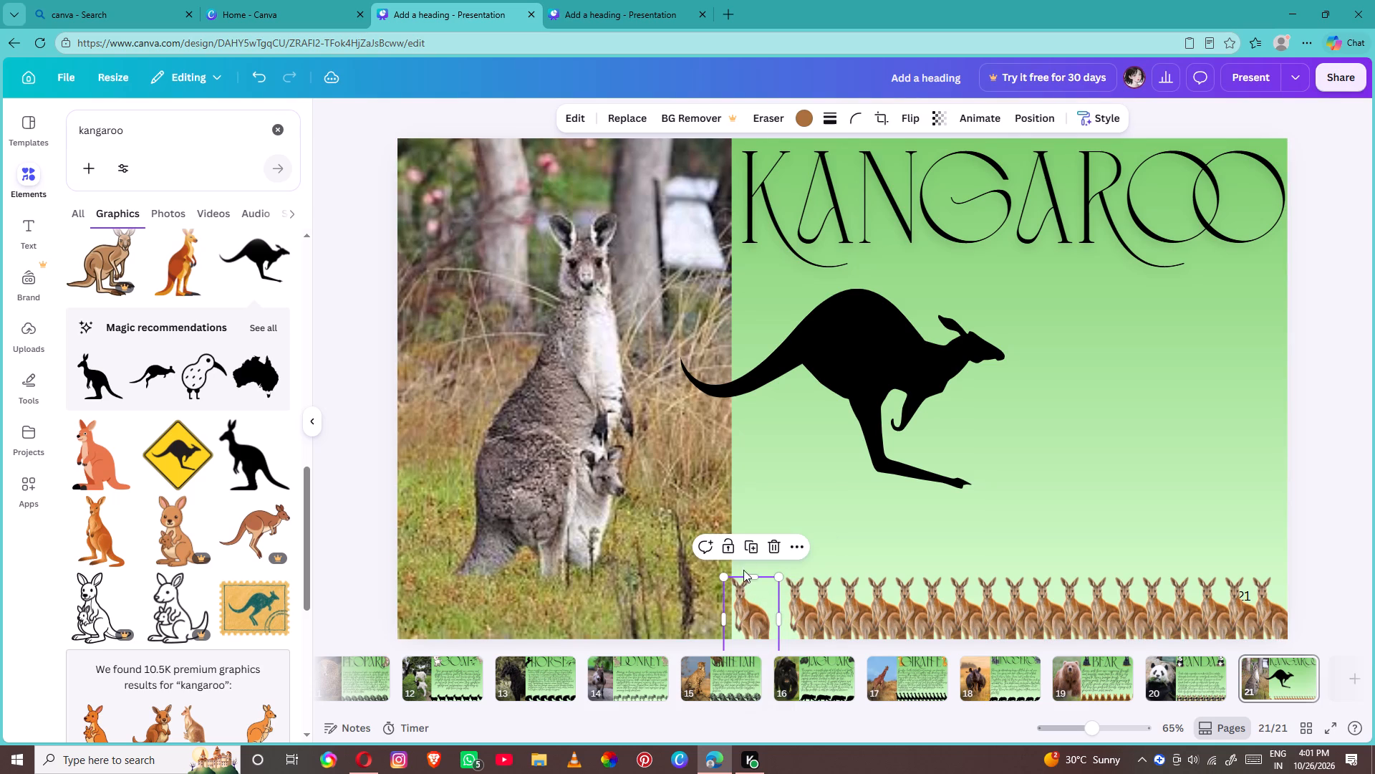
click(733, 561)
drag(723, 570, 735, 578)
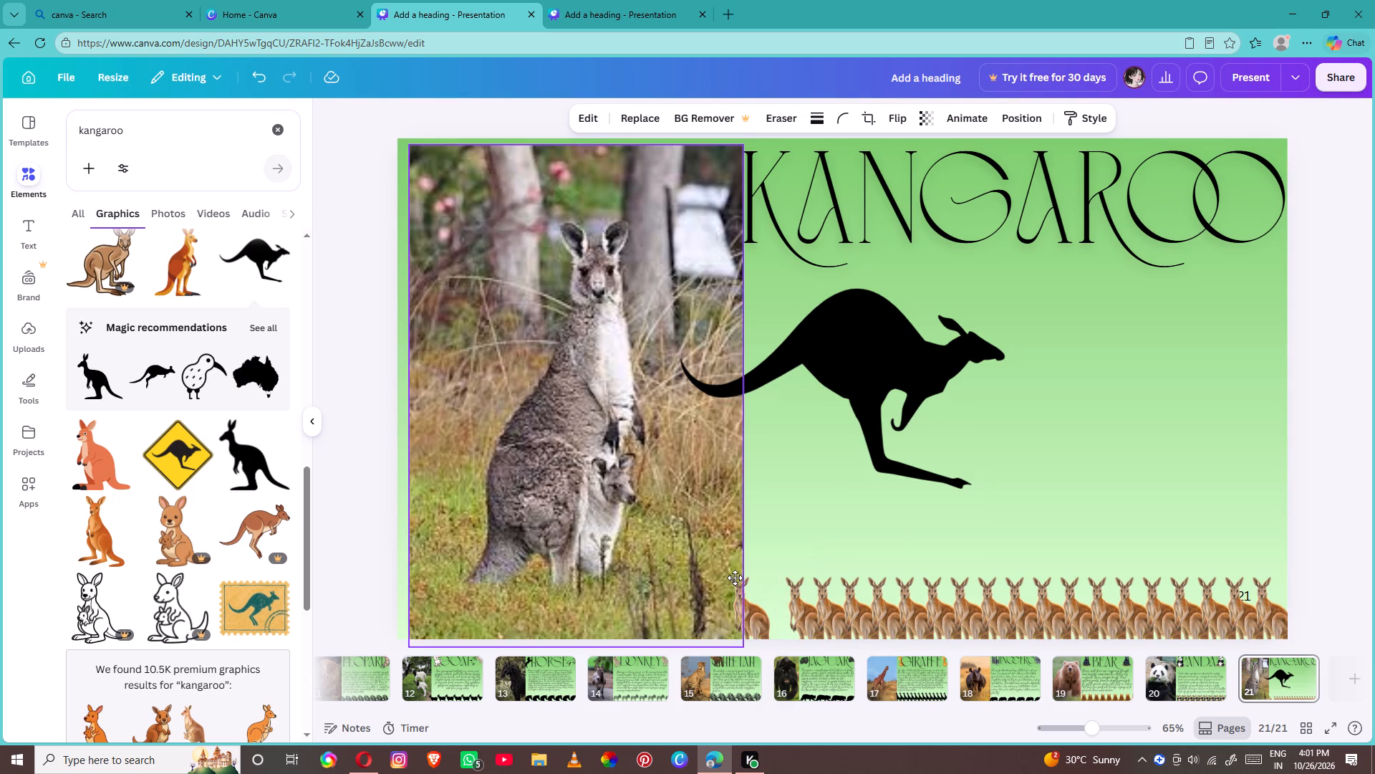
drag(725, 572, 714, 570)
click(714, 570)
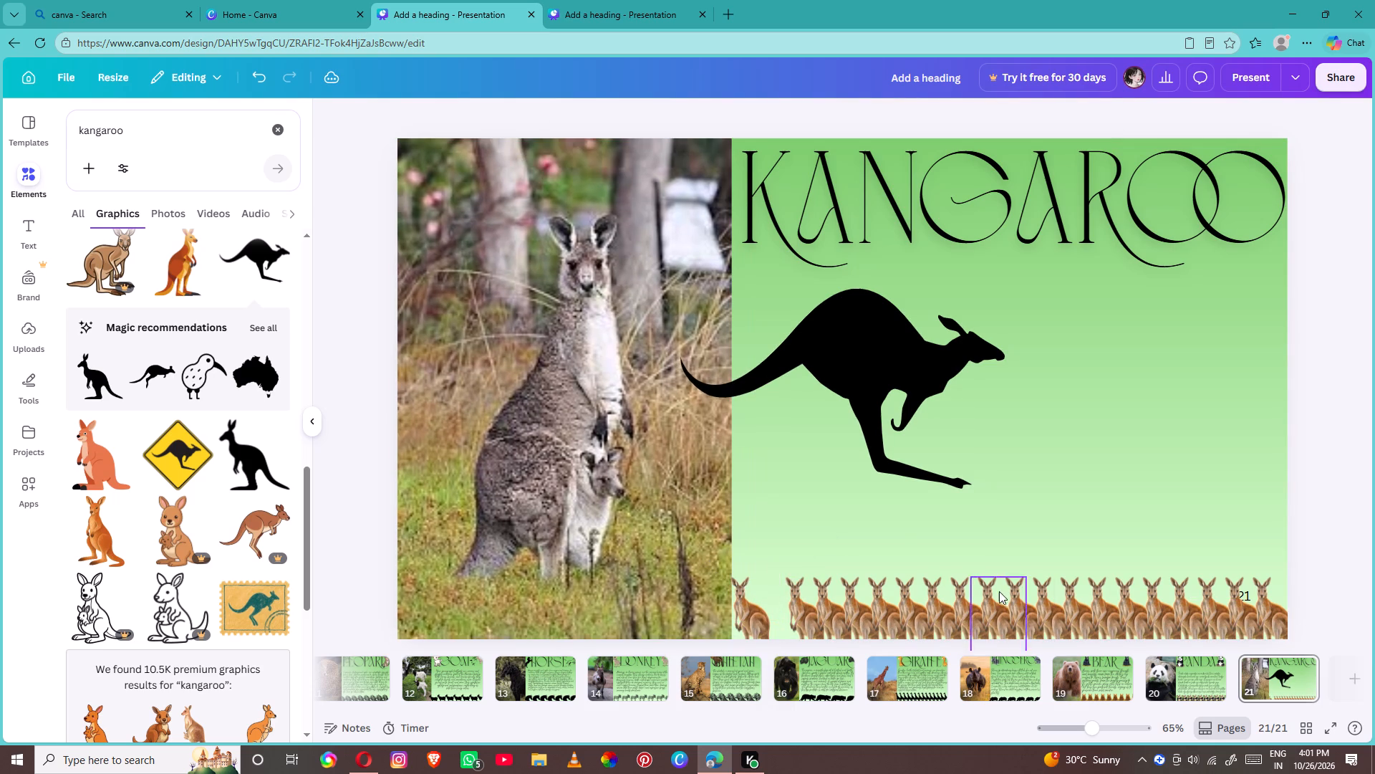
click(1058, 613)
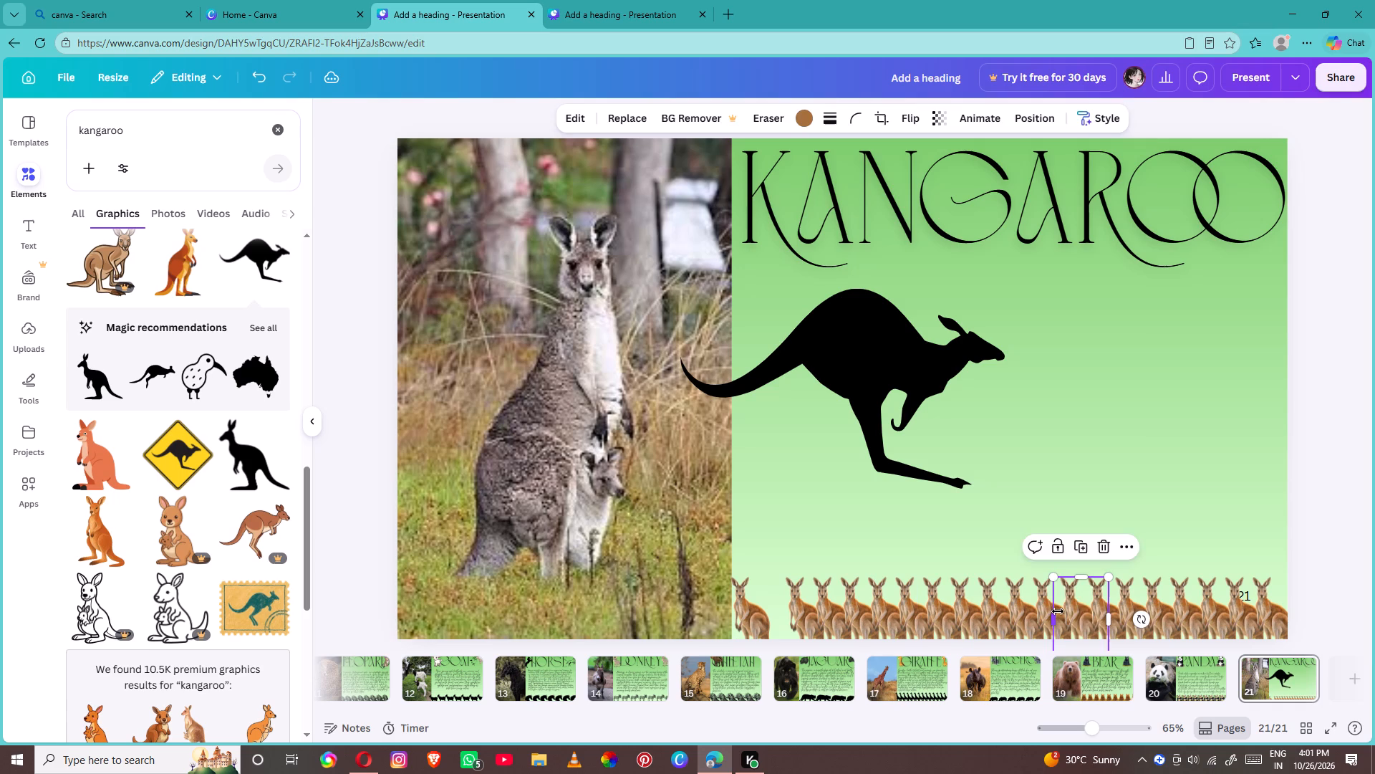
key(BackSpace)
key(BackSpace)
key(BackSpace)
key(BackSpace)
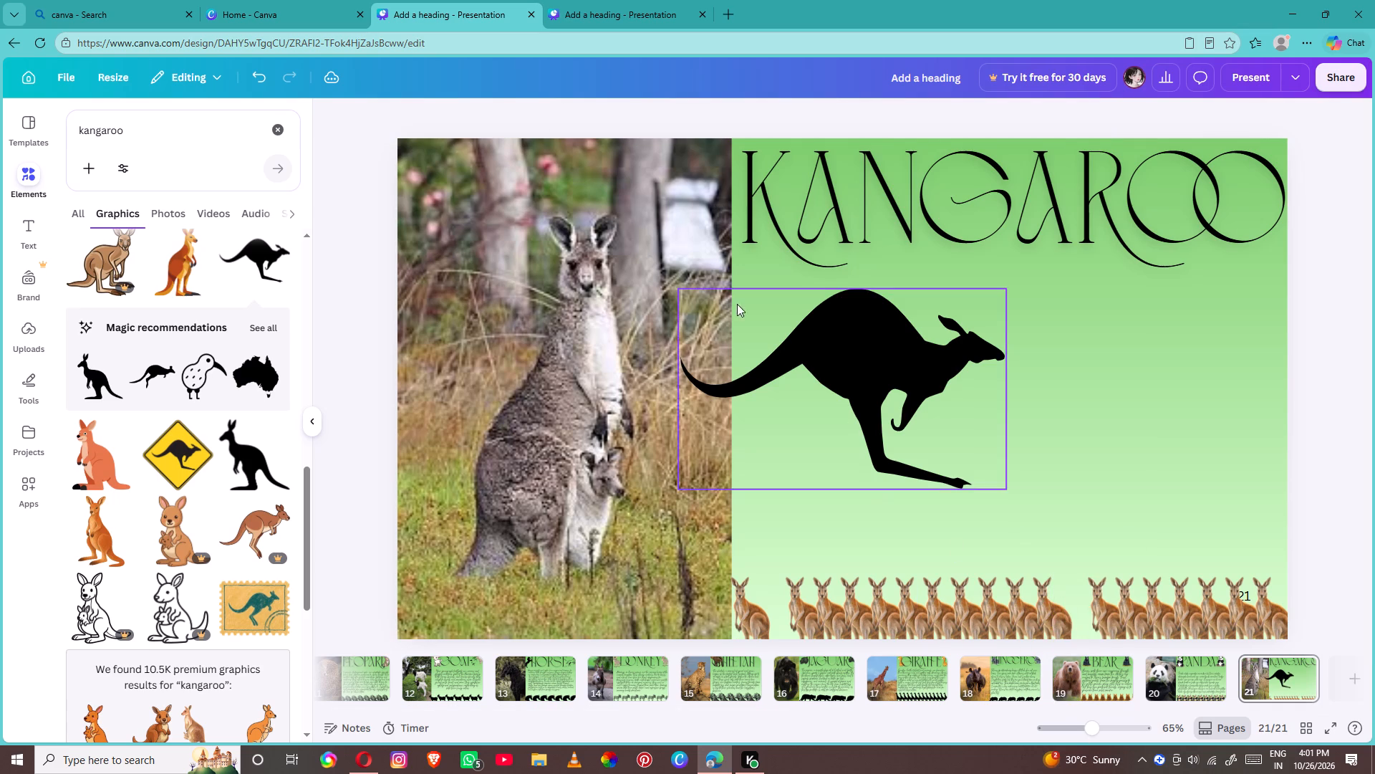
Undo the recent edits until the black hopping silhouette and all the brown kangaroo graphics are gone from page 21.
drag(342, 219, 327, 186)
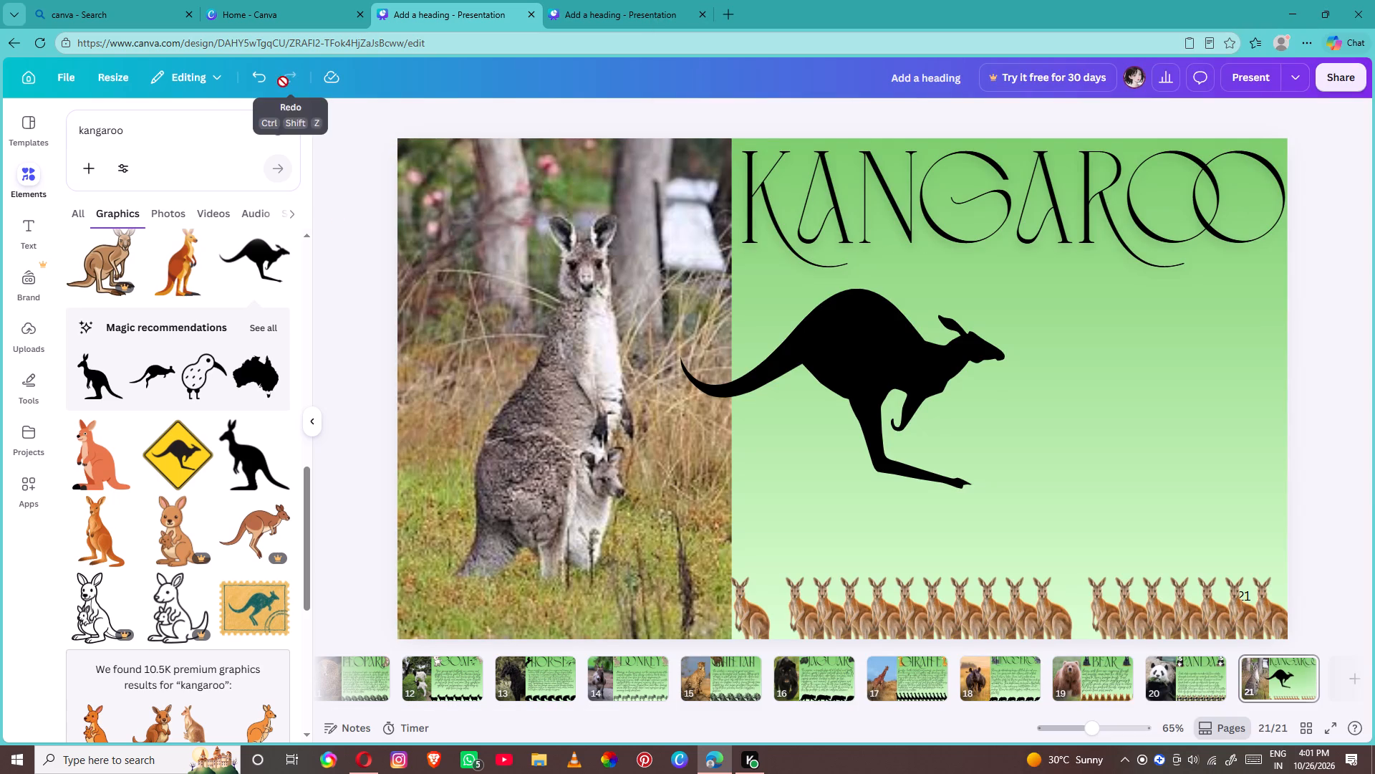
triple_click(259, 80)
triple_click(259, 80)
triple_click(259, 80)
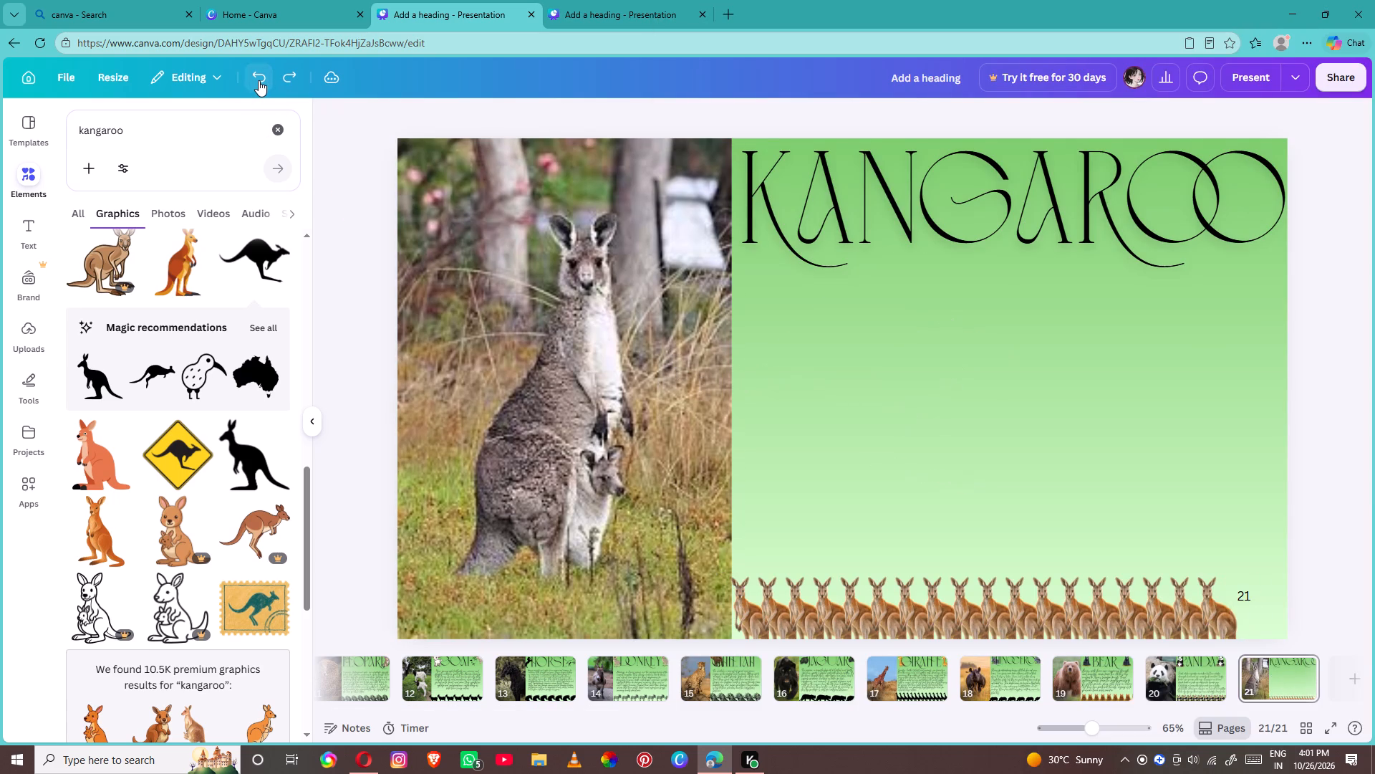
triple_click(259, 80)
triple_click(259, 80)
triple_click(259, 80)
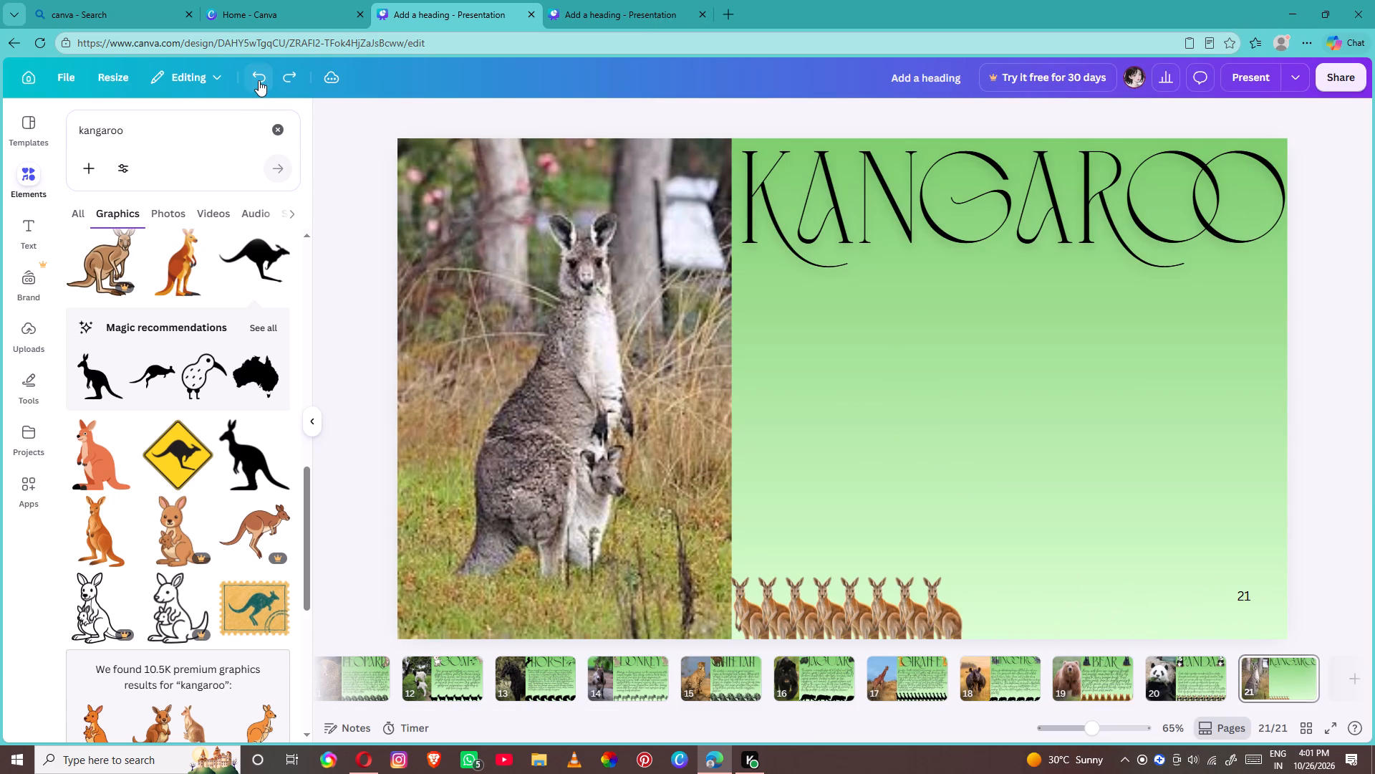
triple_click(259, 80)
triple_click(259, 80)
click(259, 80)
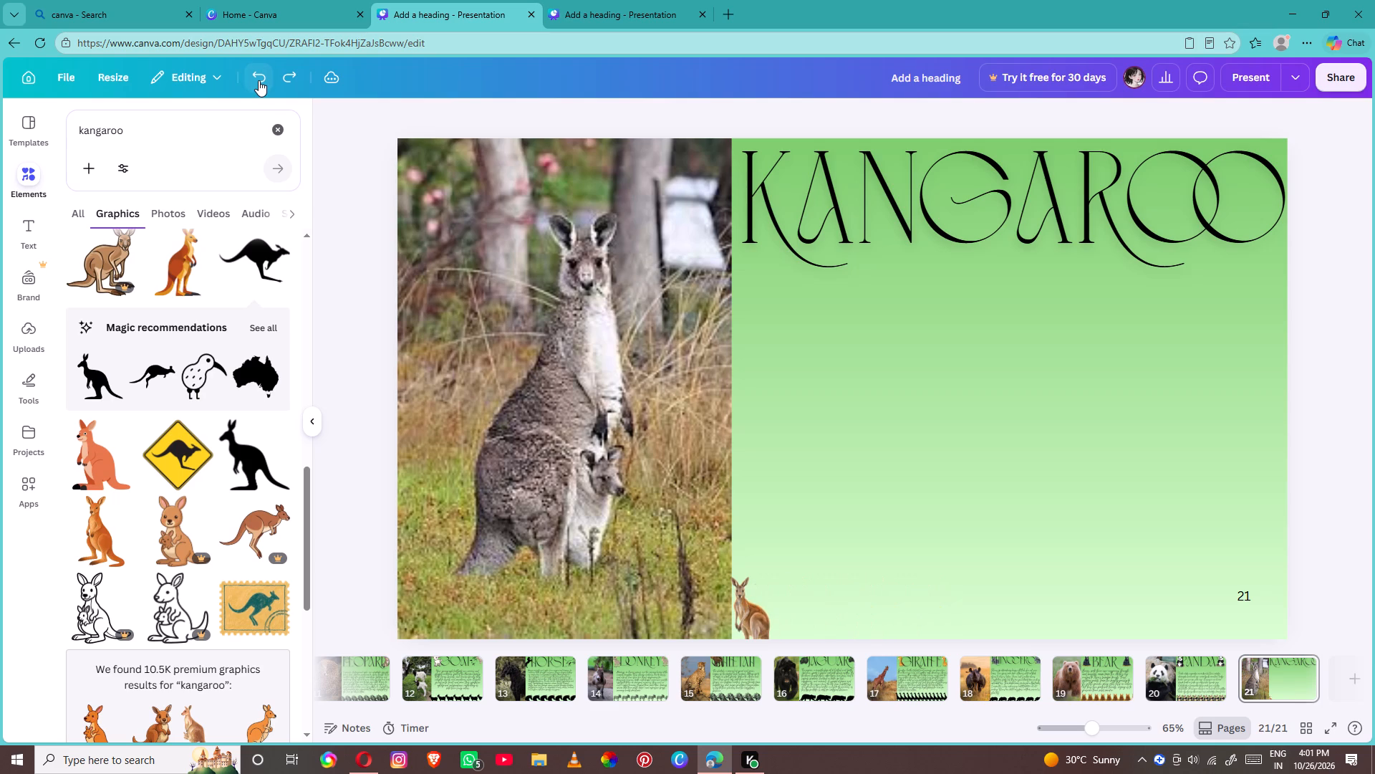
click(259, 80)
click(257, 82)
click(259, 77)
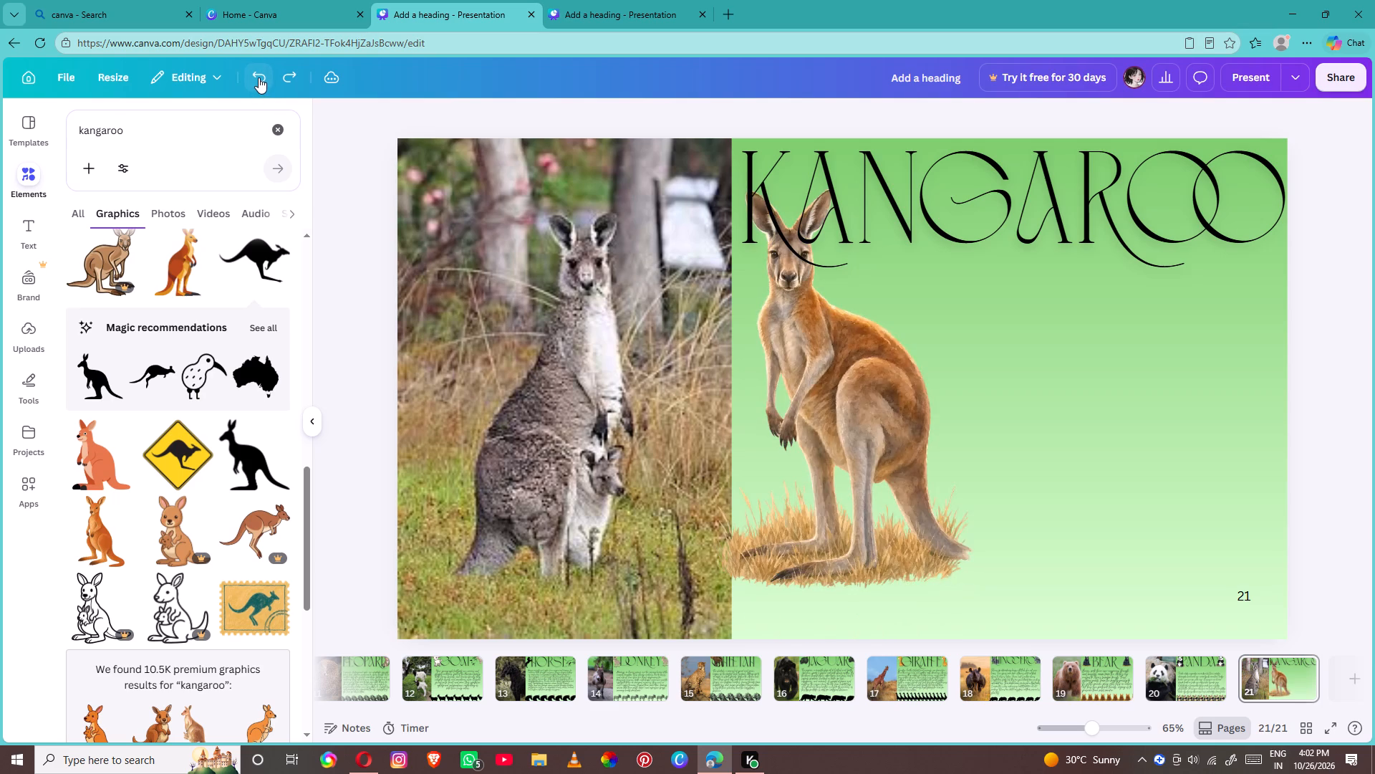
click(259, 77)
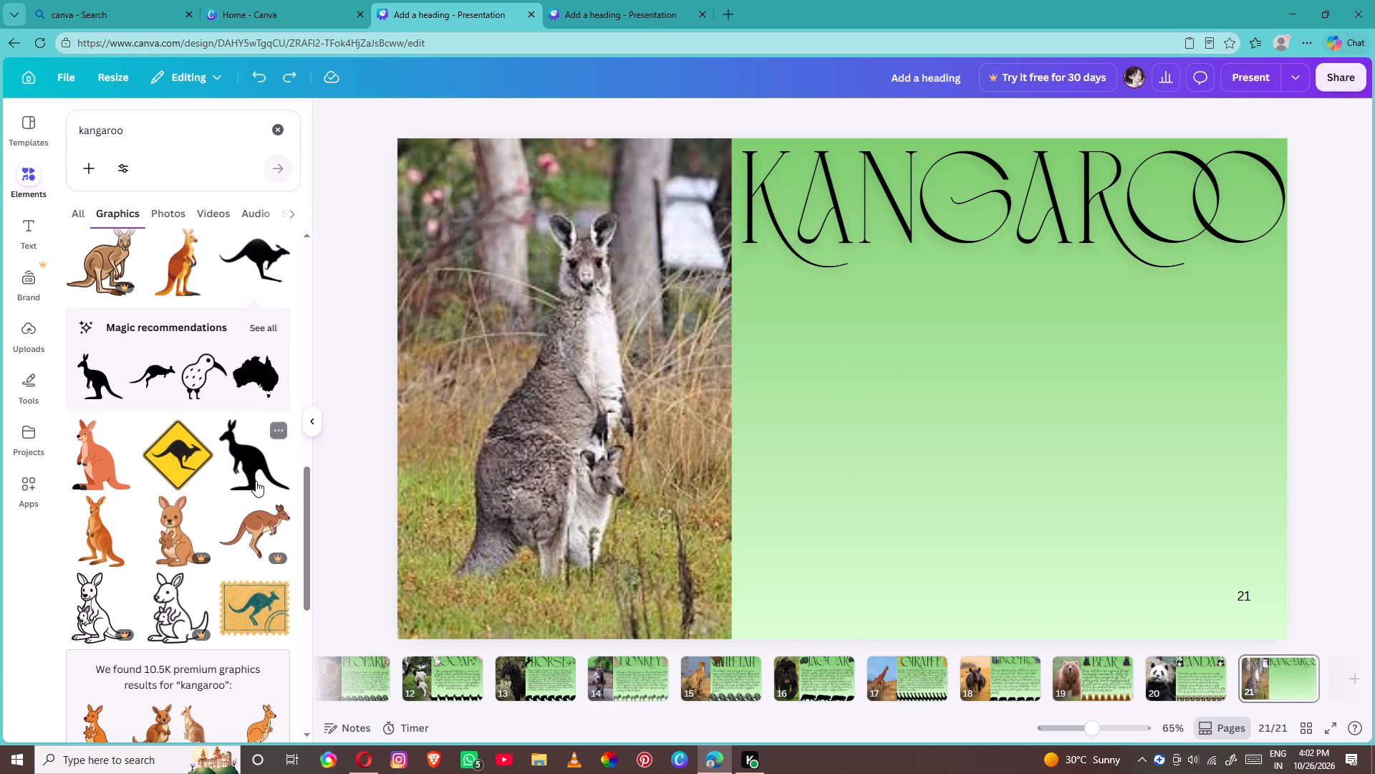
Add the black standing kangaroo silhouette, shrink it to about 200 by 200, and place it at the green area's bottom, slightly overlapping the photo.
click(256, 481)
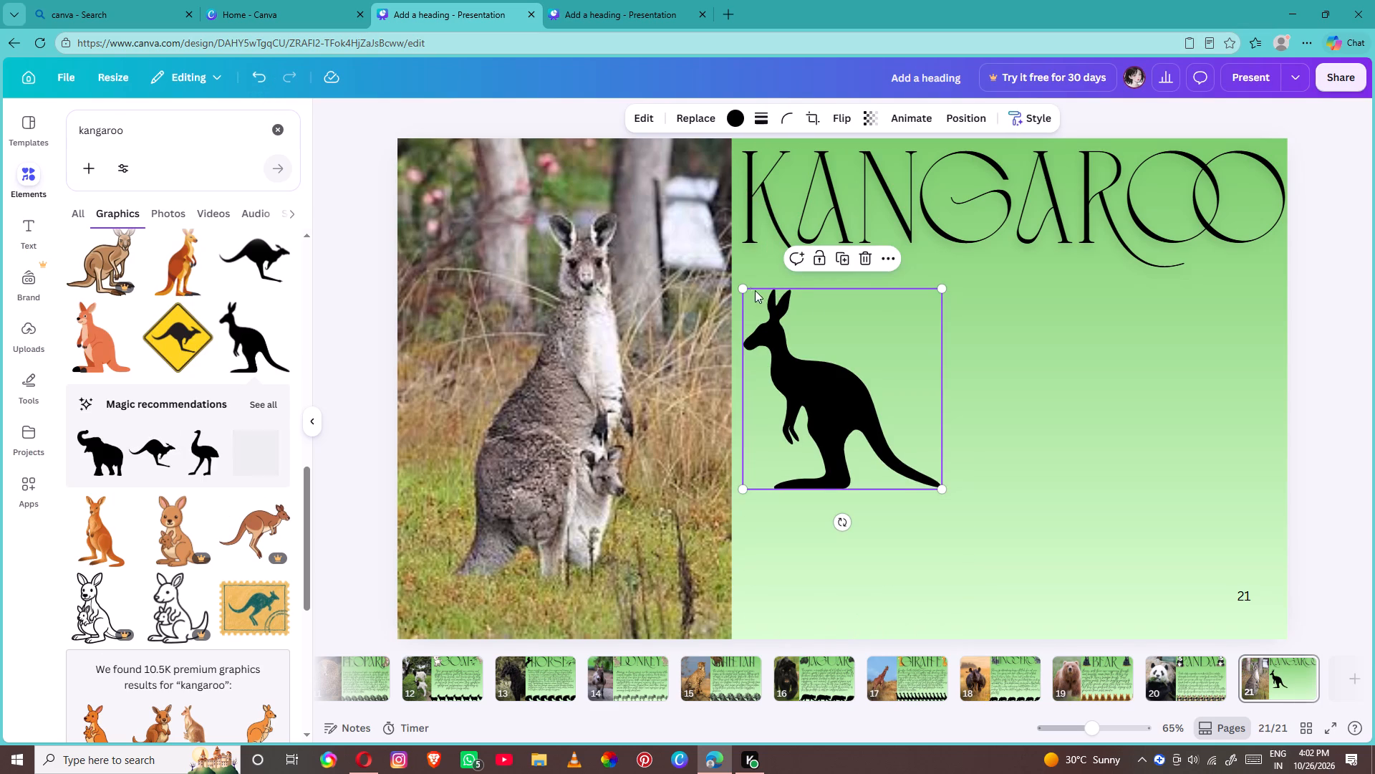
drag(736, 290, 799, 378)
drag(742, 288, 819, 434)
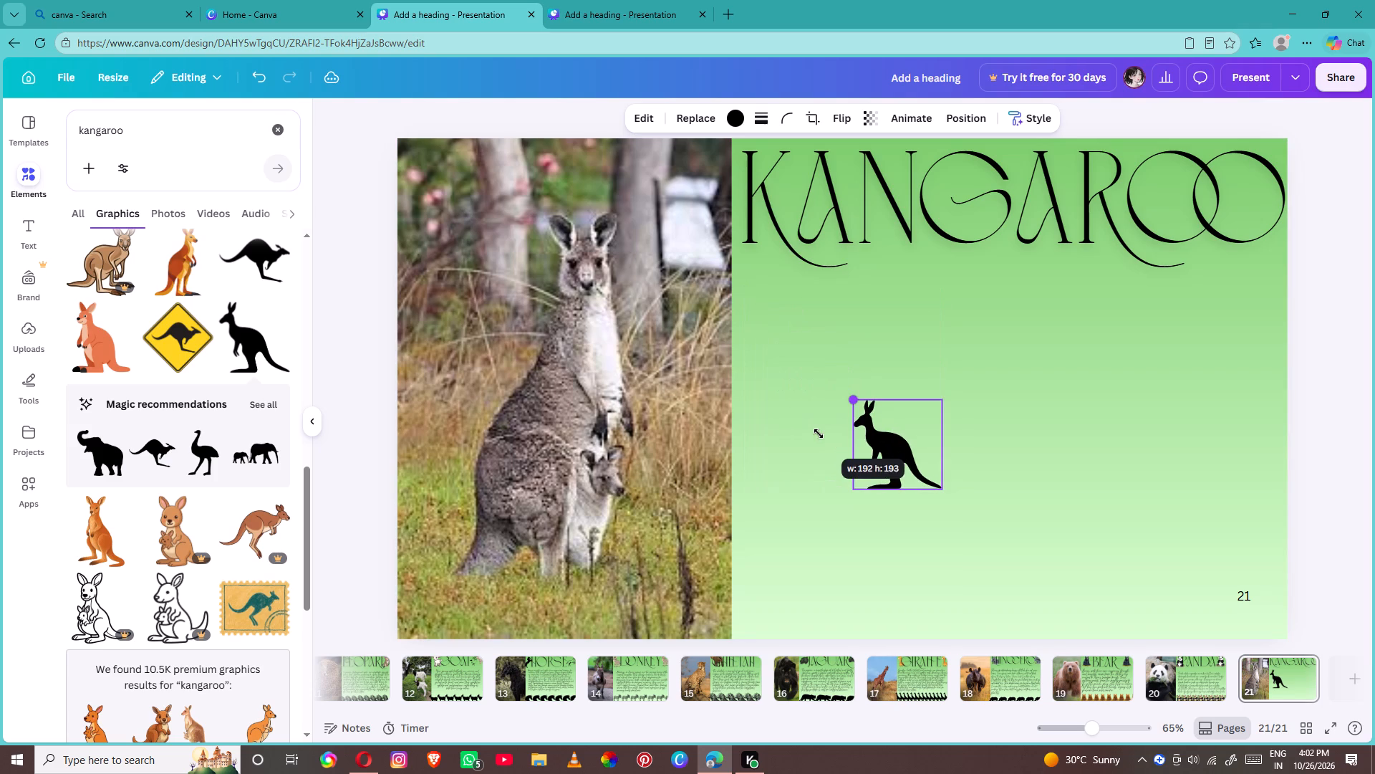
drag(819, 434, 802, 436)
drag(865, 431, 715, 622)
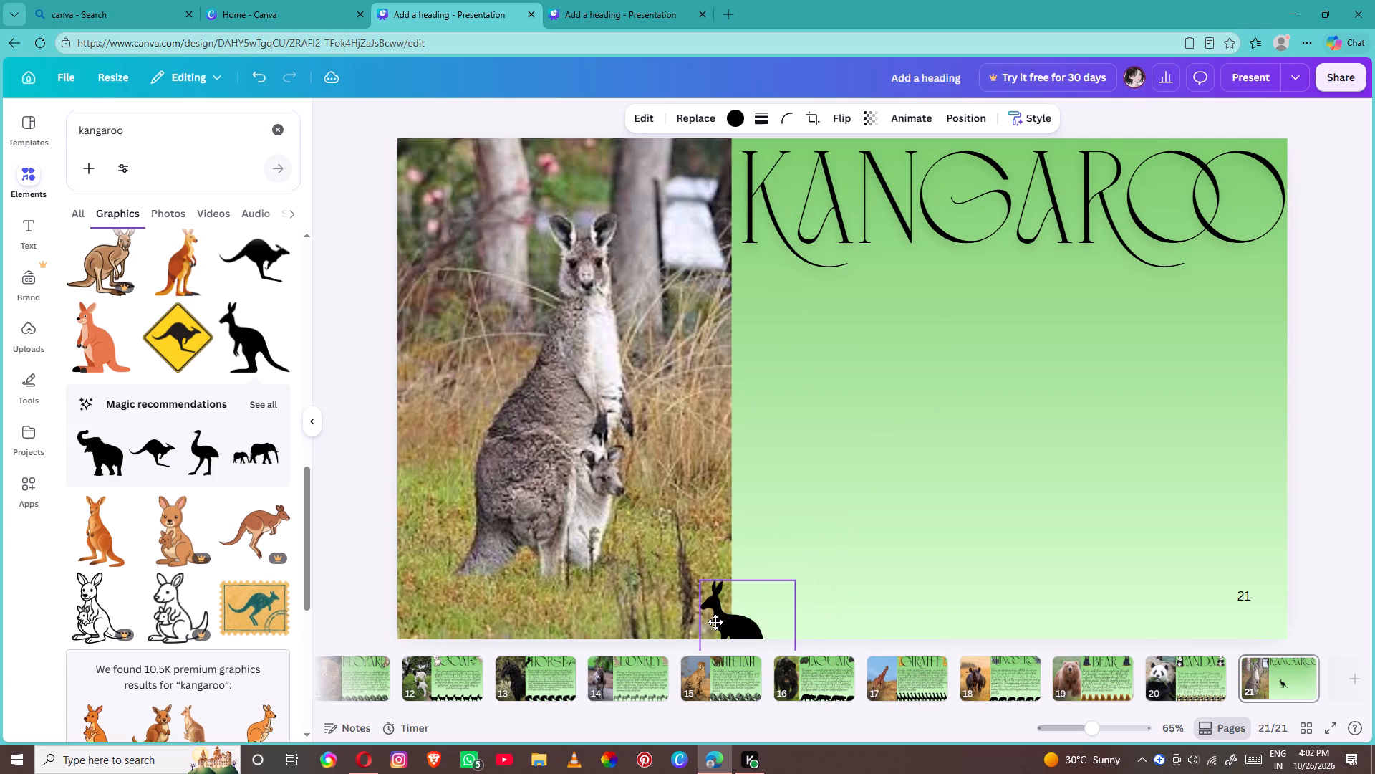
drag(715, 622, 735, 596)
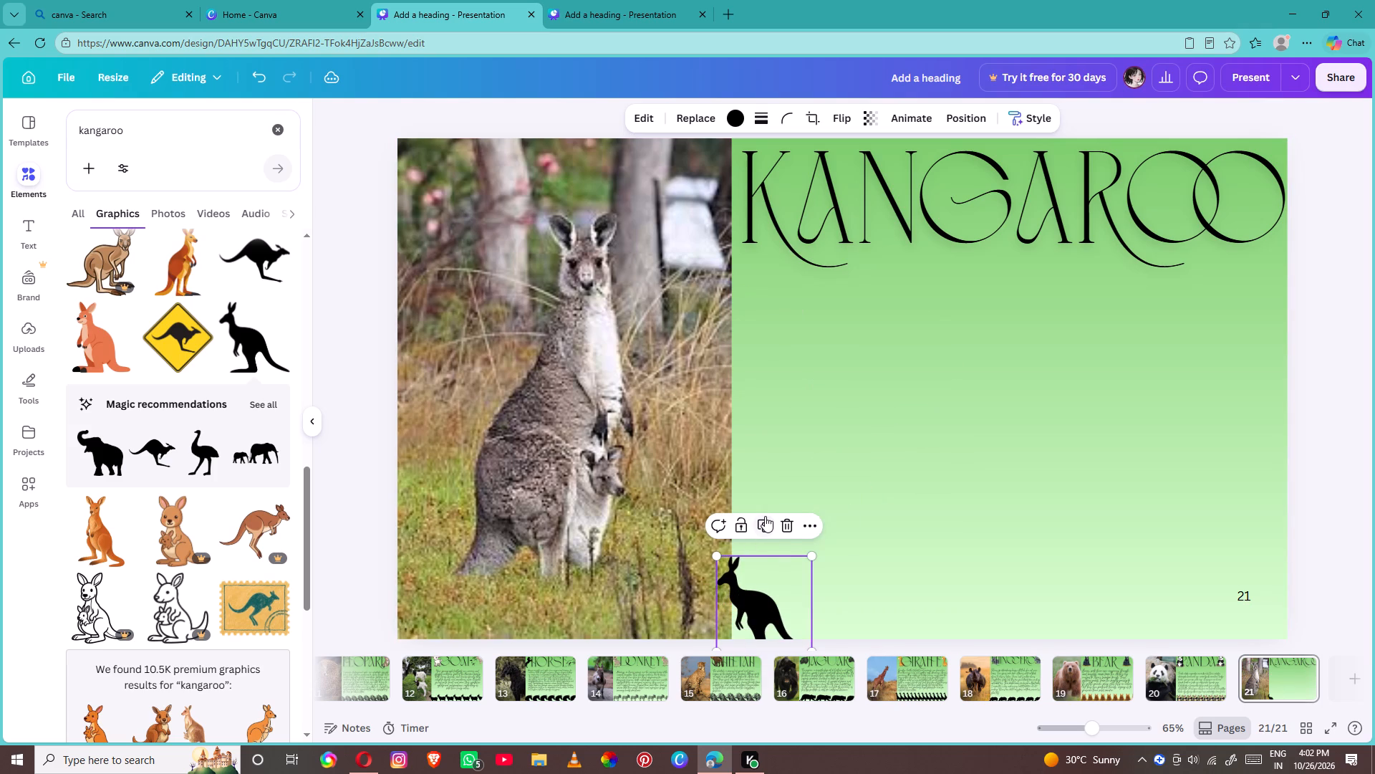
Duplicate the small black kangaroo and place the copy beside the first, level with it and slightly overlapping.
click(765, 516)
drag(799, 604, 844, 598)
click(844, 598)
click(799, 588)
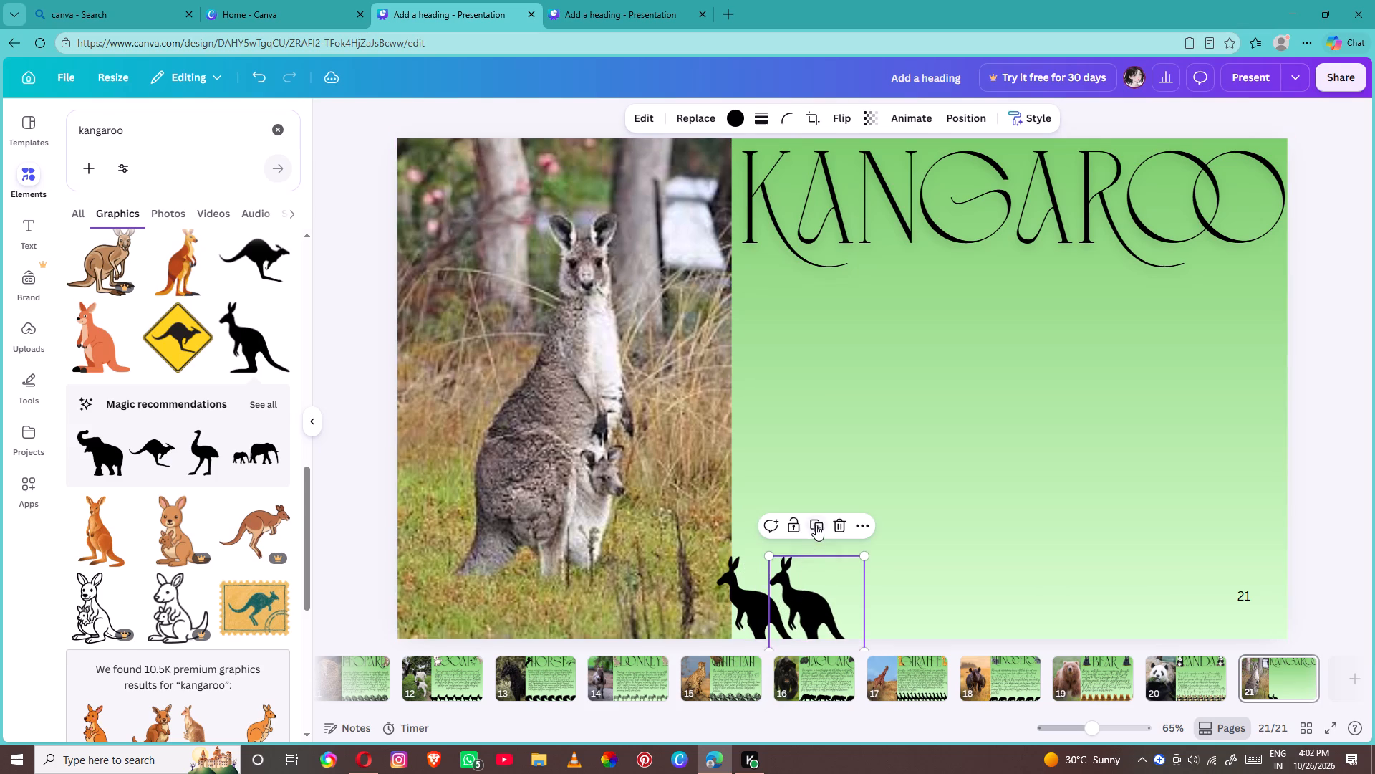
Keep duplicating the black kangaroo at the same spacing until a row of 11 spans the bottom of the green area.
click(816, 525)
click(864, 519)
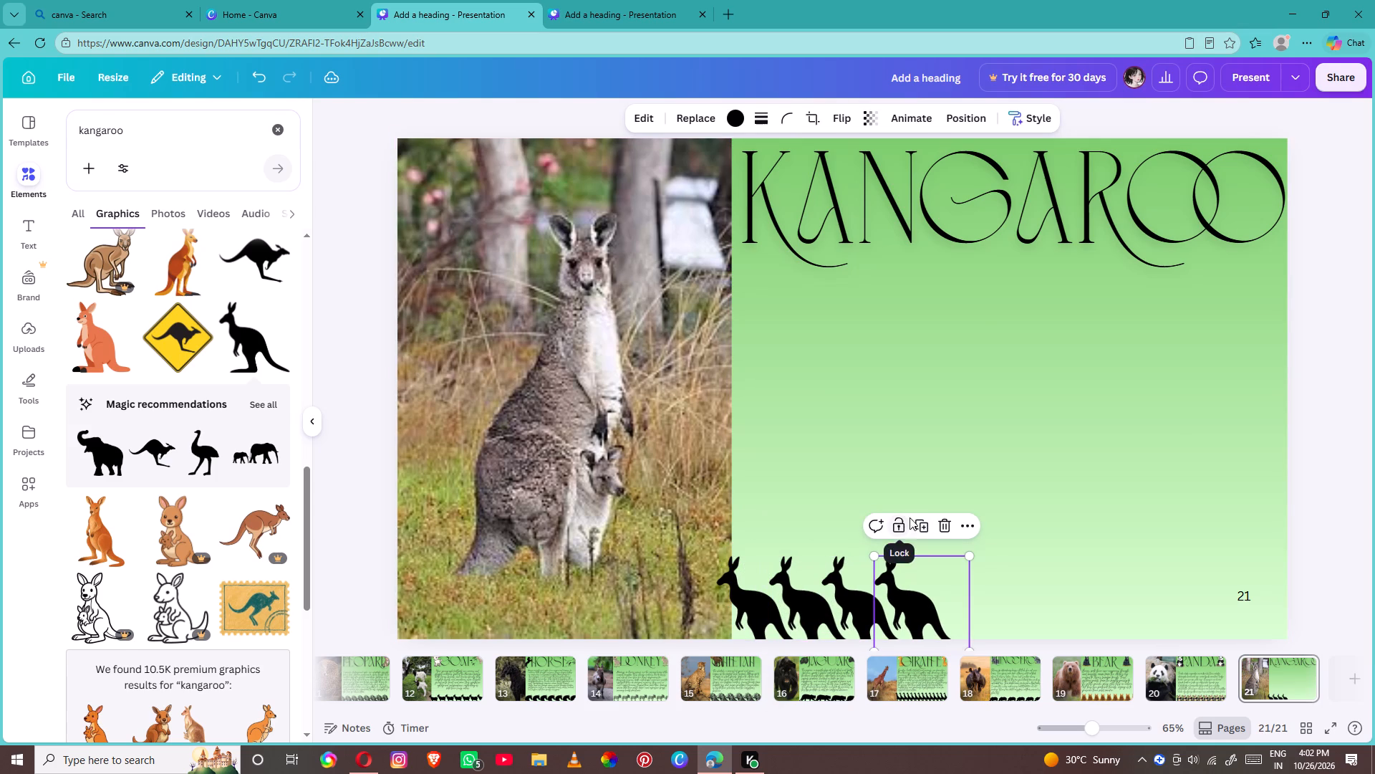
click(912, 517)
click(920, 519)
click(978, 515)
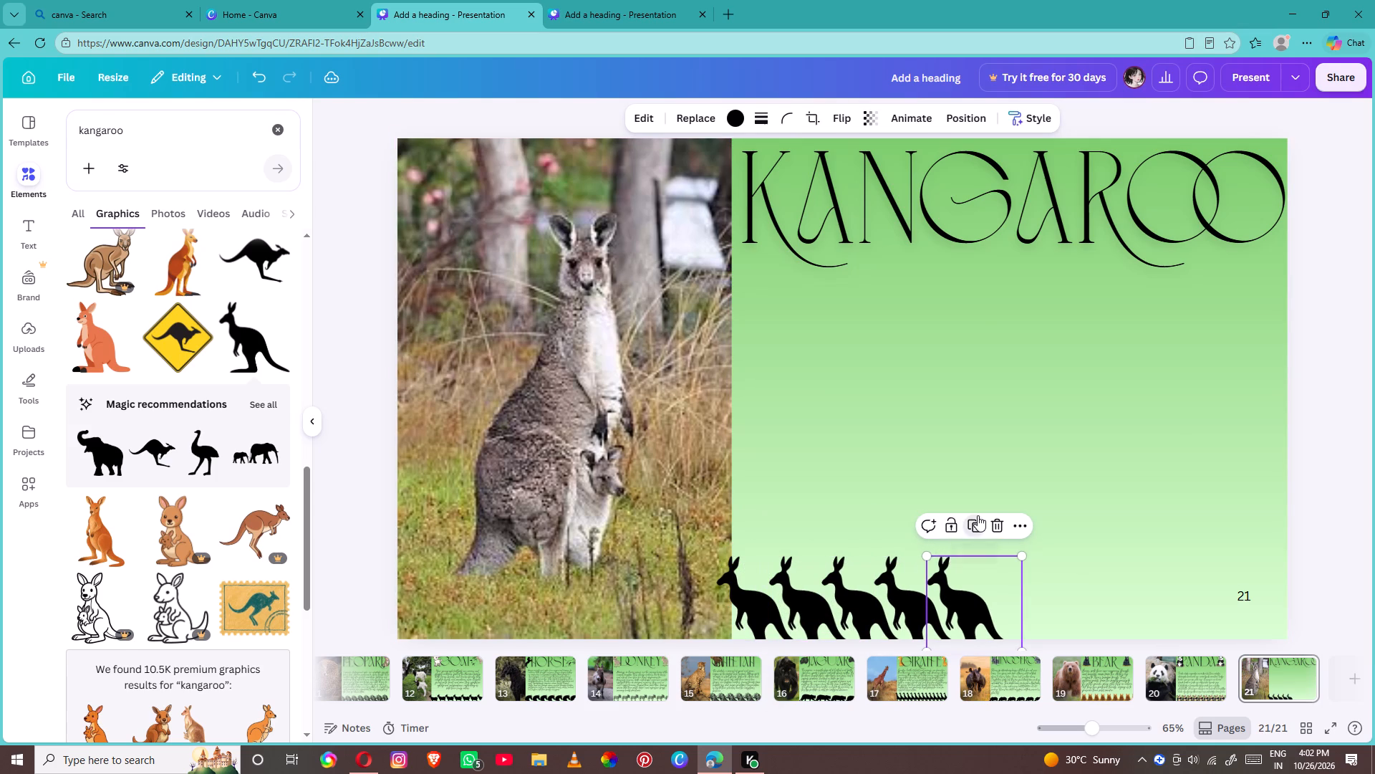
click(1020, 520)
click(1065, 520)
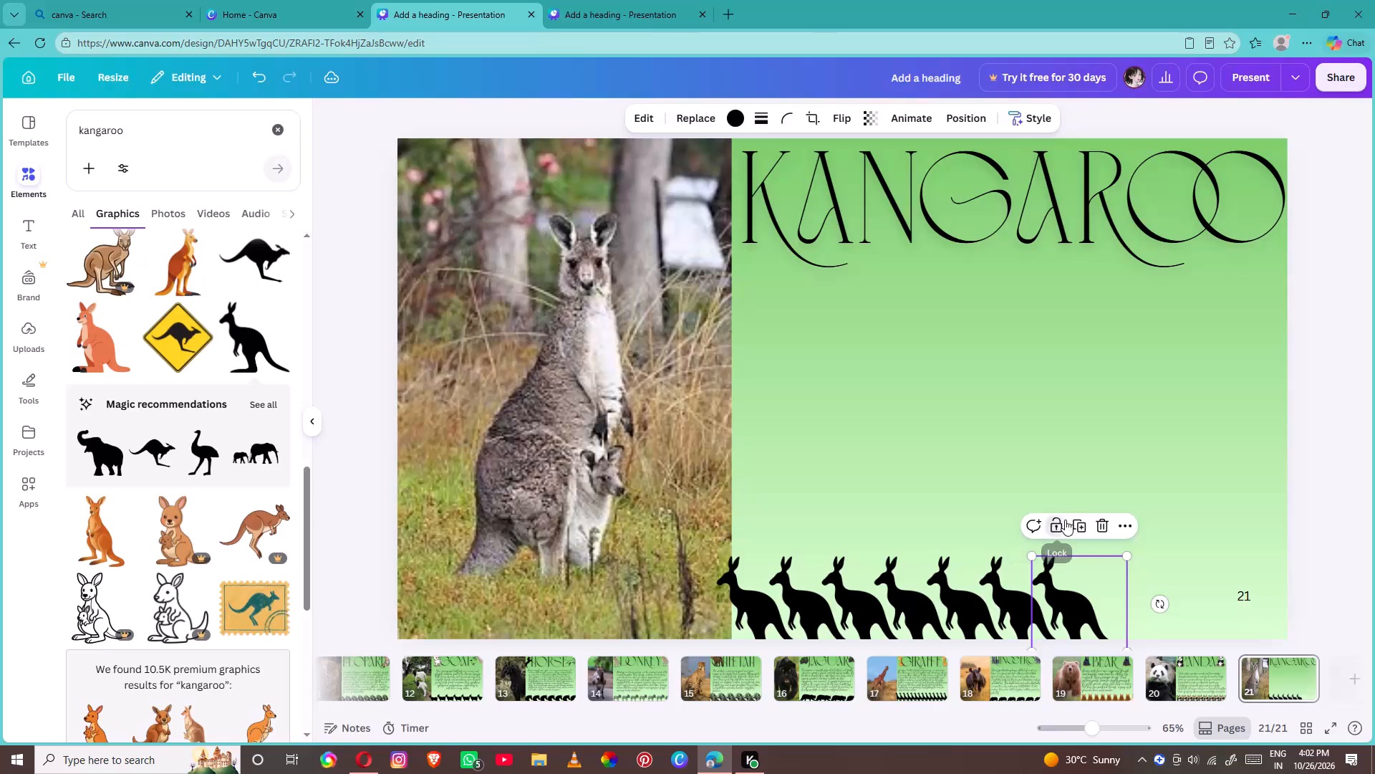
click(1082, 522)
click(1084, 522)
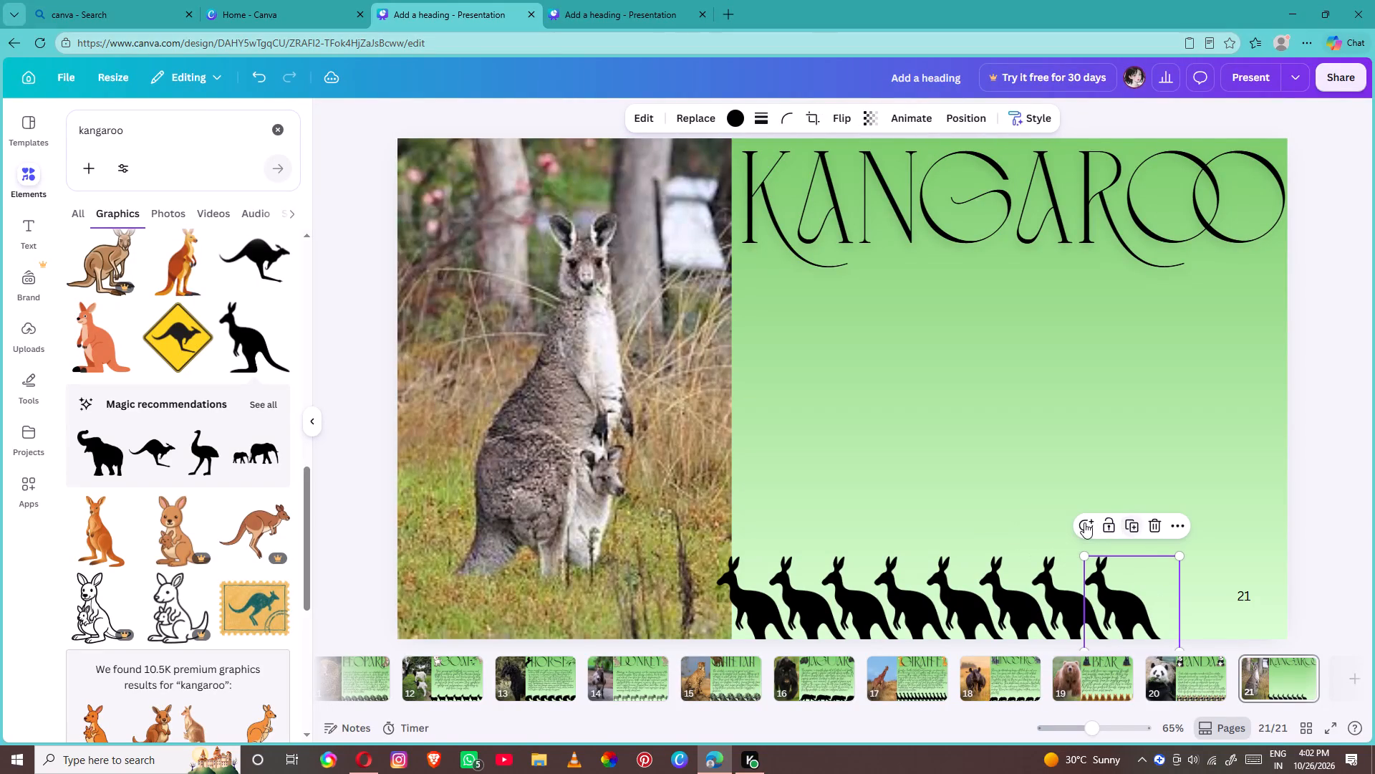
click(1135, 520)
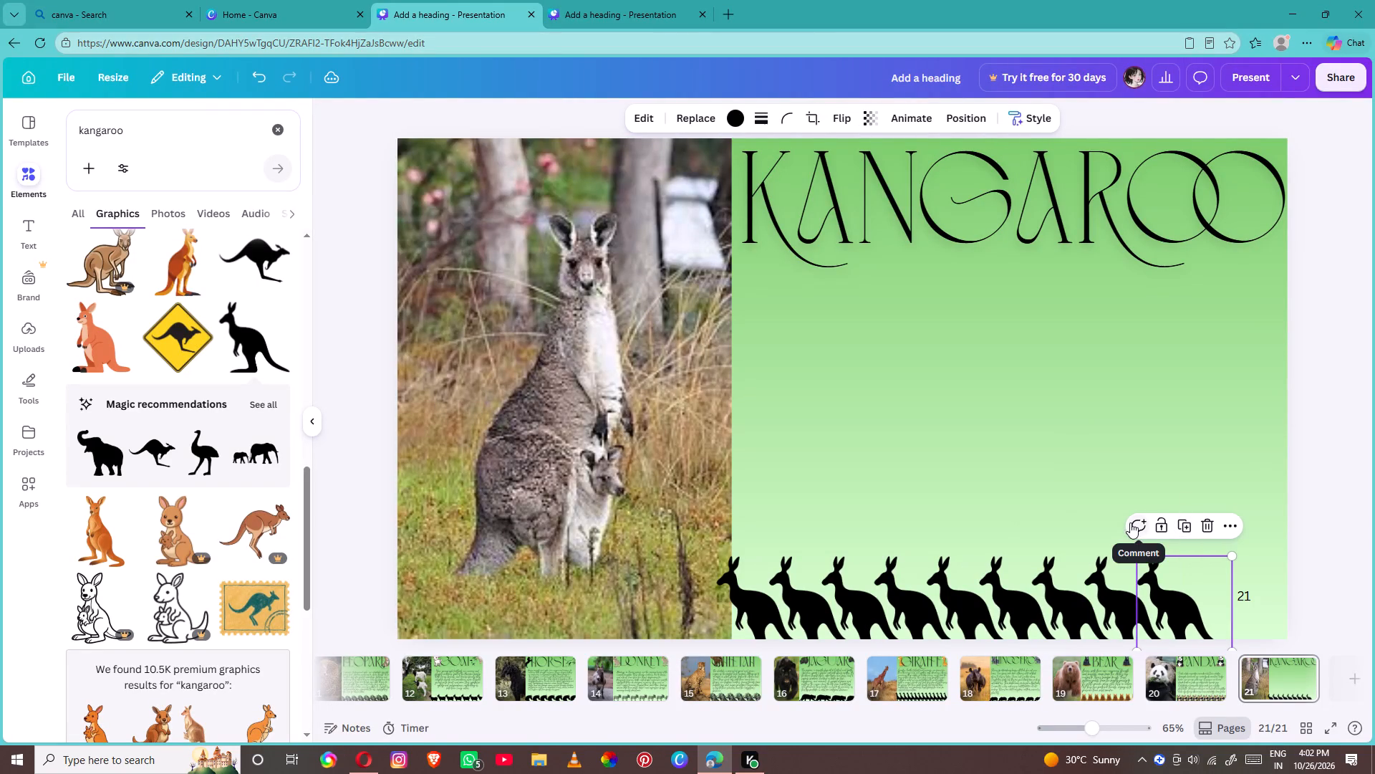
click(1177, 518)
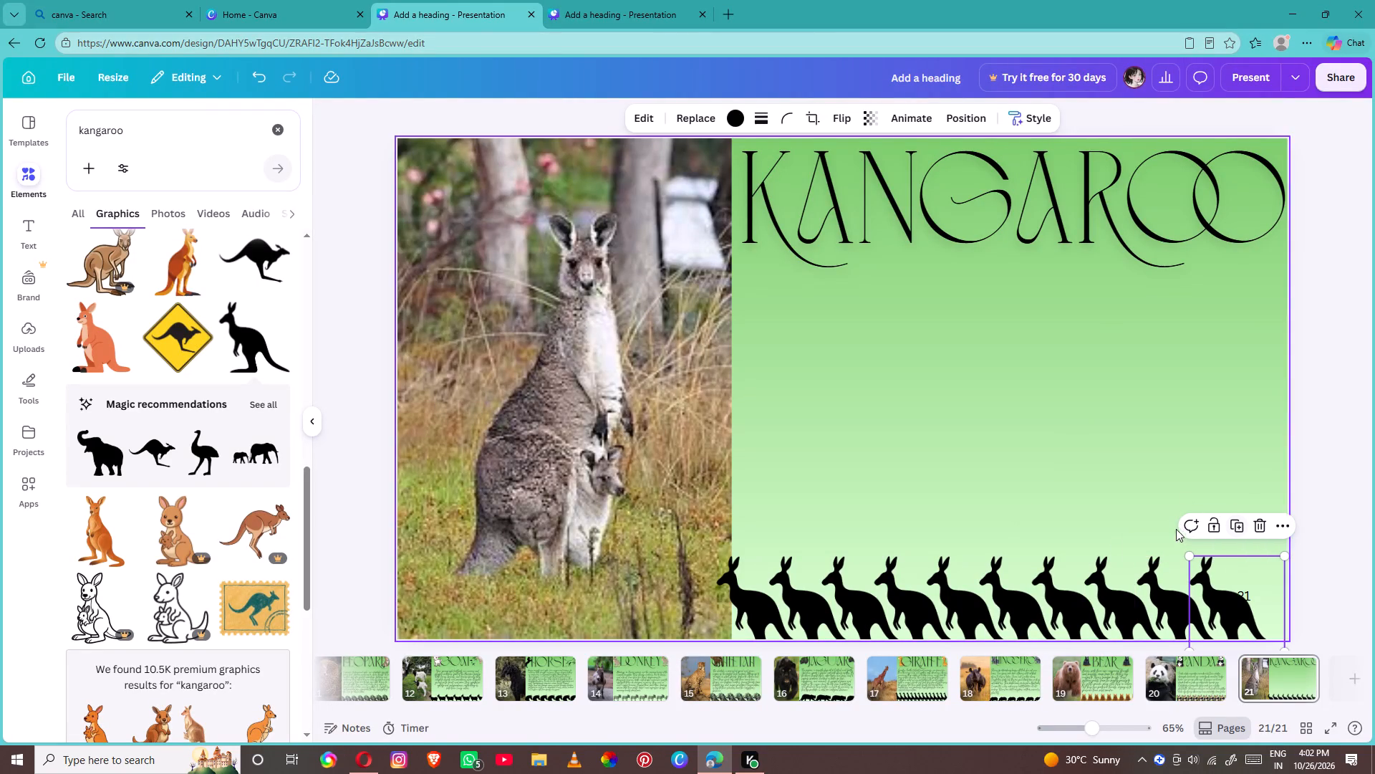
click(1232, 523)
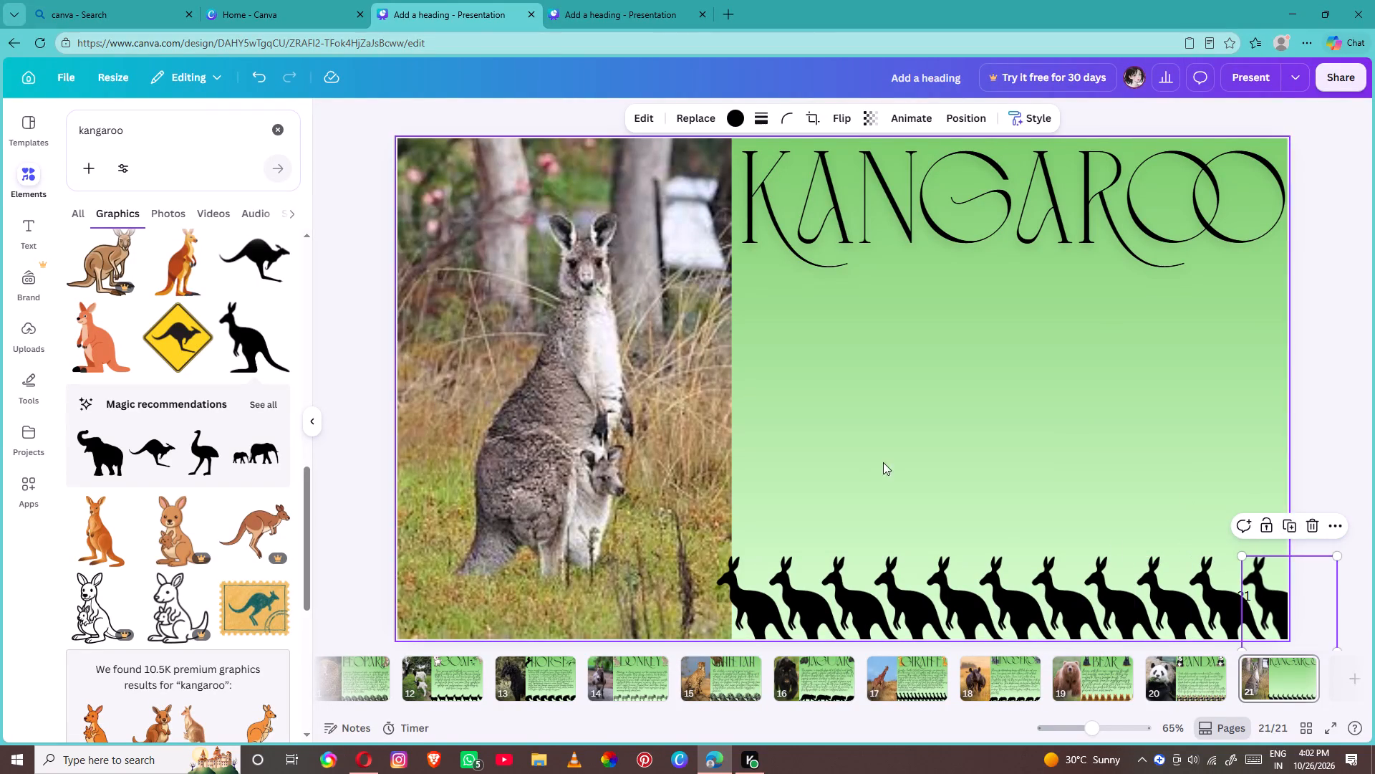
Add the torn-edge cutout of two grey kangaroos, shrink it to about 191 by 242, and place it over the heading's letter K.
scroll(228, 441, down, 4)
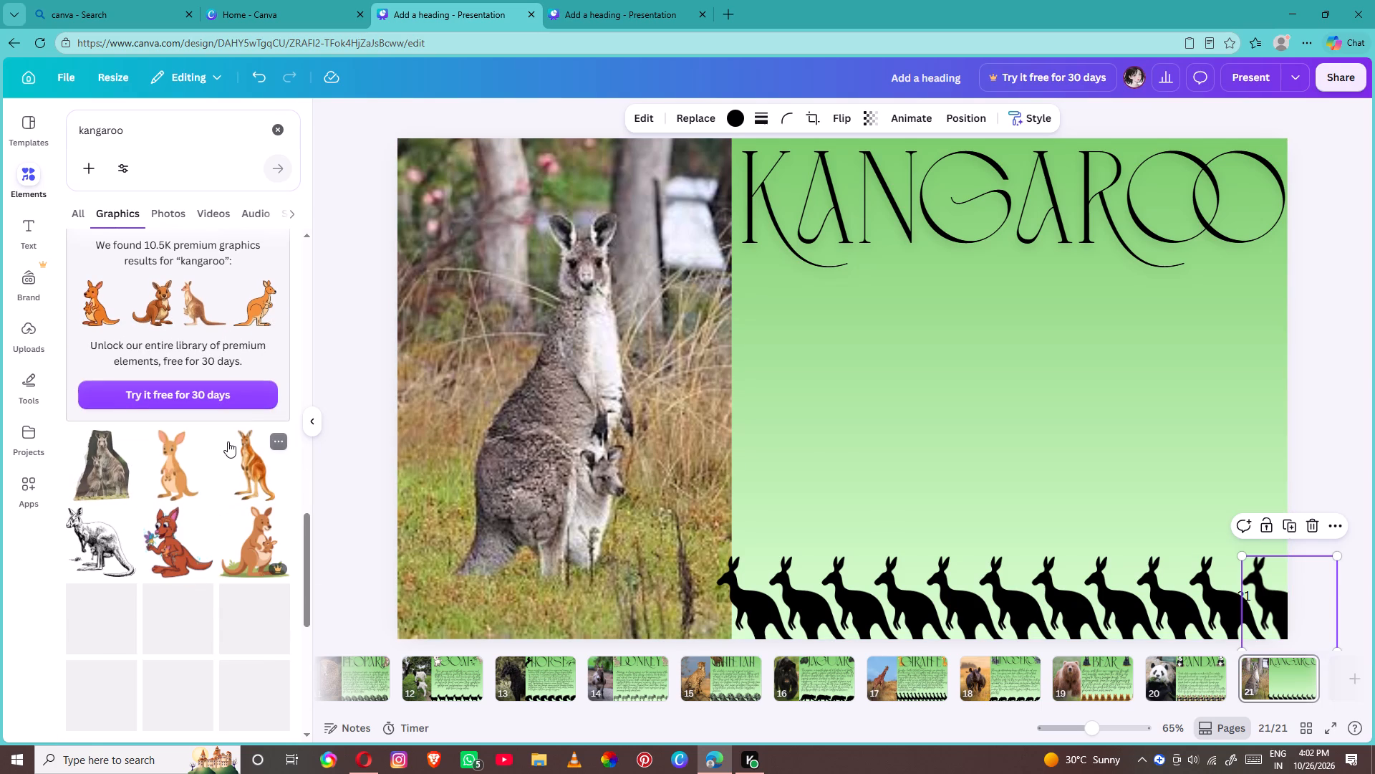
scroll(130, 484, down, 3)
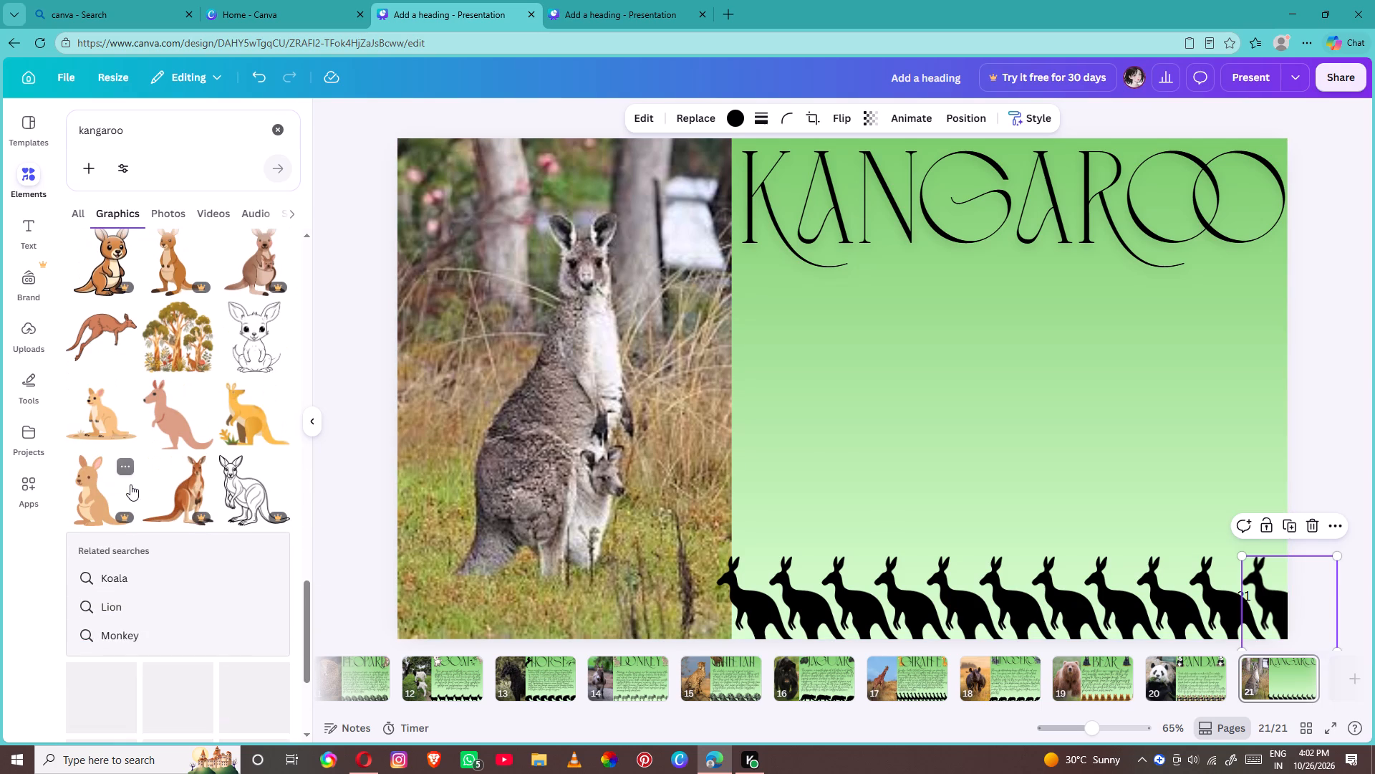
scroll(130, 484, down, 2)
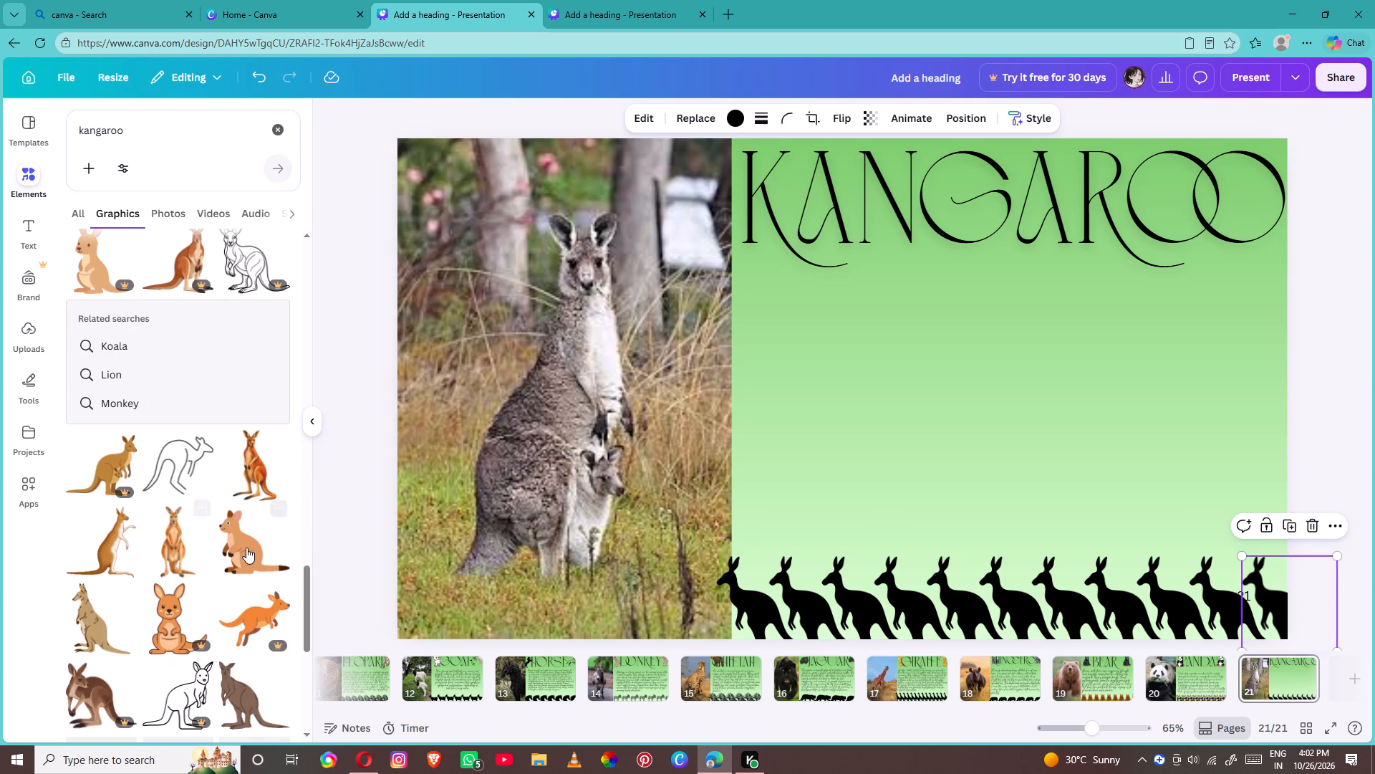
scroll(261, 486, up, 5)
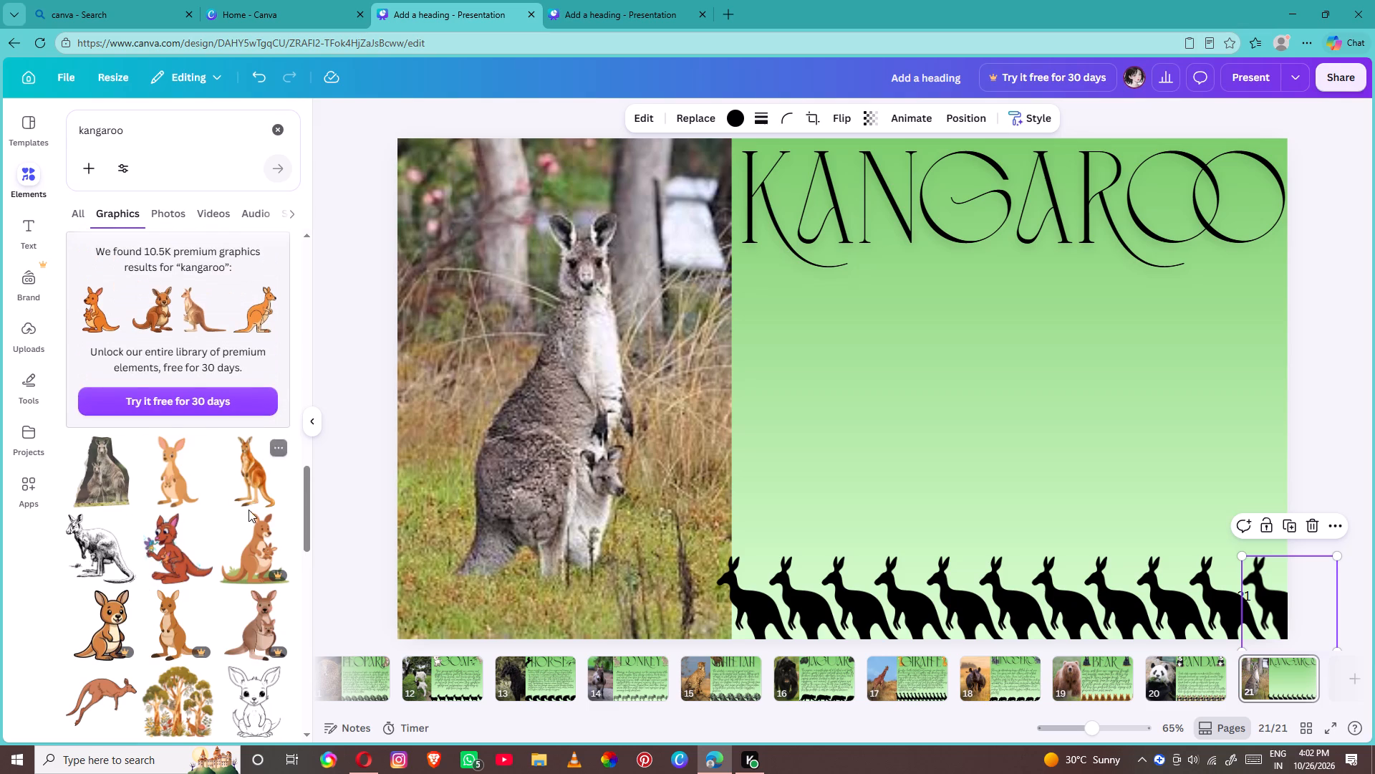
click(102, 484)
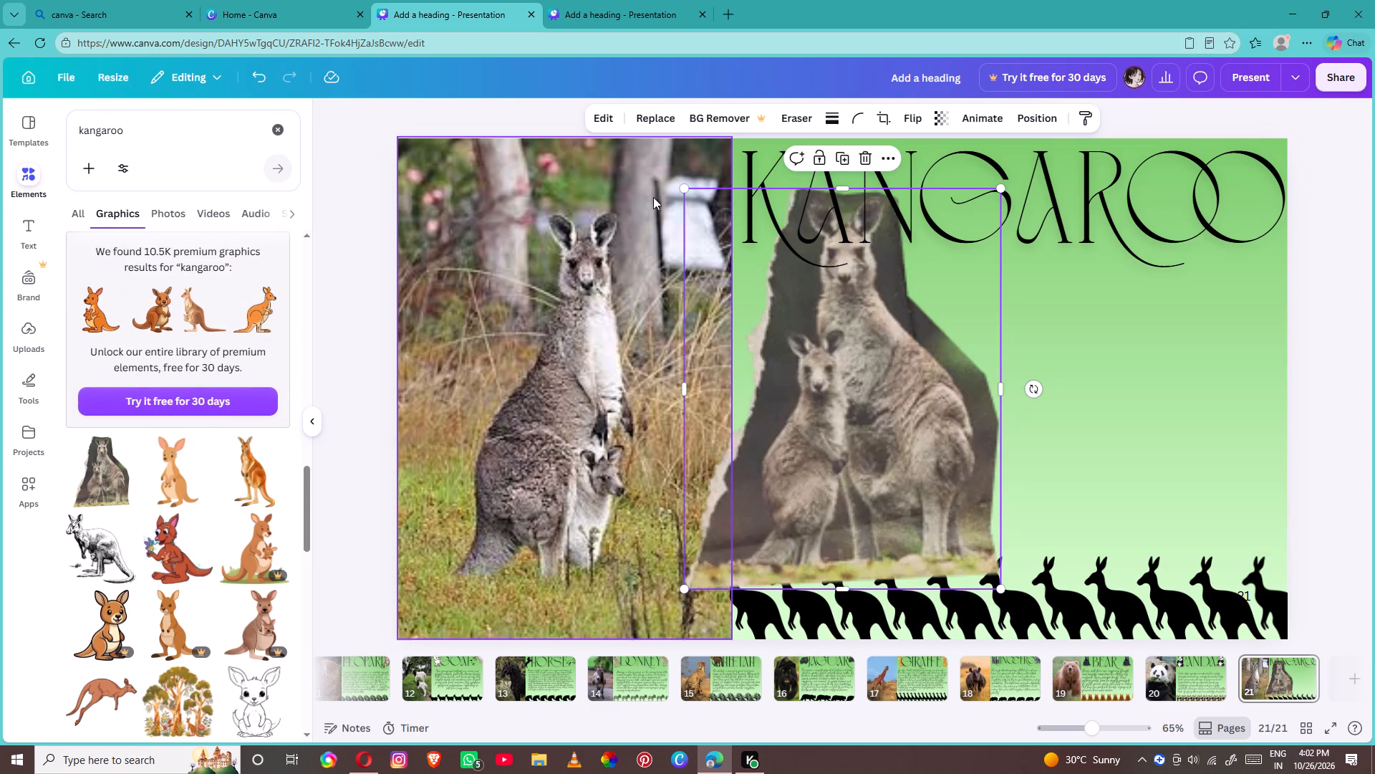
drag(680, 188, 685, 193)
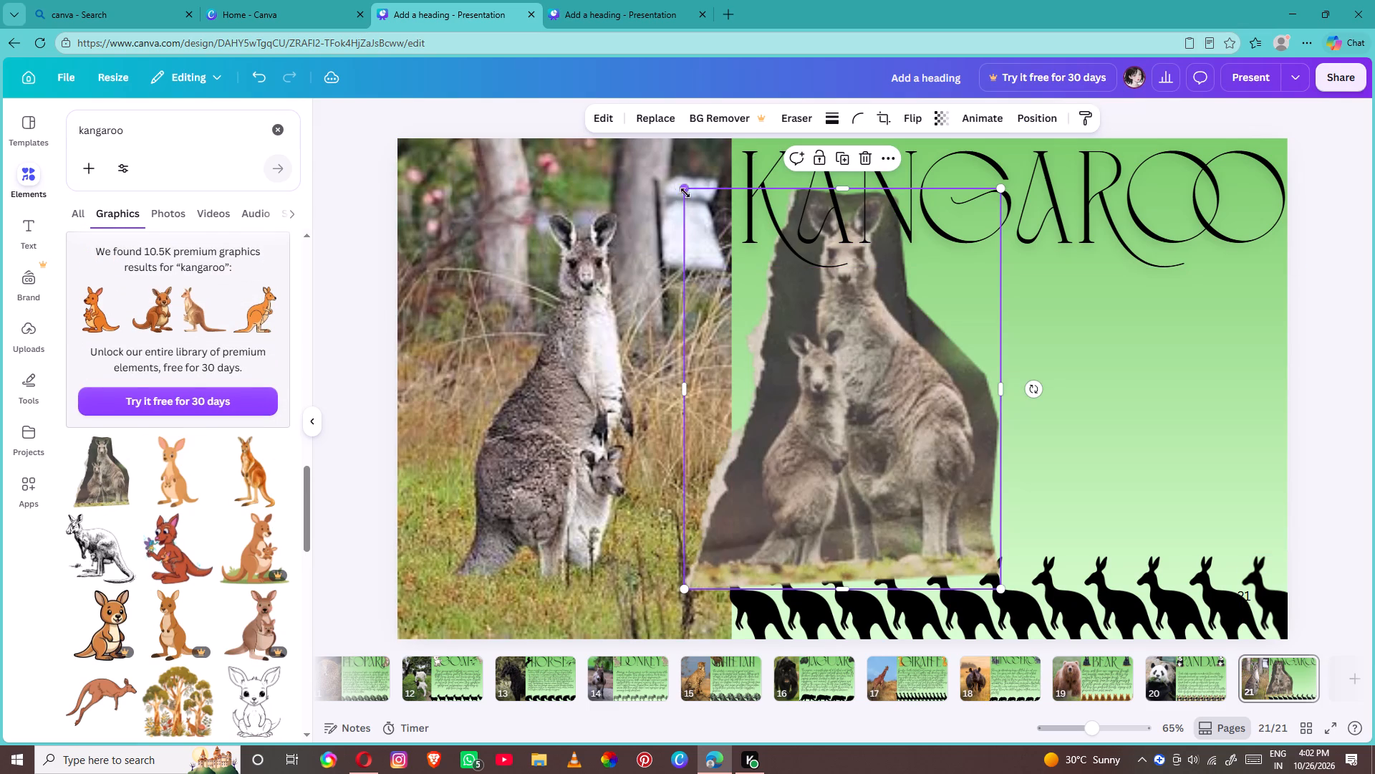
drag(685, 193, 862, 474)
drag(892, 458, 902, 489)
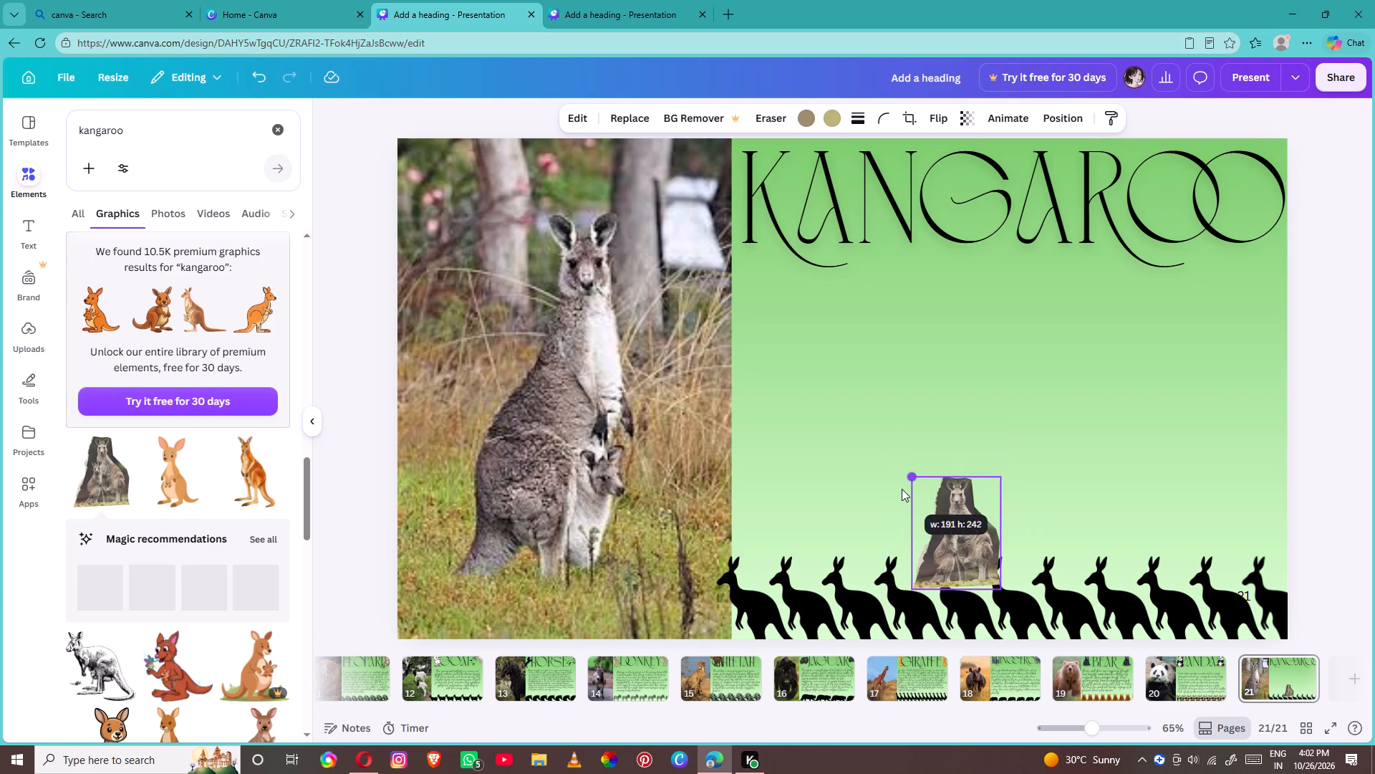
click(902, 489)
drag(963, 520, 787, 200)
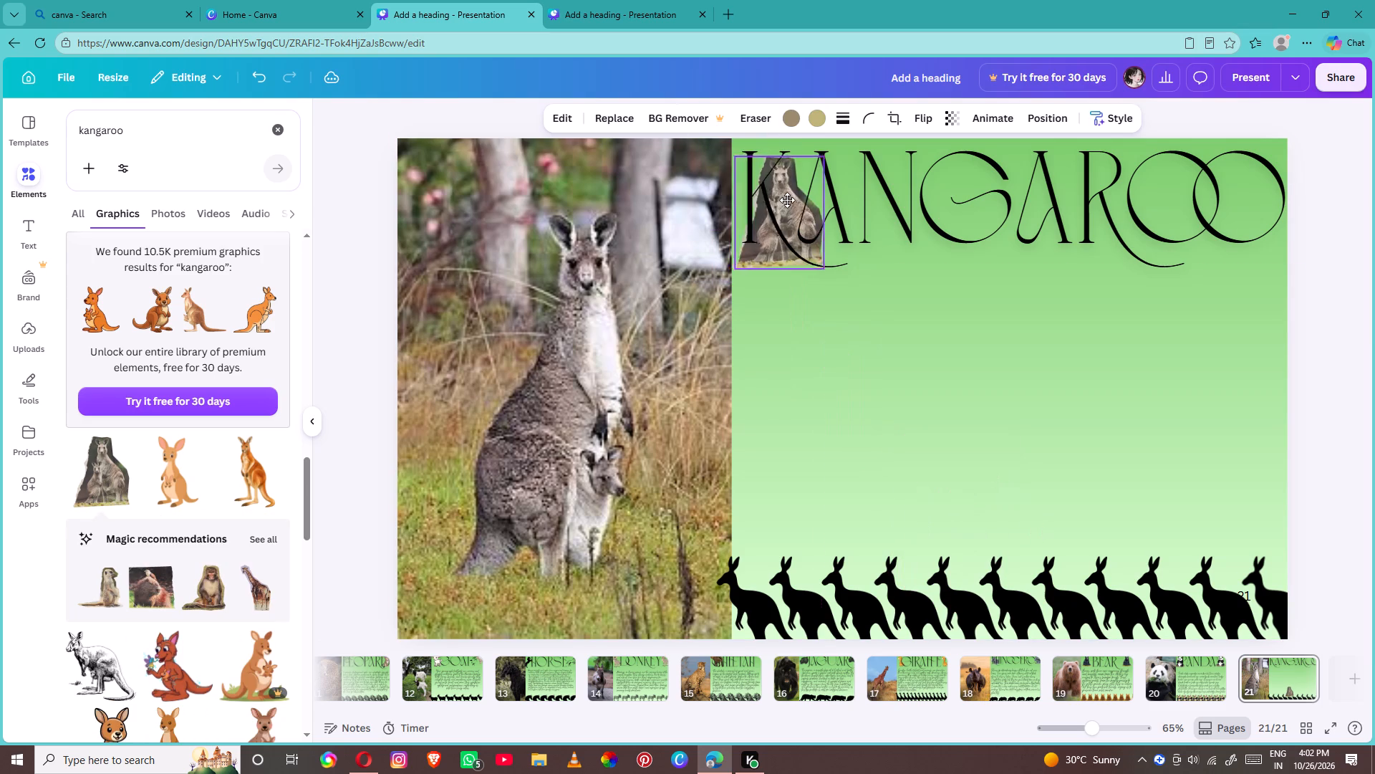
drag(787, 200, 796, 188)
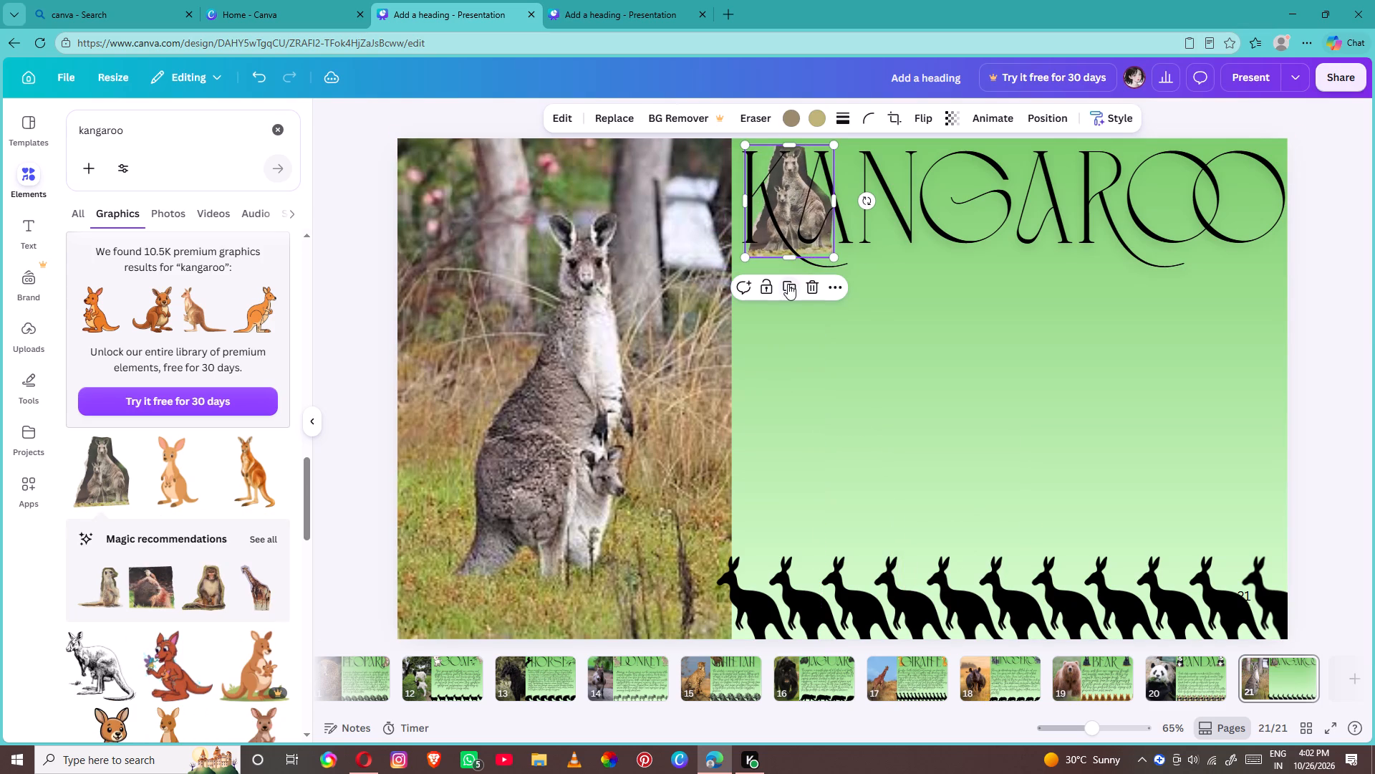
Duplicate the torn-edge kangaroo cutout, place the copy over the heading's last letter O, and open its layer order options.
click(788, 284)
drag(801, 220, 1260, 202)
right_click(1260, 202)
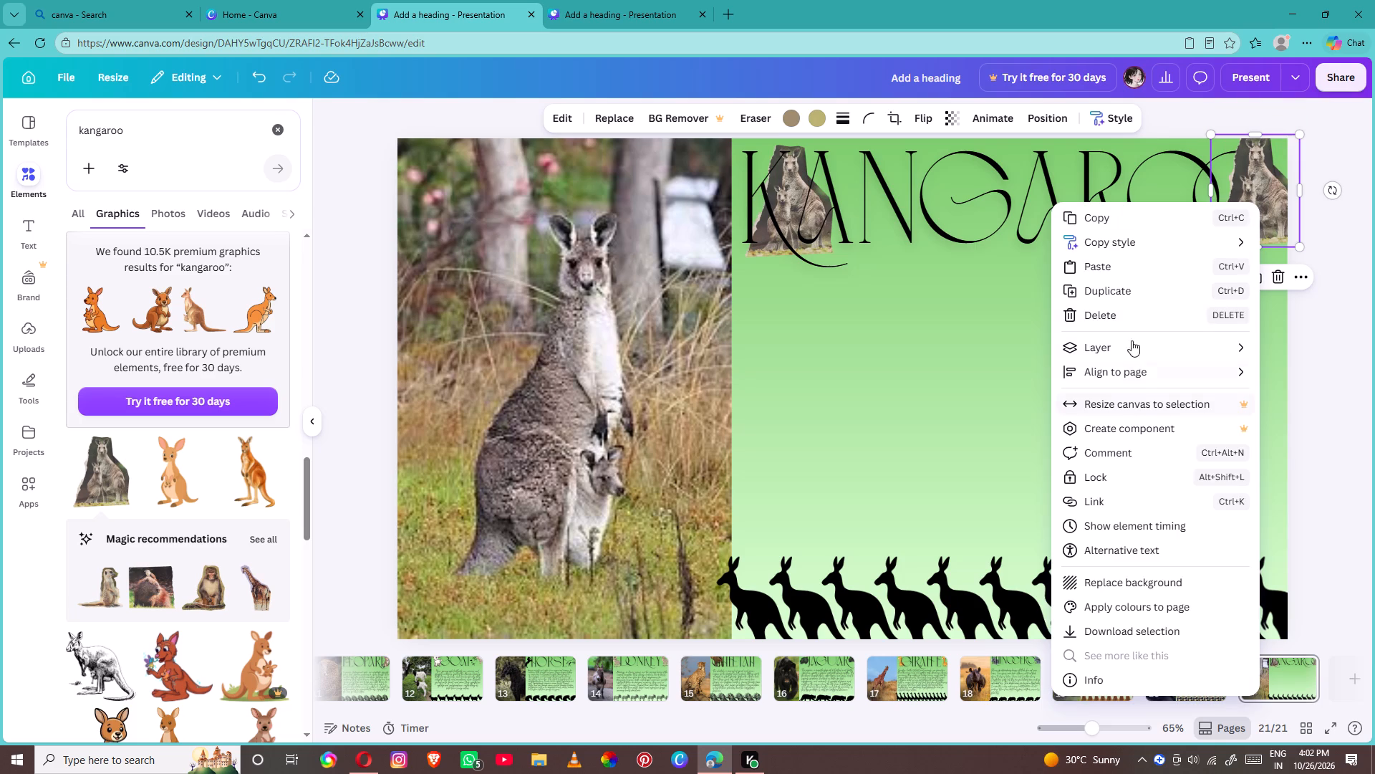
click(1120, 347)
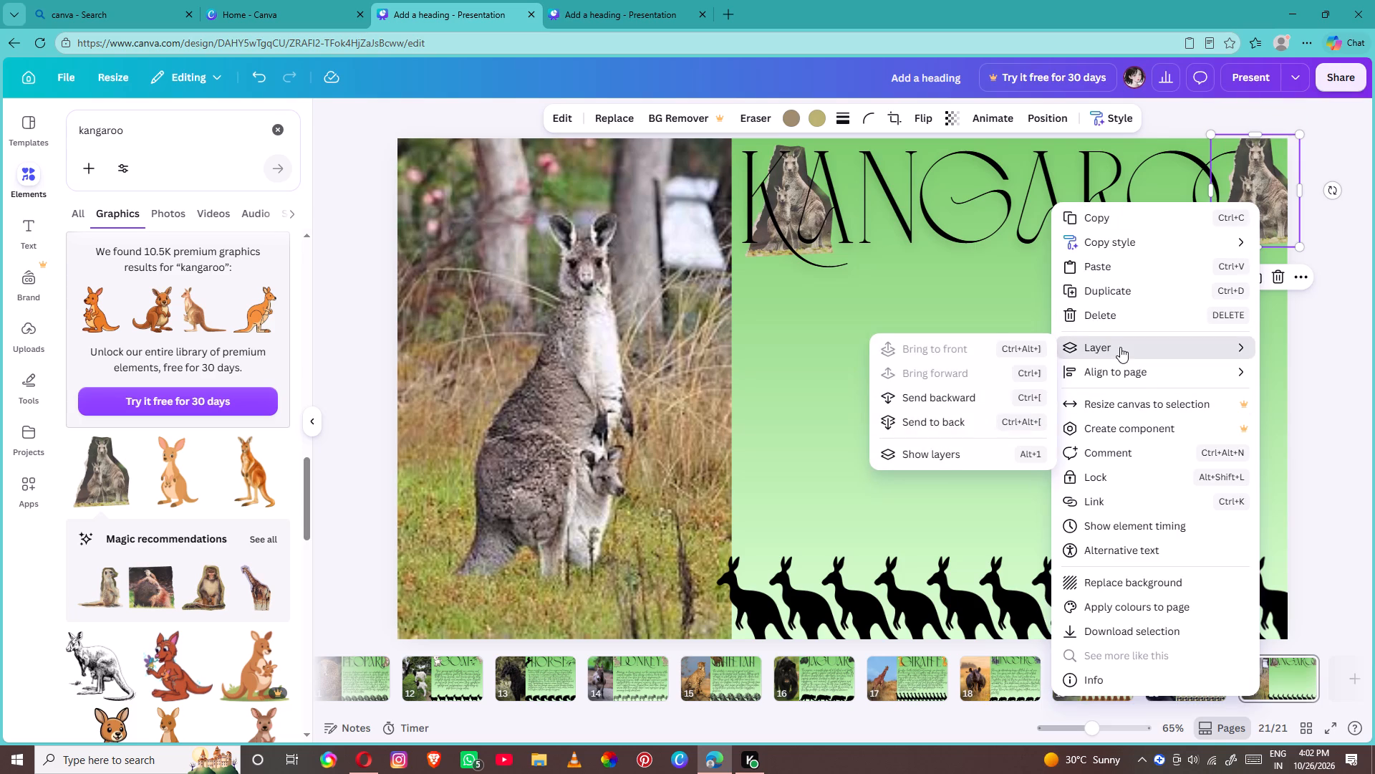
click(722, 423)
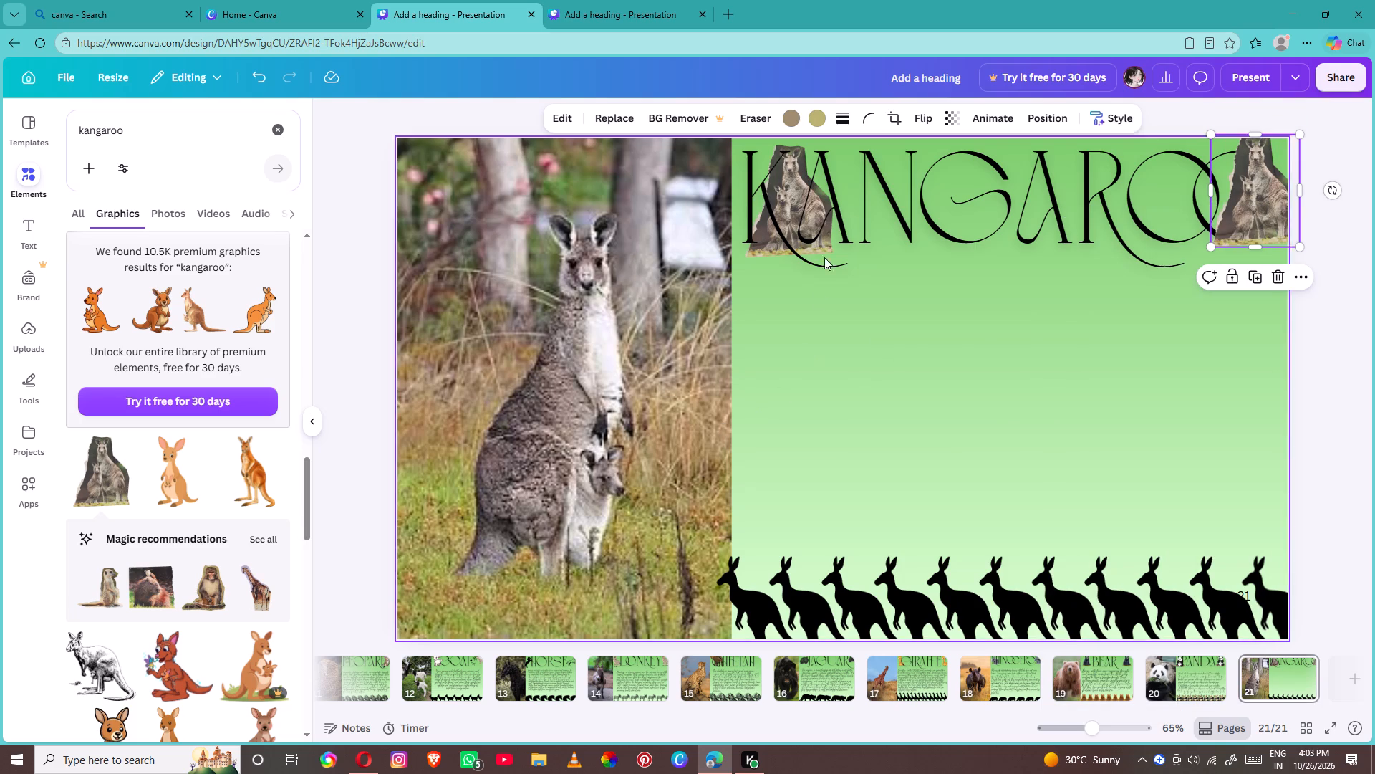
Delete both torn-edge kangaroo cutouts, moving the KANGAROO heading clear of them and back to the top of the green area.
click(824, 202)
drag(830, 234, 804, 343)
click(806, 202)
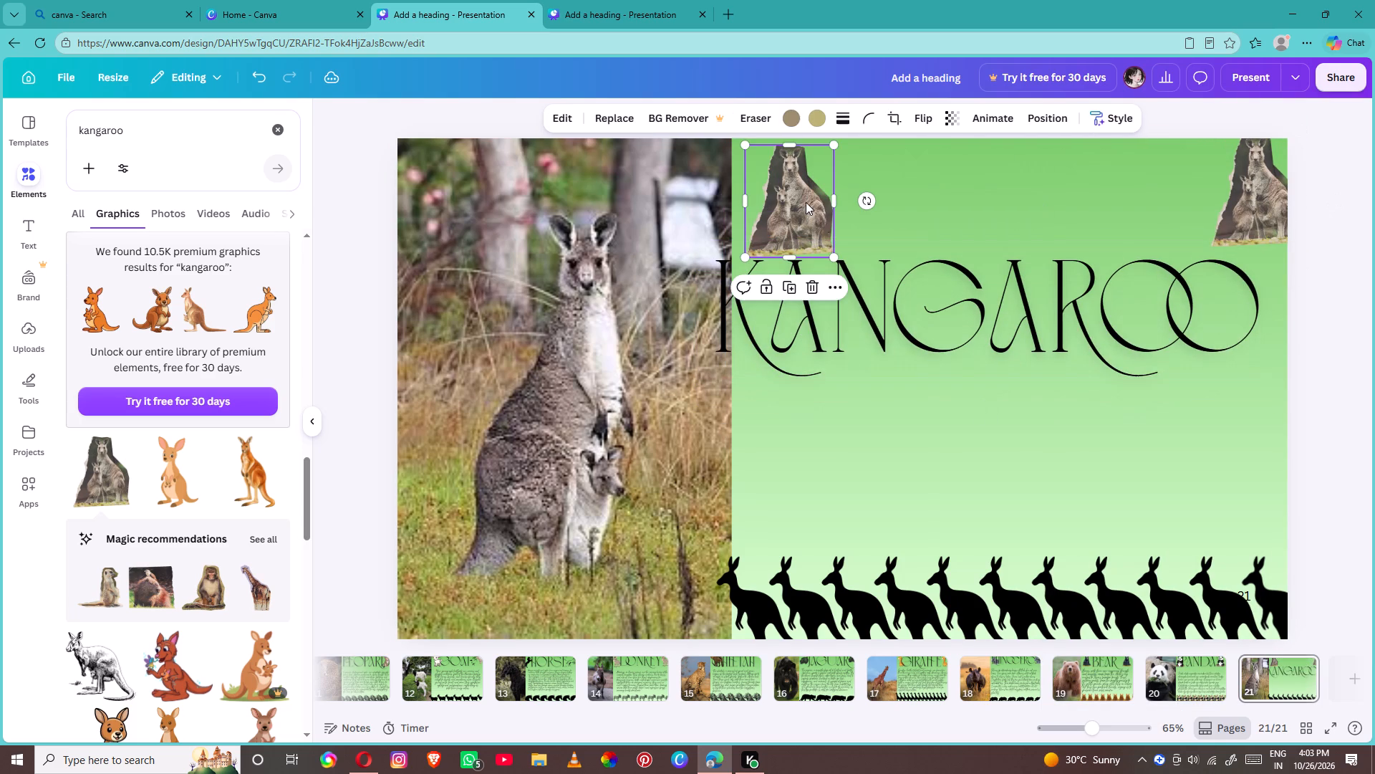
click(814, 284)
click(1253, 174)
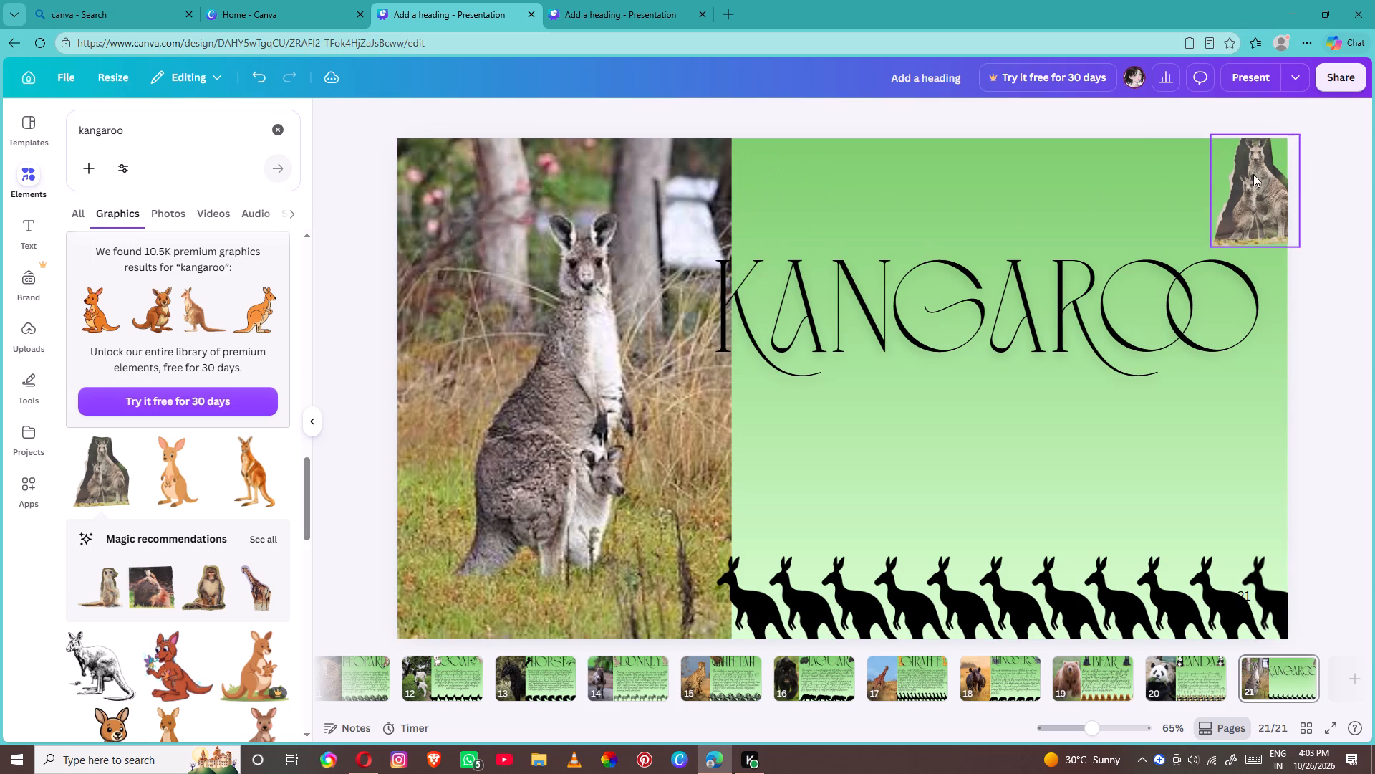
click(1270, 278)
drag(1079, 333, 1094, 269)
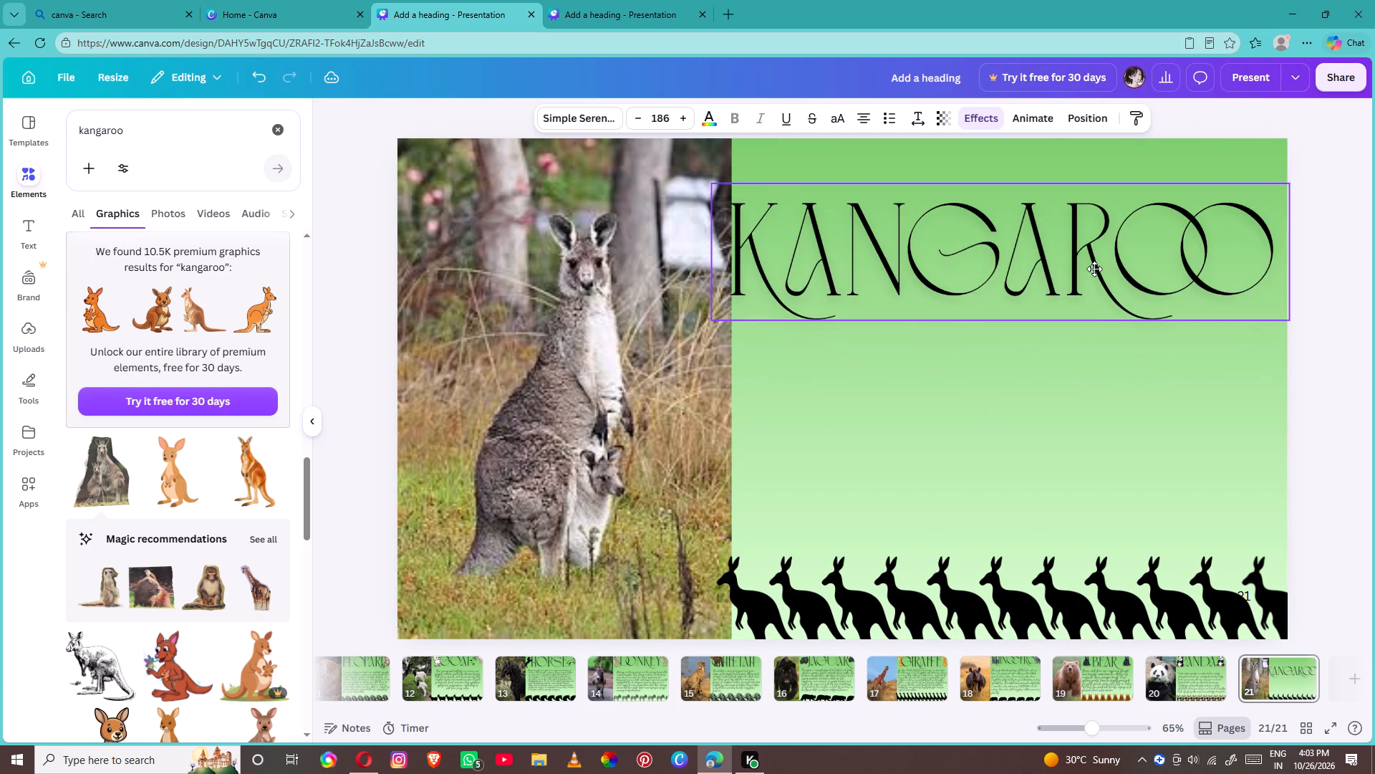
drag(1094, 269, 1100, 229)
drag(1101, 229, 1106, 214)
drag(1106, 214, 1105, 224)
click(1105, 224)
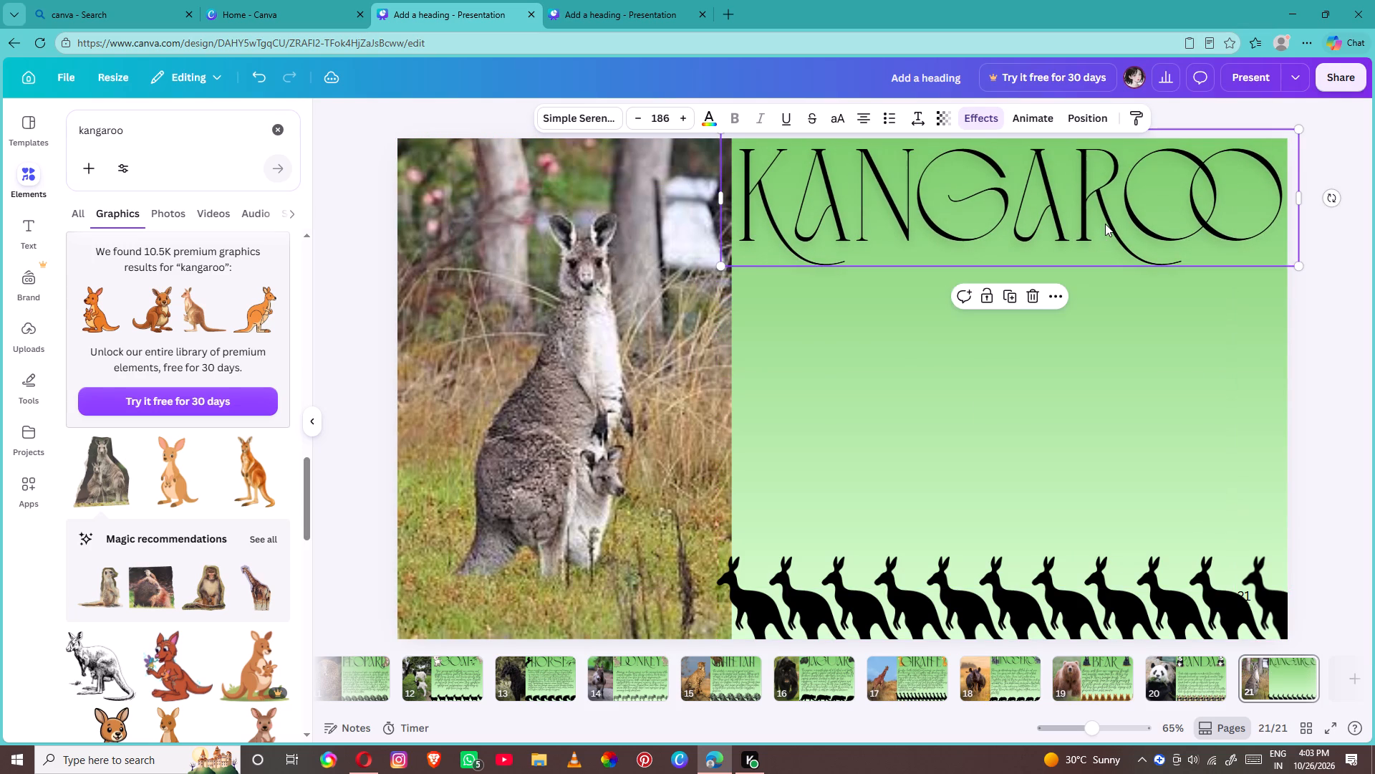
Add the black line drawing of a kangaroo, shrink it to about half its size, and place it over the heading's last O.
click(102, 662)
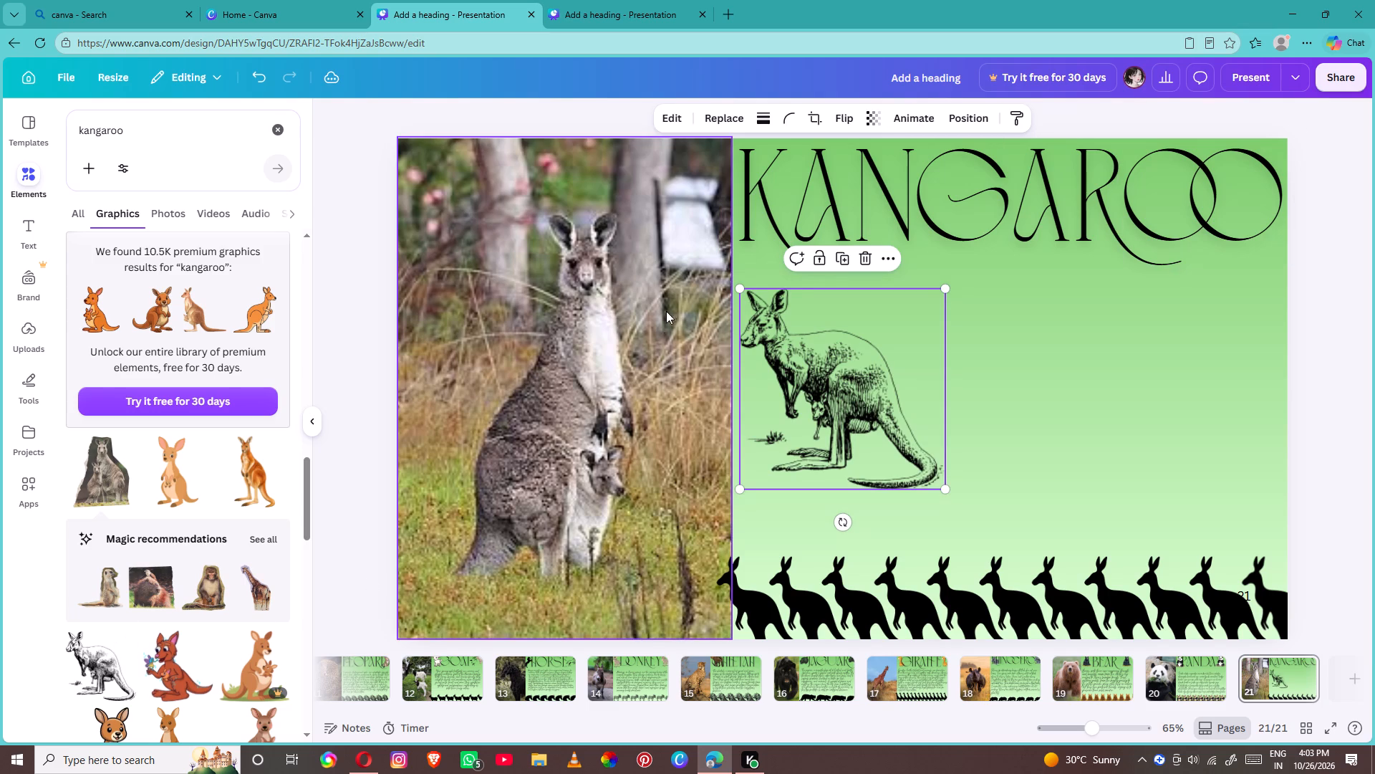
drag(743, 283, 775, 312)
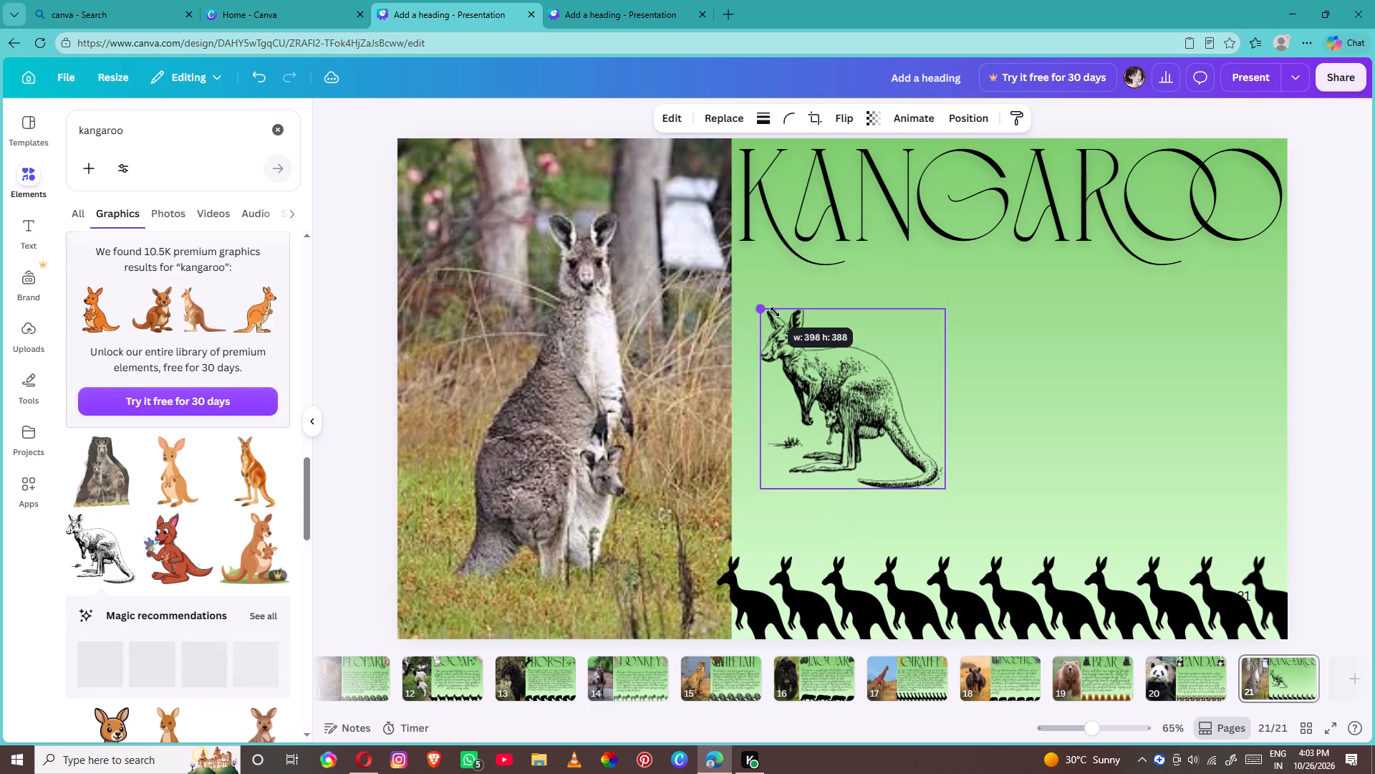
drag(775, 312, 821, 376)
drag(826, 368, 826, 369)
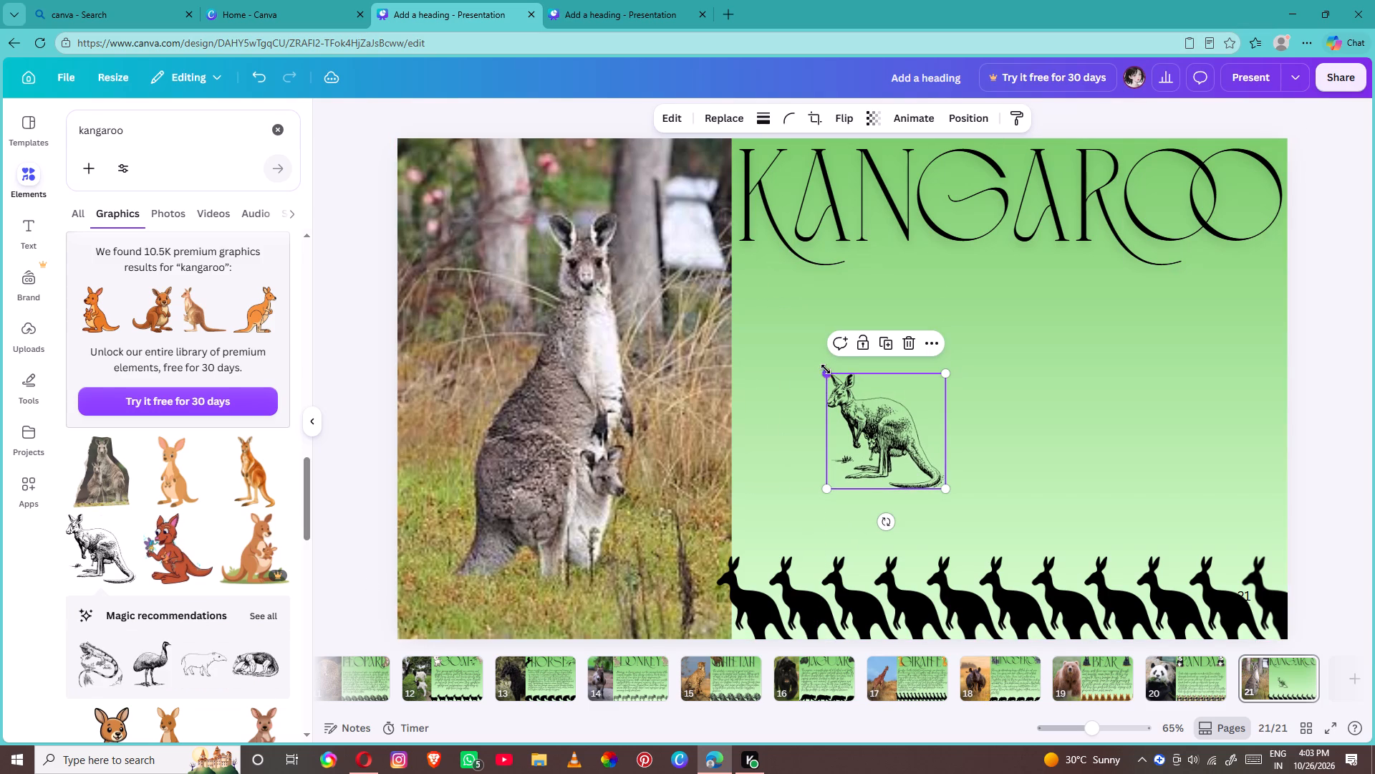
drag(826, 369, 834, 382)
click(834, 382)
drag(859, 435, 1144, 252)
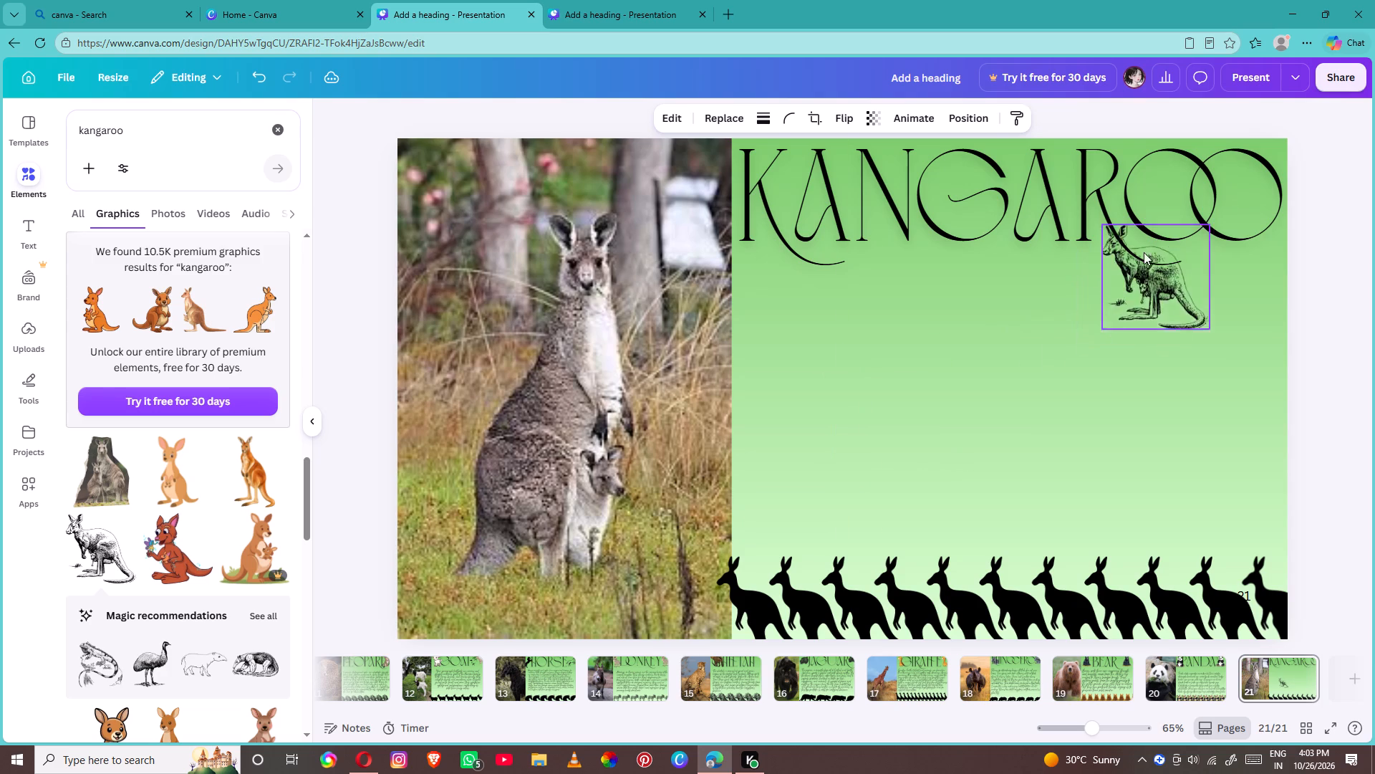
drag(1144, 252, 1222, 183)
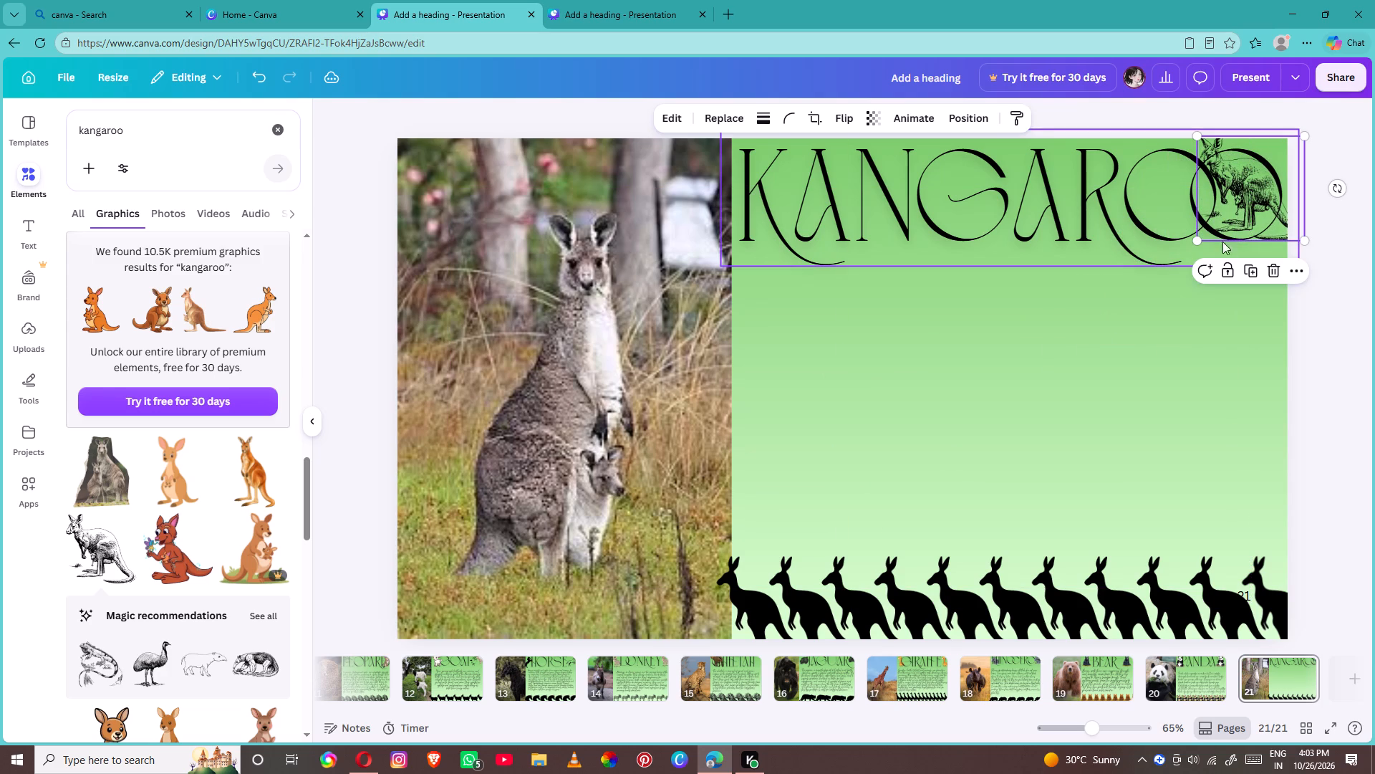
Duplicate the kangaroo line drawing and place the copy over the heading's letter K, level with the first.
click(1244, 273)
drag(1222, 201, 976, 187)
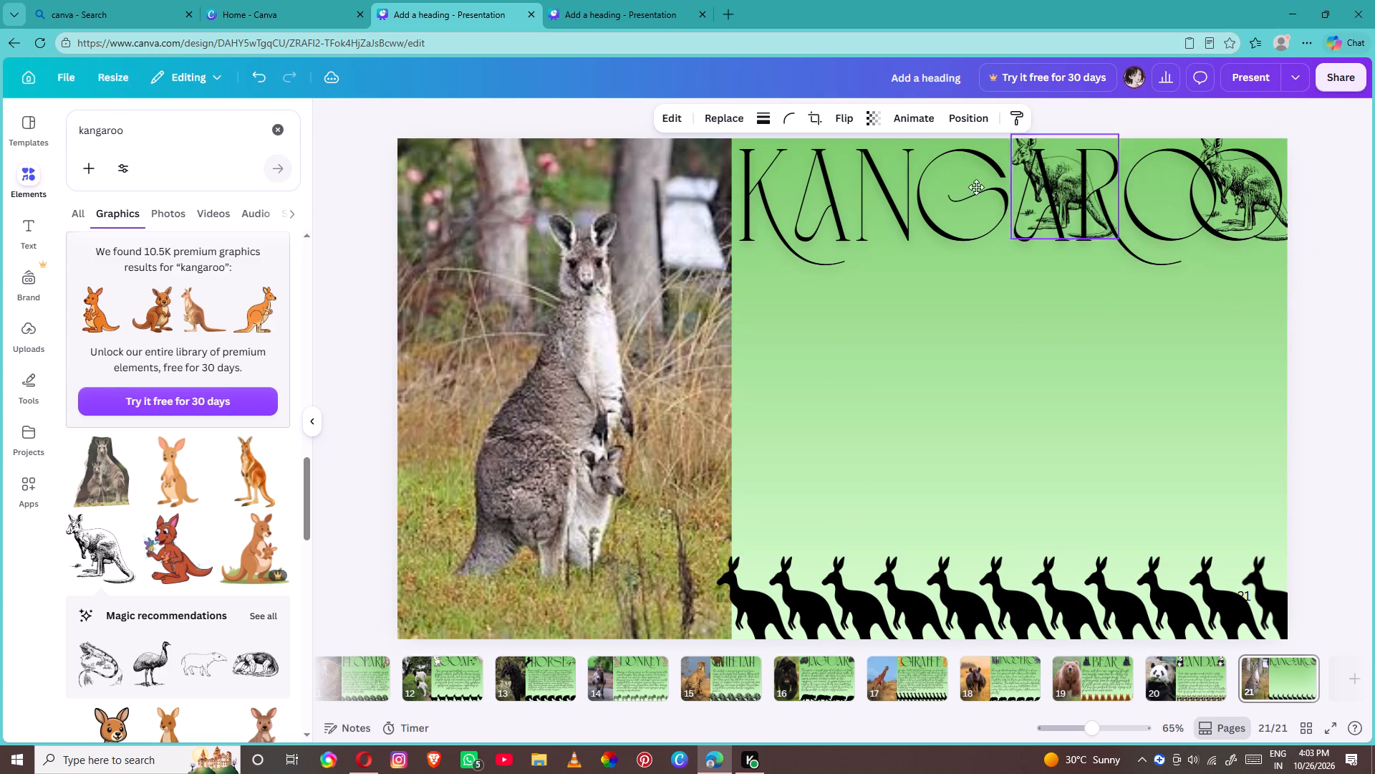
drag(976, 187, 751, 194)
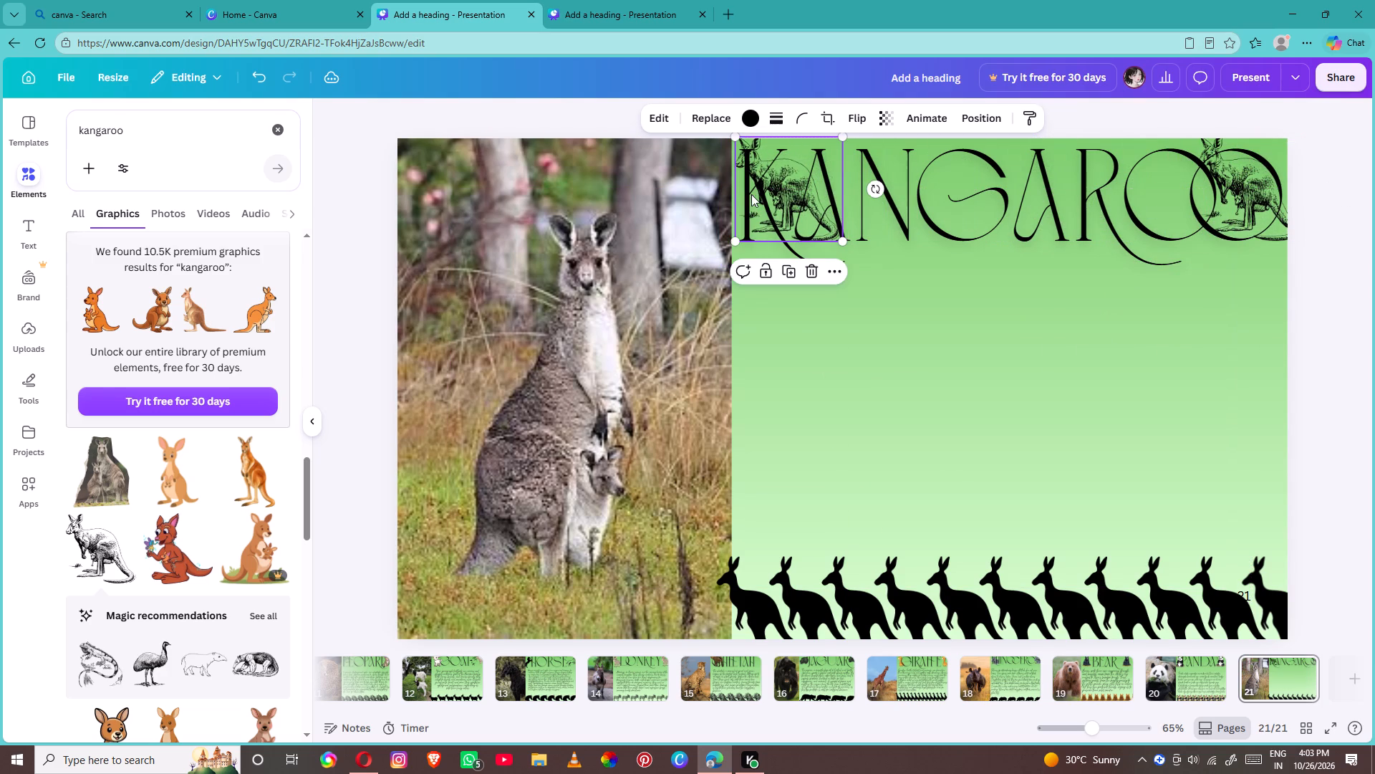
click(19, 231)
click(117, 542)
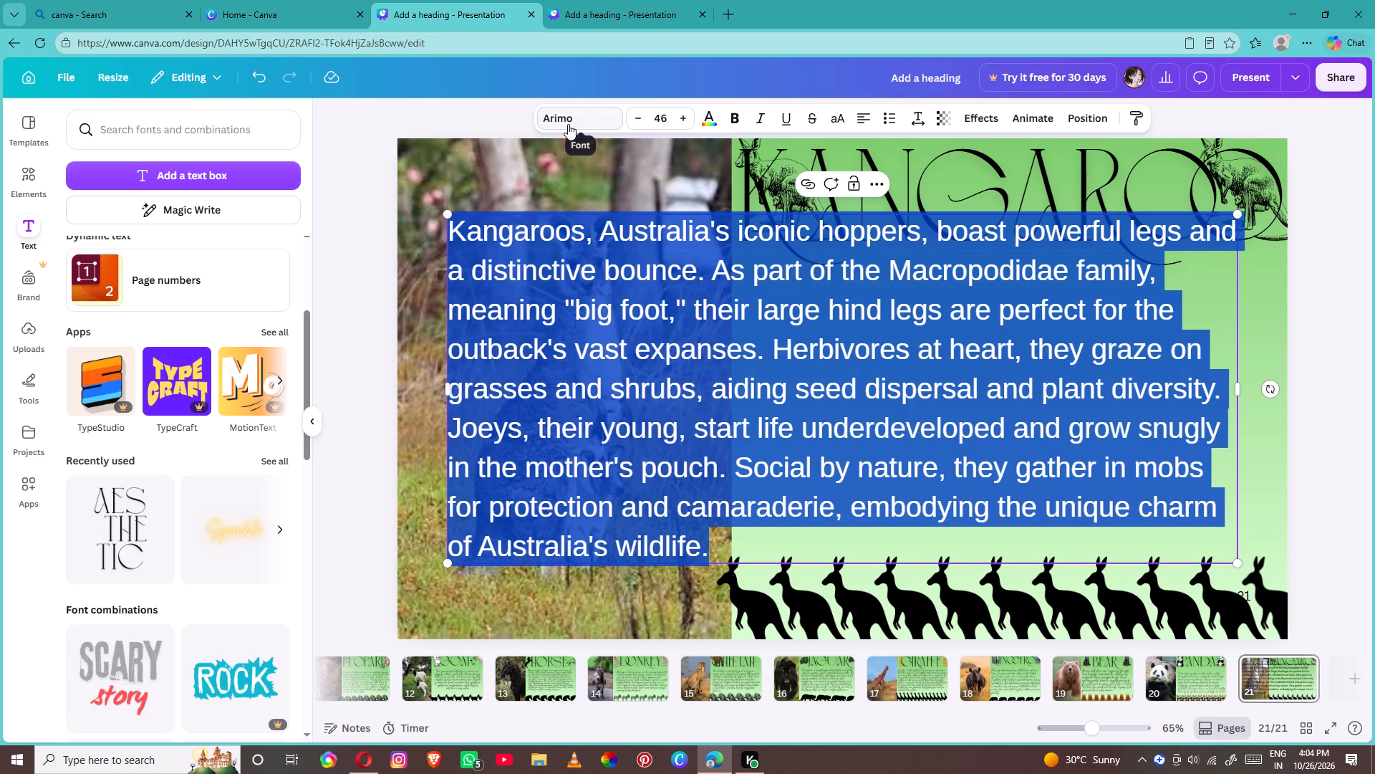
click(568, 124)
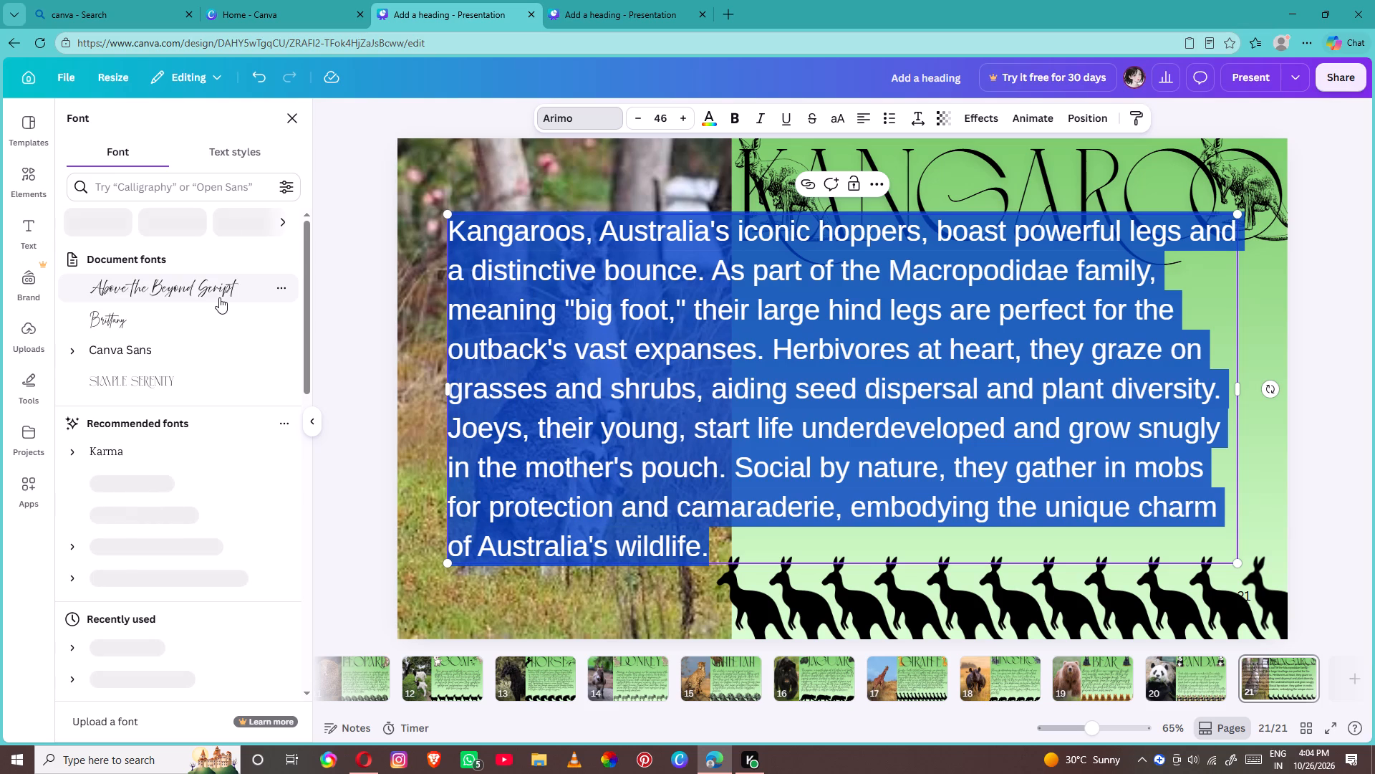
click(190, 353)
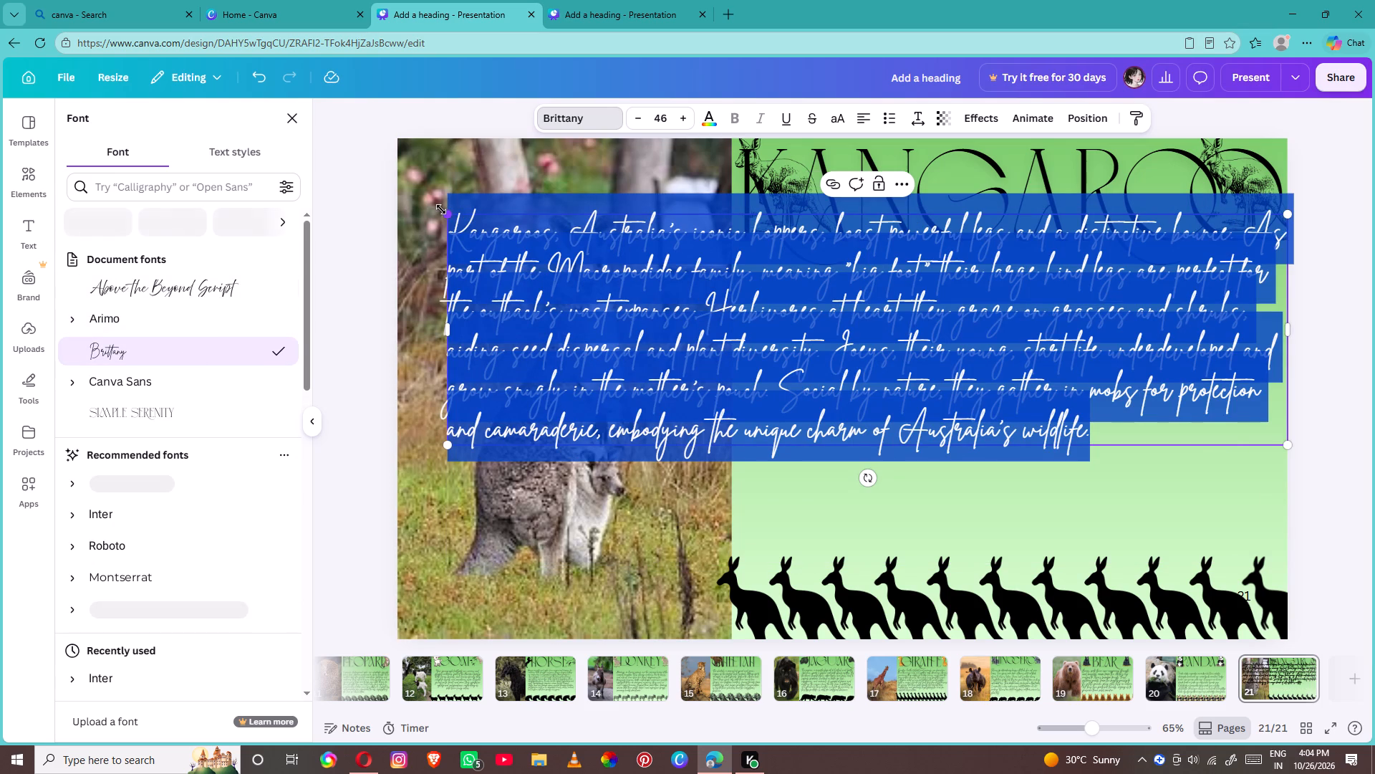
Shrink the paragraph box to fit the green area below the heading, and raise its font size to 38.5.
drag(441, 209, 652, 322)
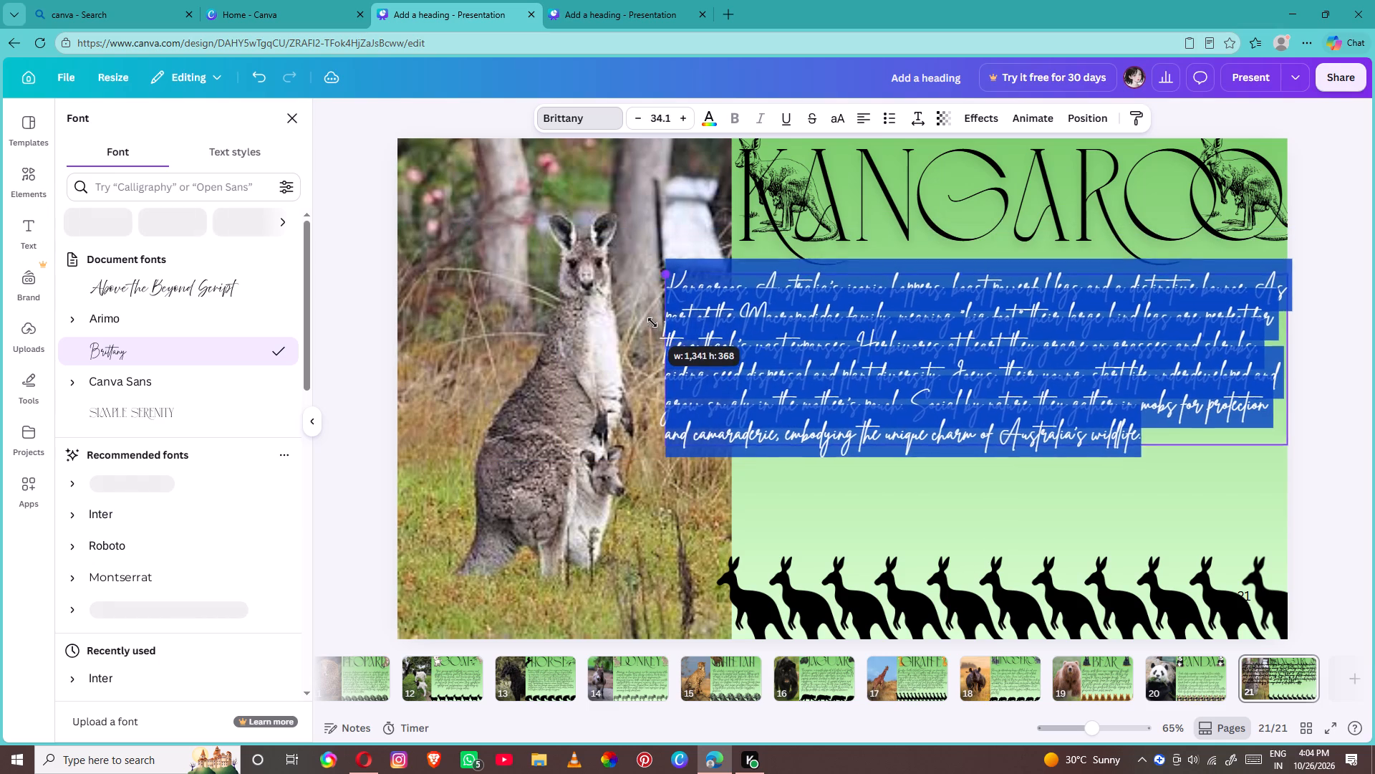
drag(652, 322, 725, 353)
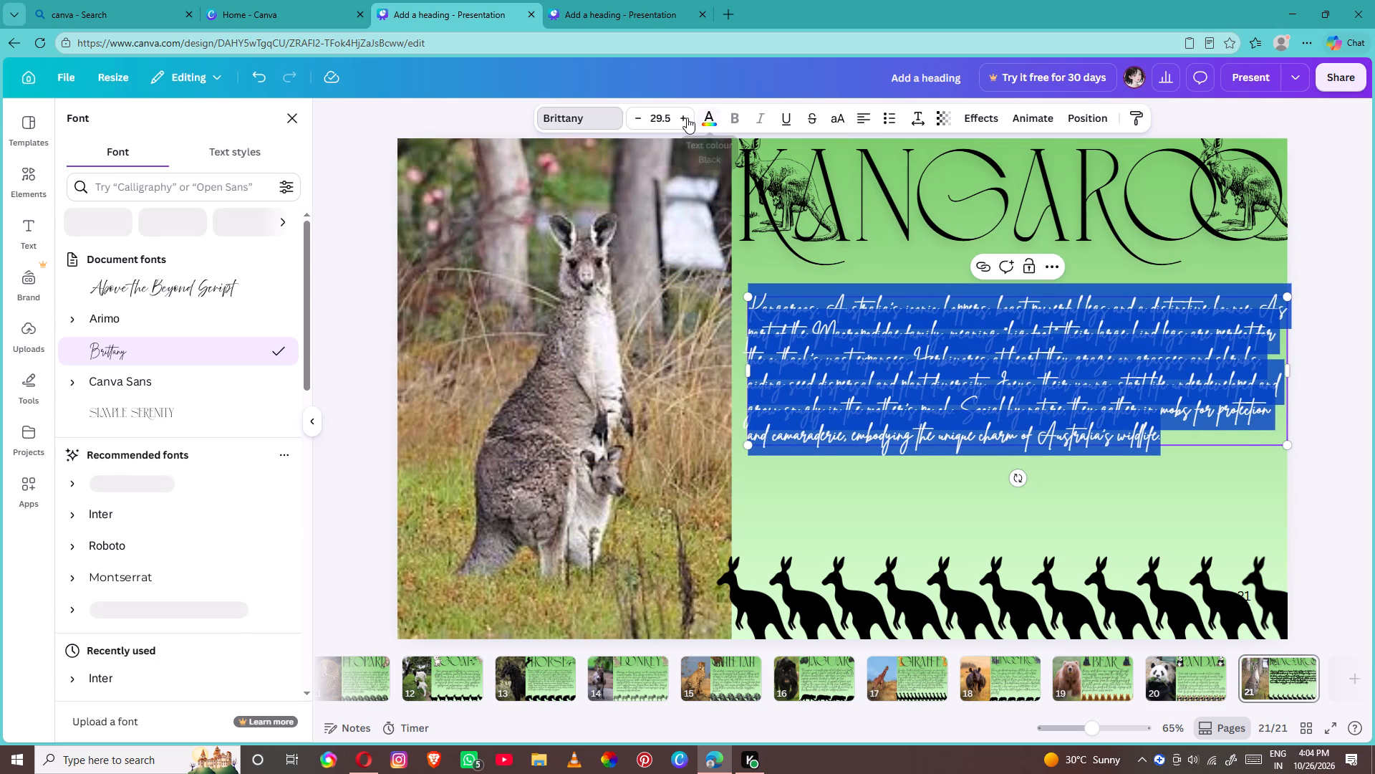
triple_click(686, 118)
triple_click(686, 118)
triple_click(686, 118)
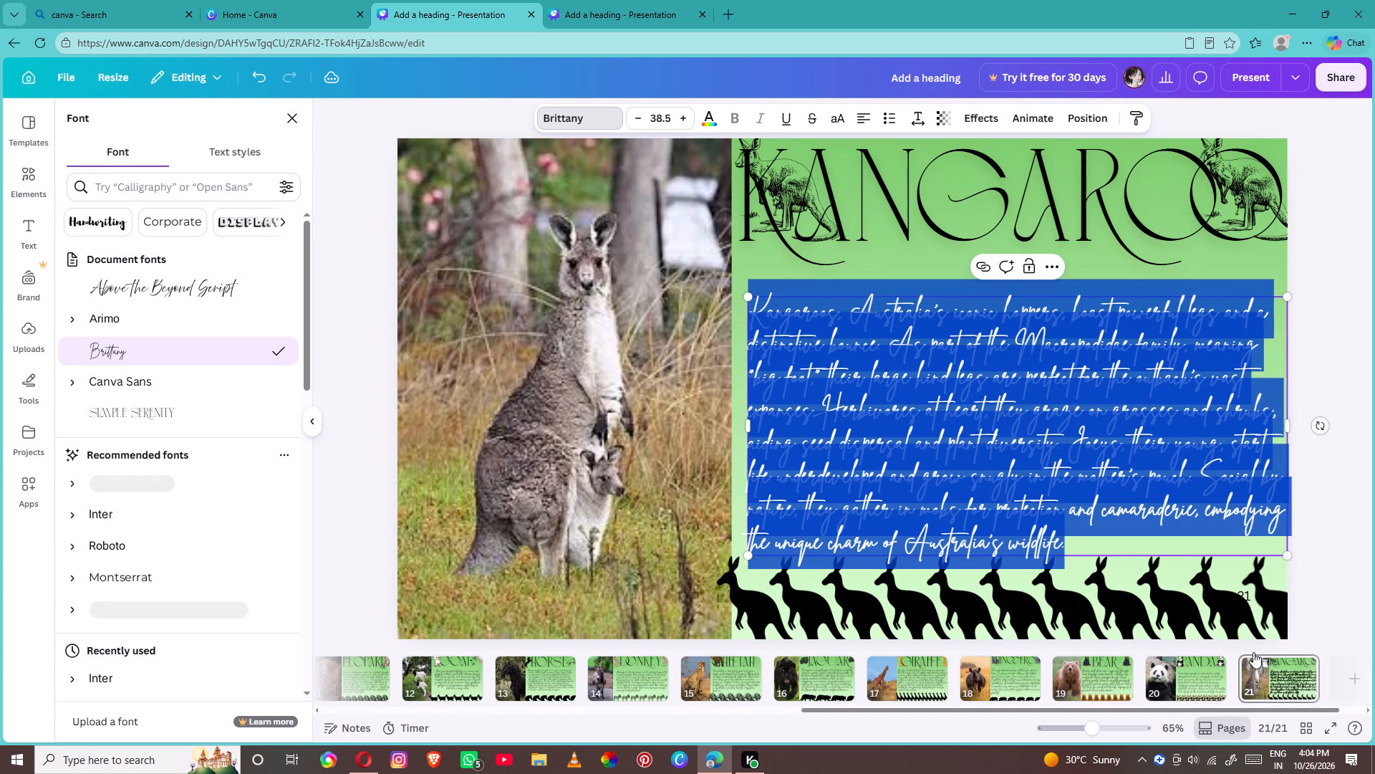
Add a blank page 22 after the Kangaroo page.
click(1336, 672)
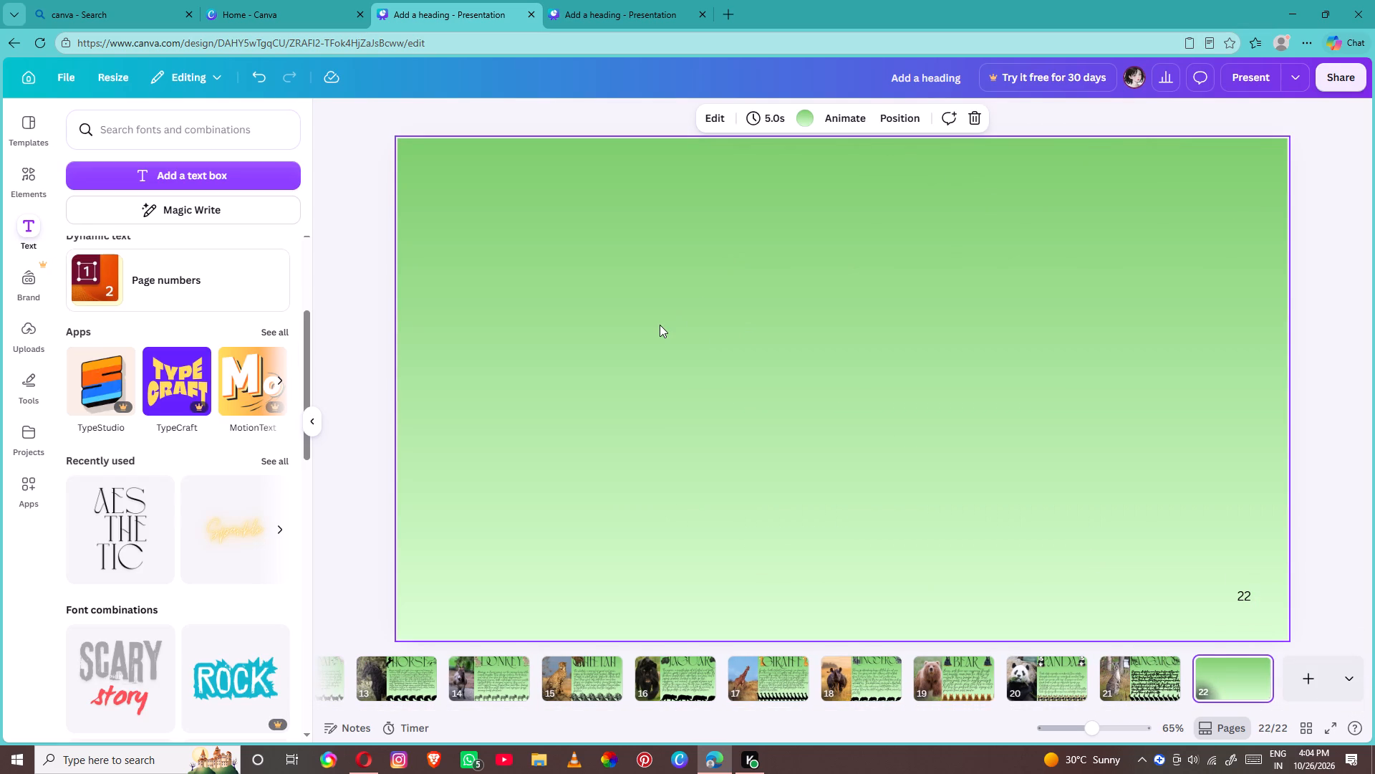
Switch to the Opera window showing the Google image search for kangaroo.
click(1280, 17)
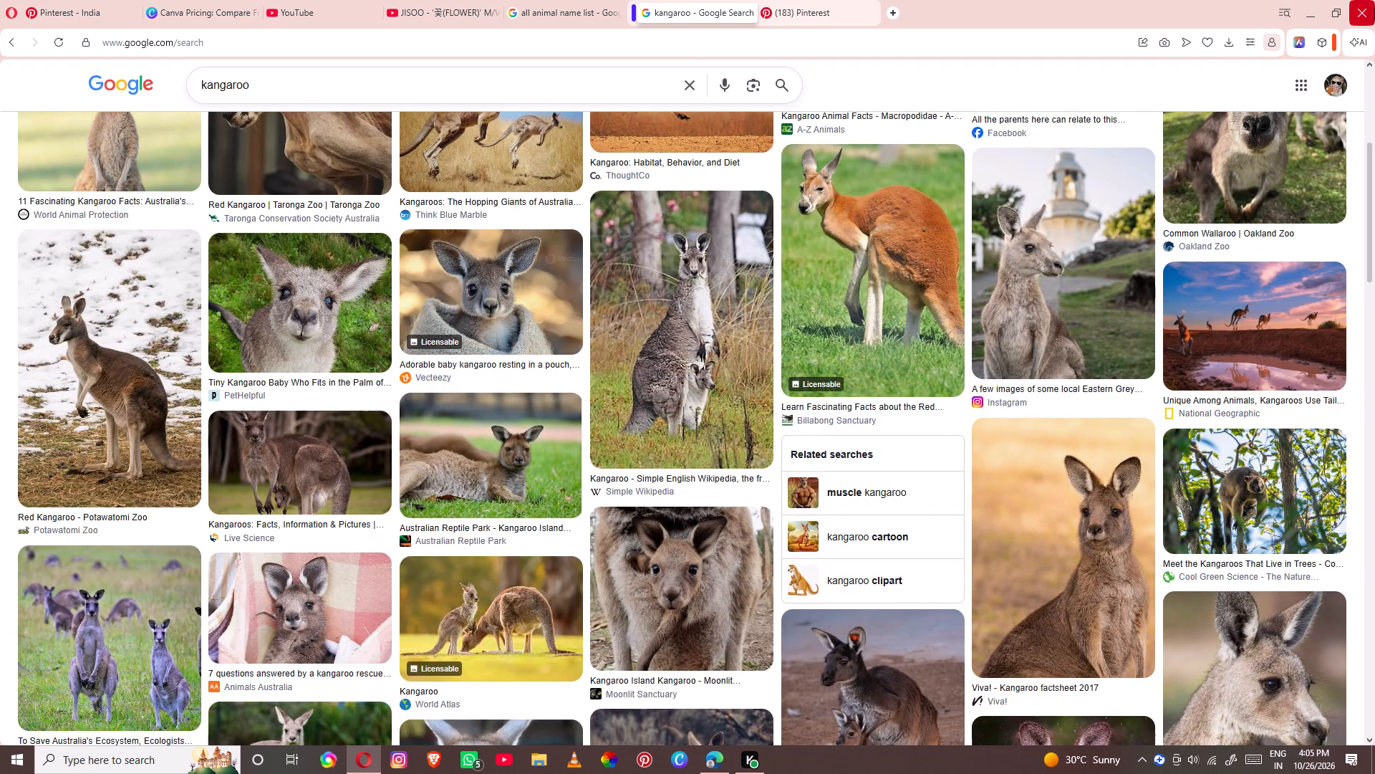
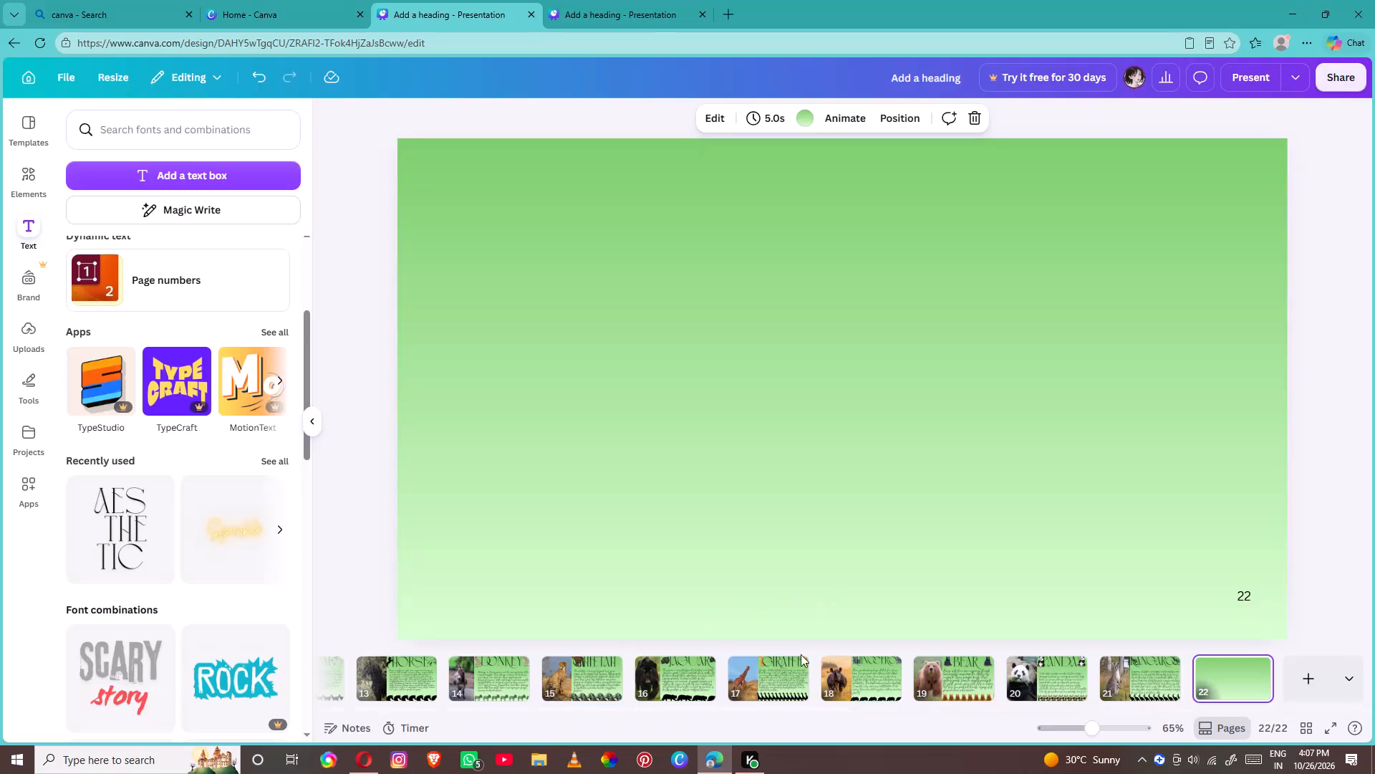
Switch to Opera, check the animal name list for the animal following Kangaroo, and search Google Images for koala.
click(368, 768)
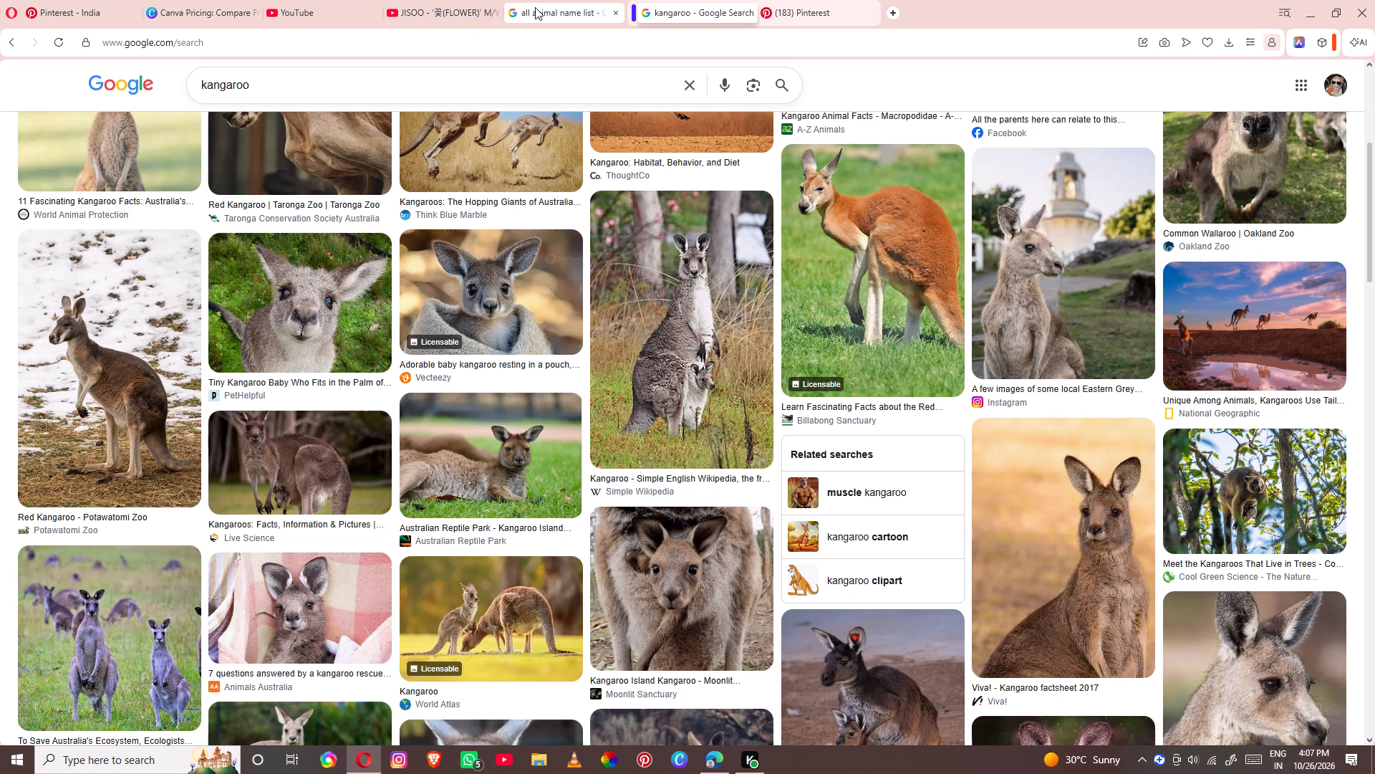
click(535, 7)
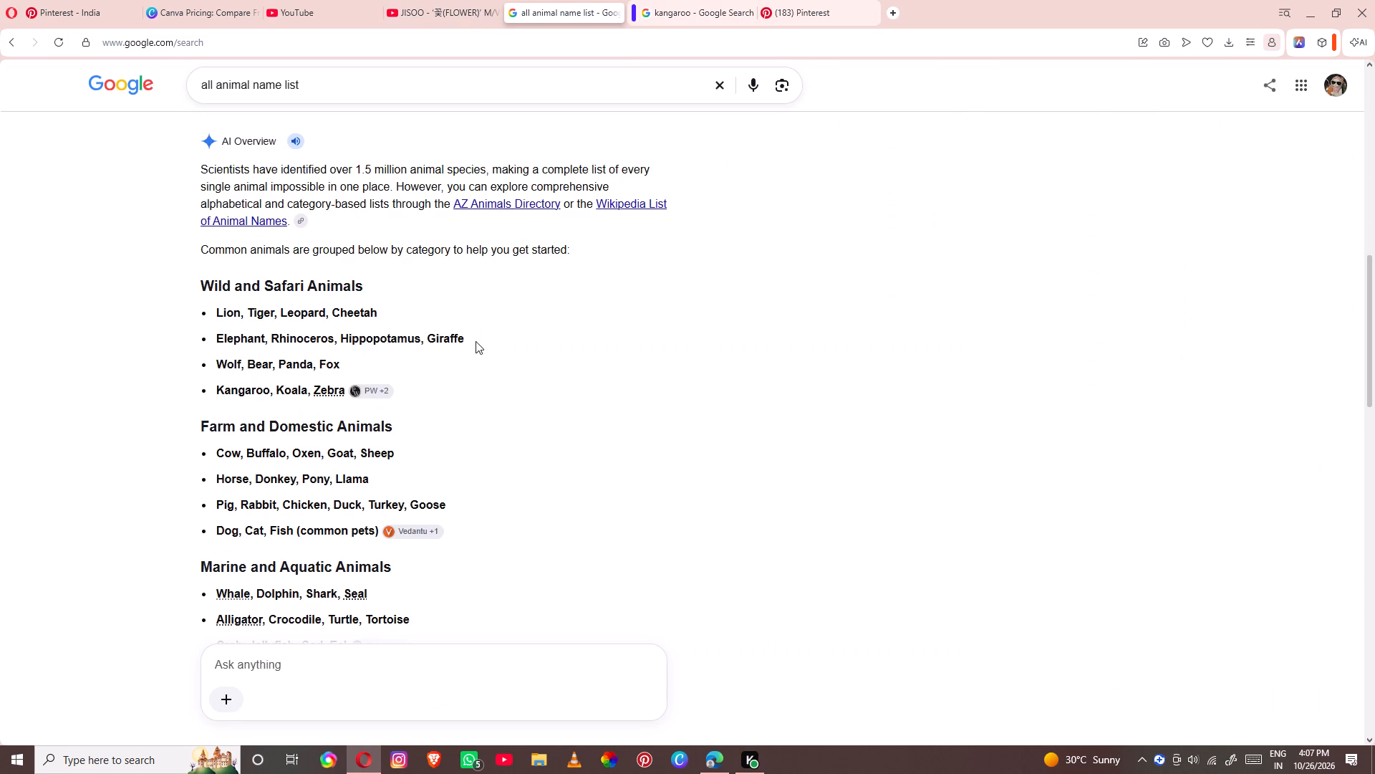
click(707, 11)
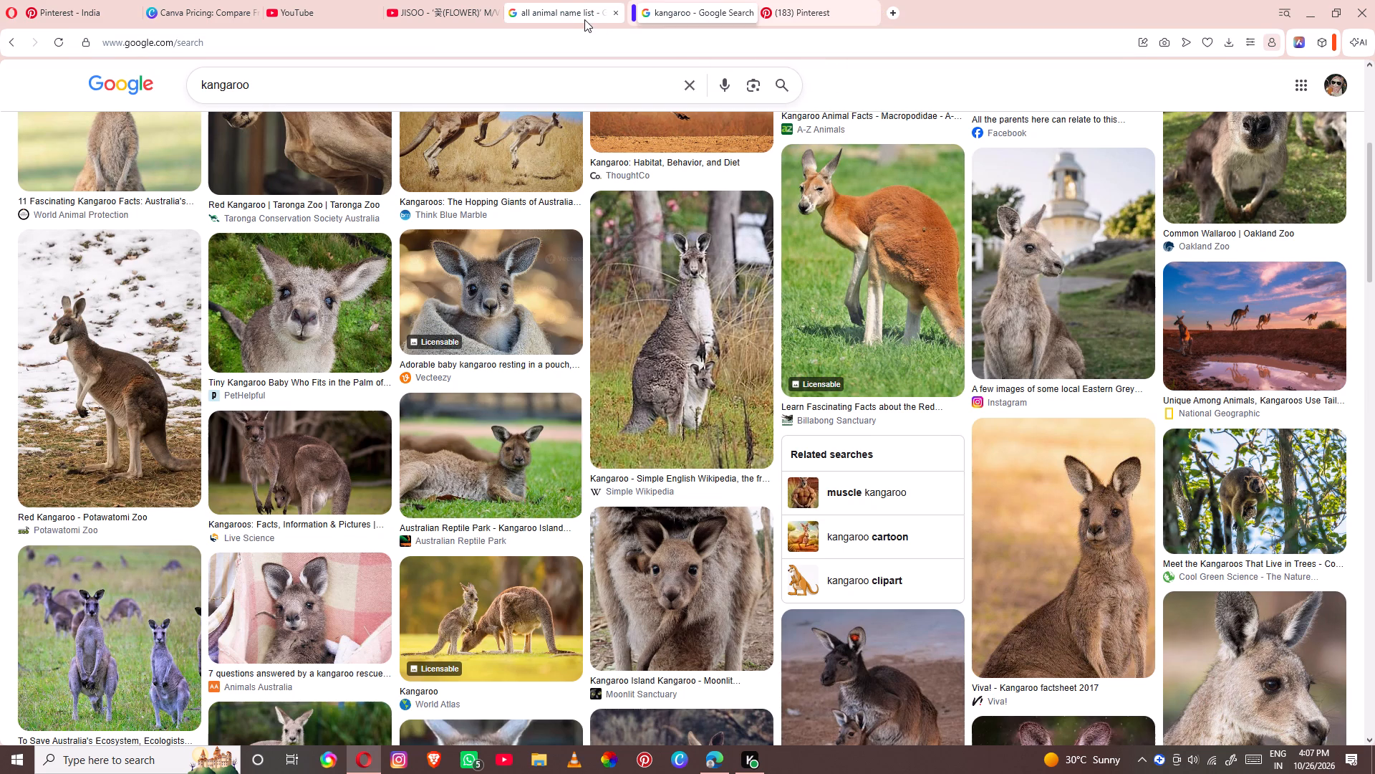
click(584, 19)
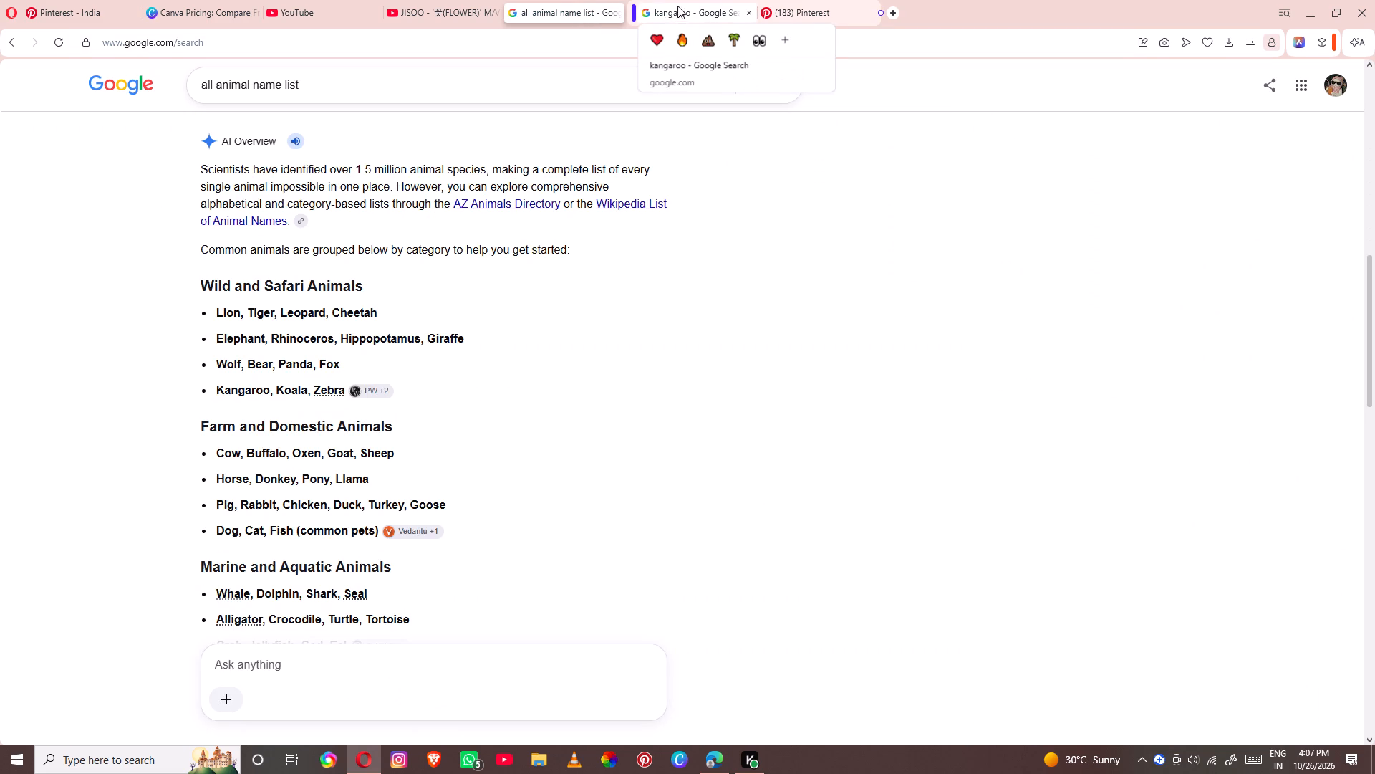
click(682, 1)
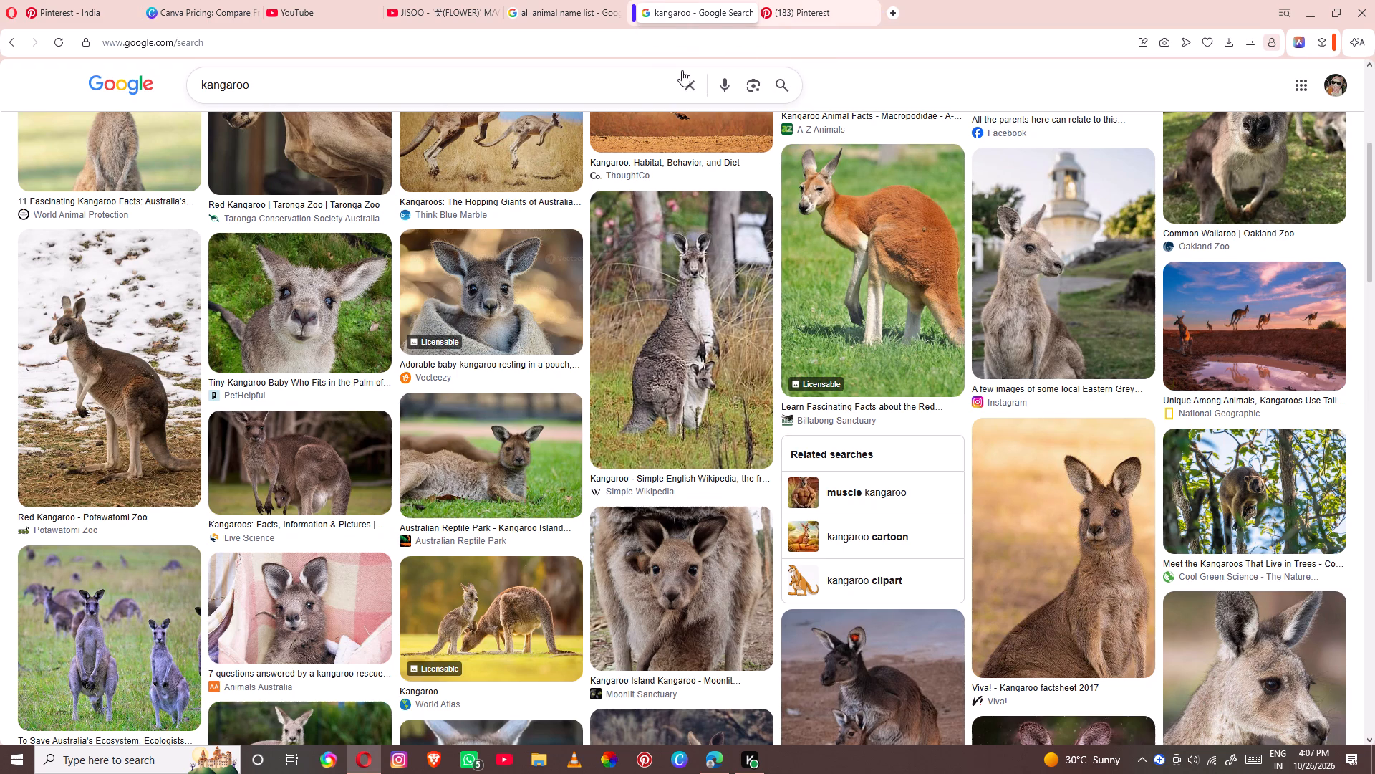
click(689, 82)
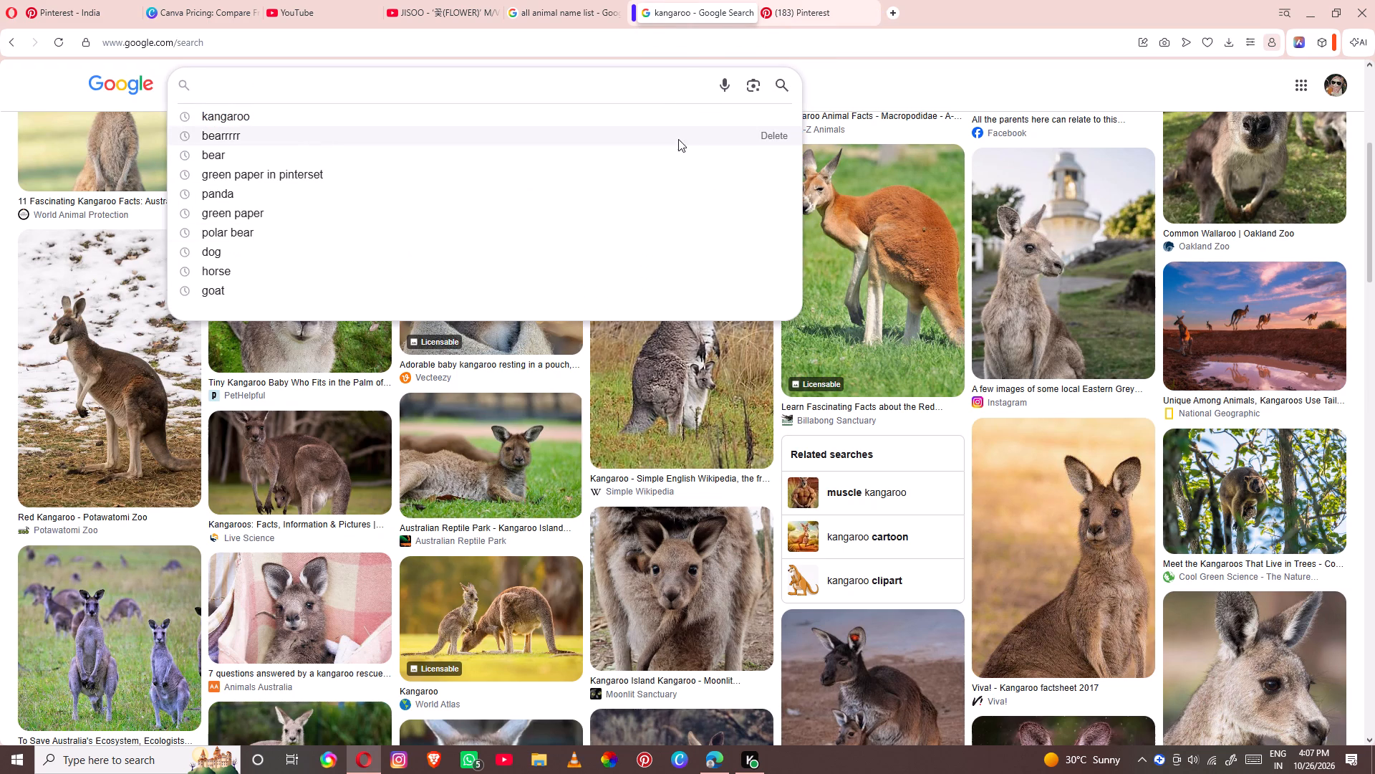
text(koala)
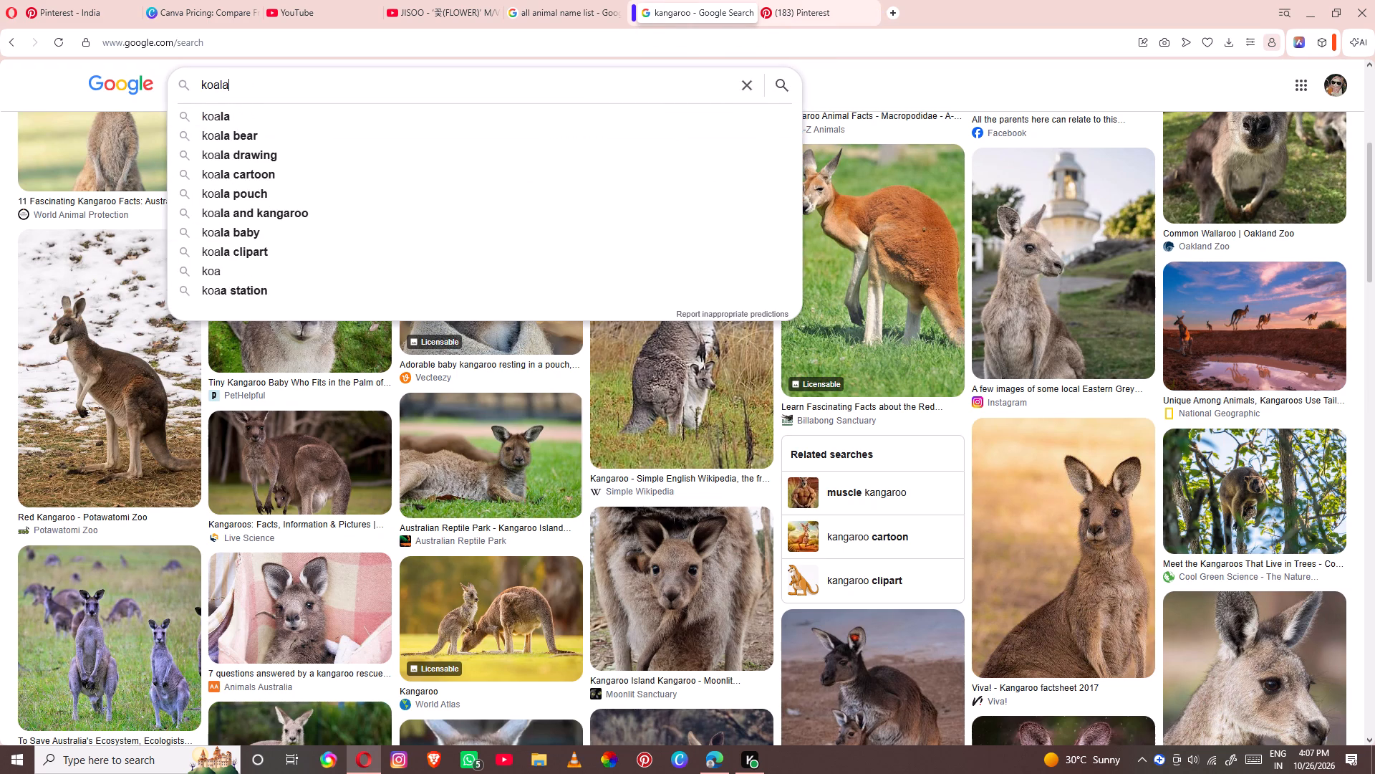
key(Return)
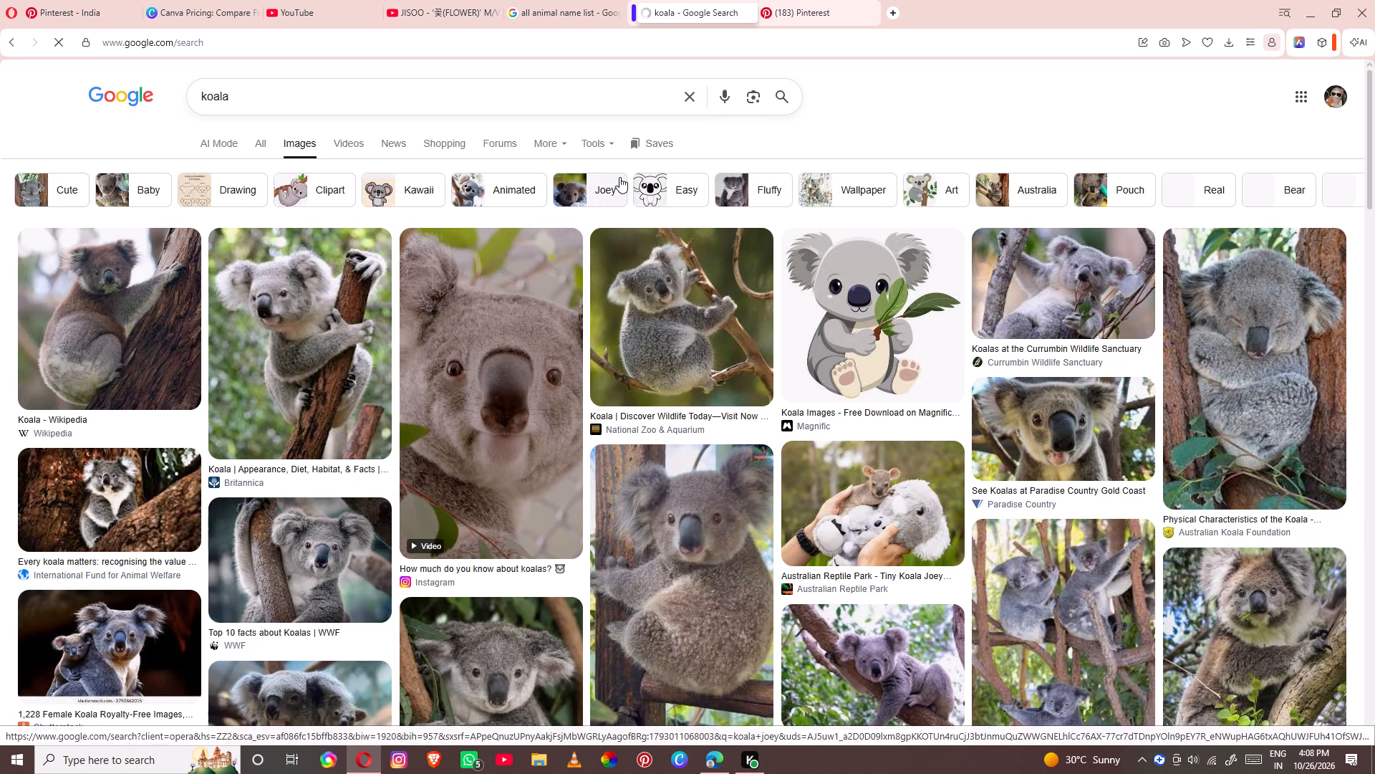
Examine the koala image results to find a suitable tall photo for the page.
scroll(845, 310, down, 4)
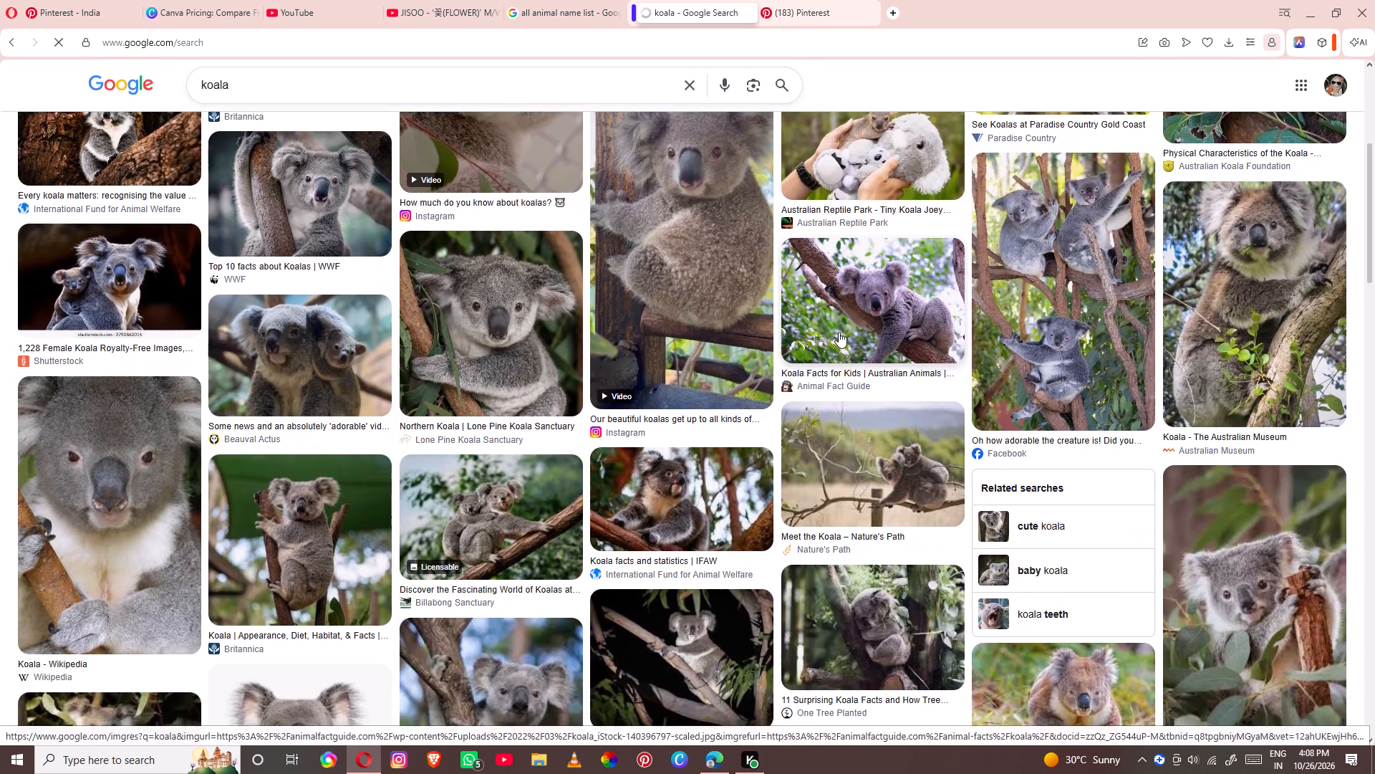
scroll(839, 332, down, 6)
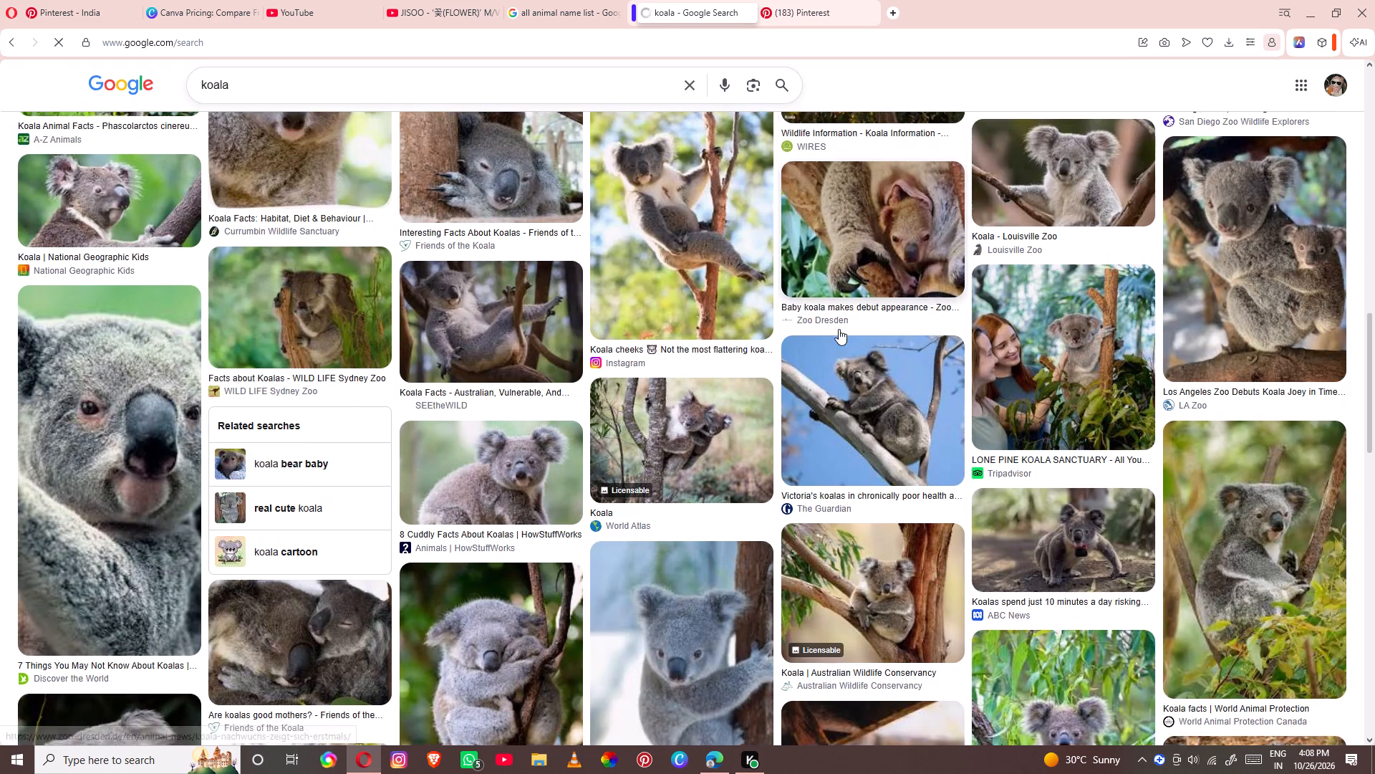
scroll(839, 329, down, 3)
scroll(839, 329, up, 1)
scroll(839, 329, down, 2)
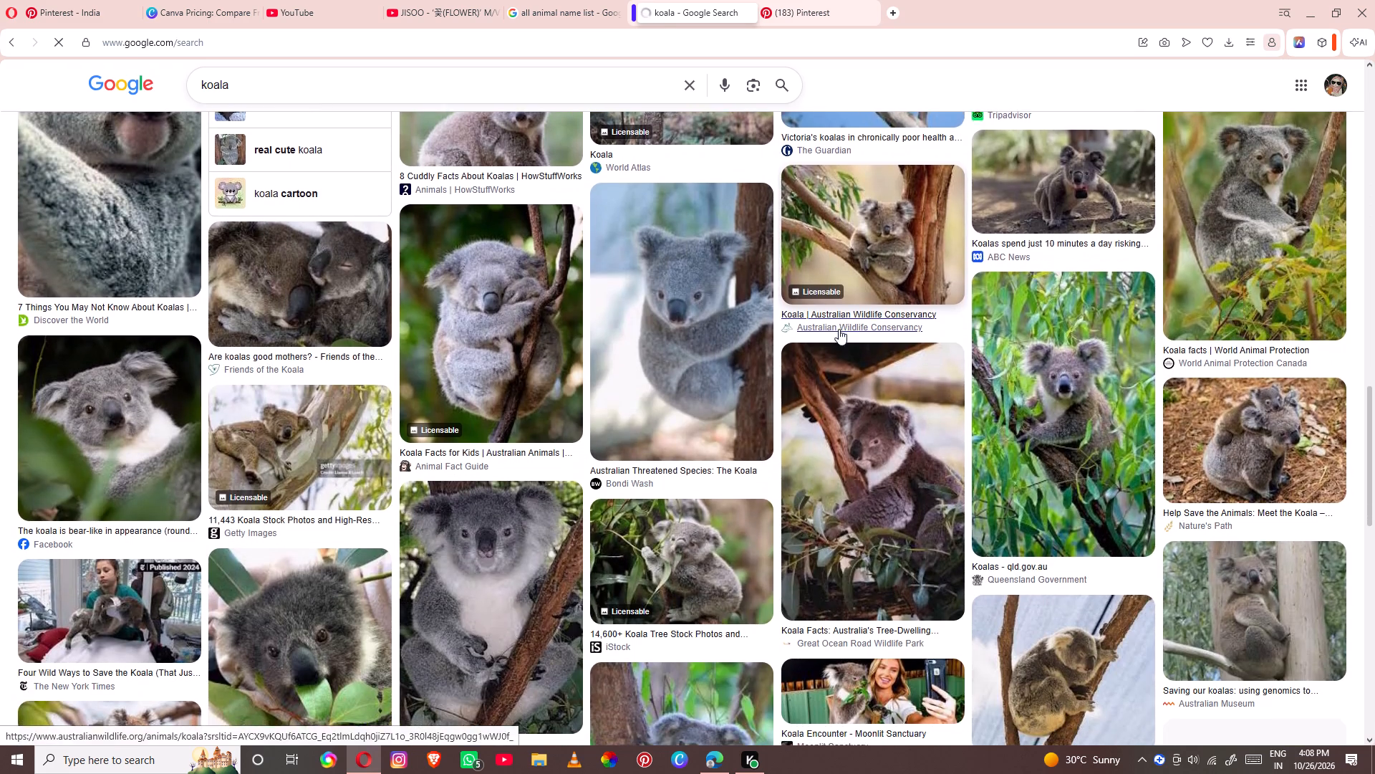
scroll(839, 329, down, 2)
scroll(839, 329, up, 11)
scroll(839, 332, down, 1)
scroll(839, 332, up, 4)
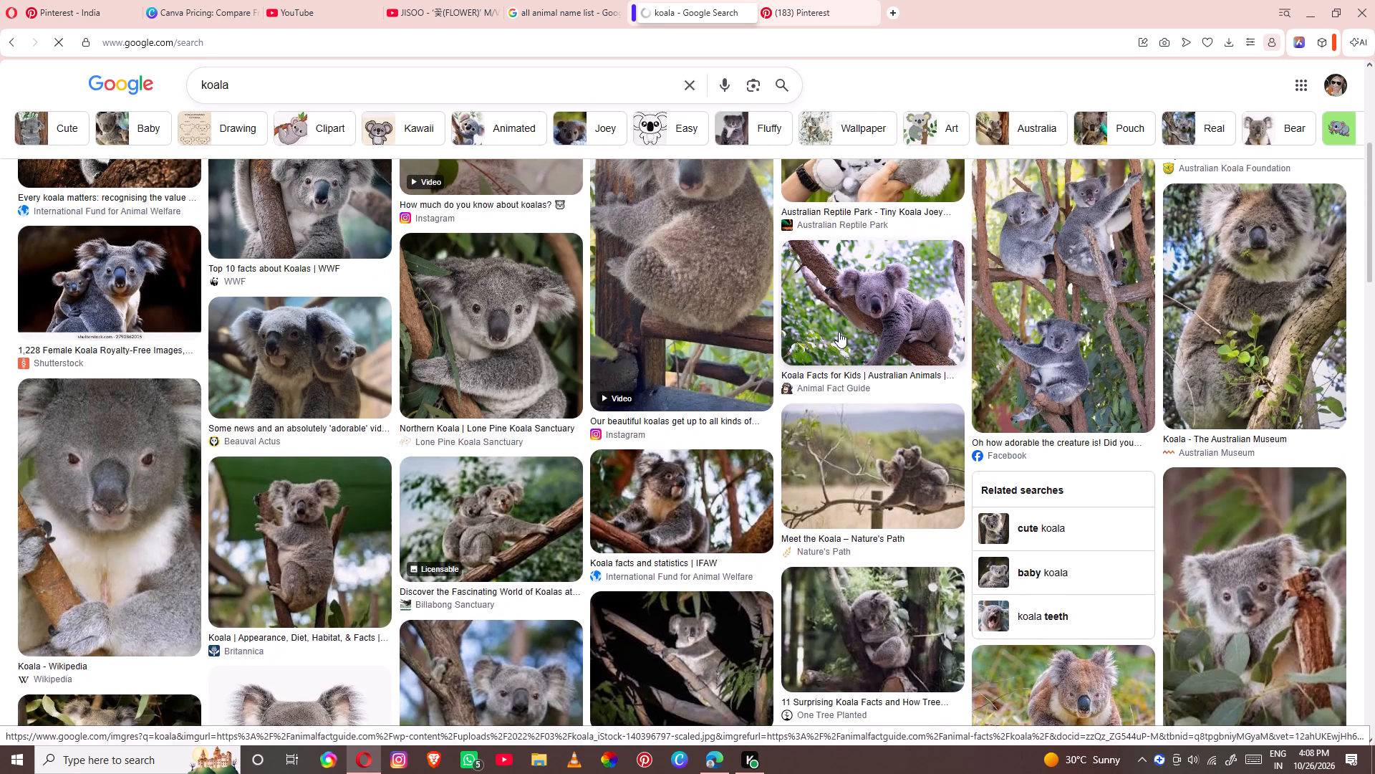
scroll(1041, 350, up, 3)
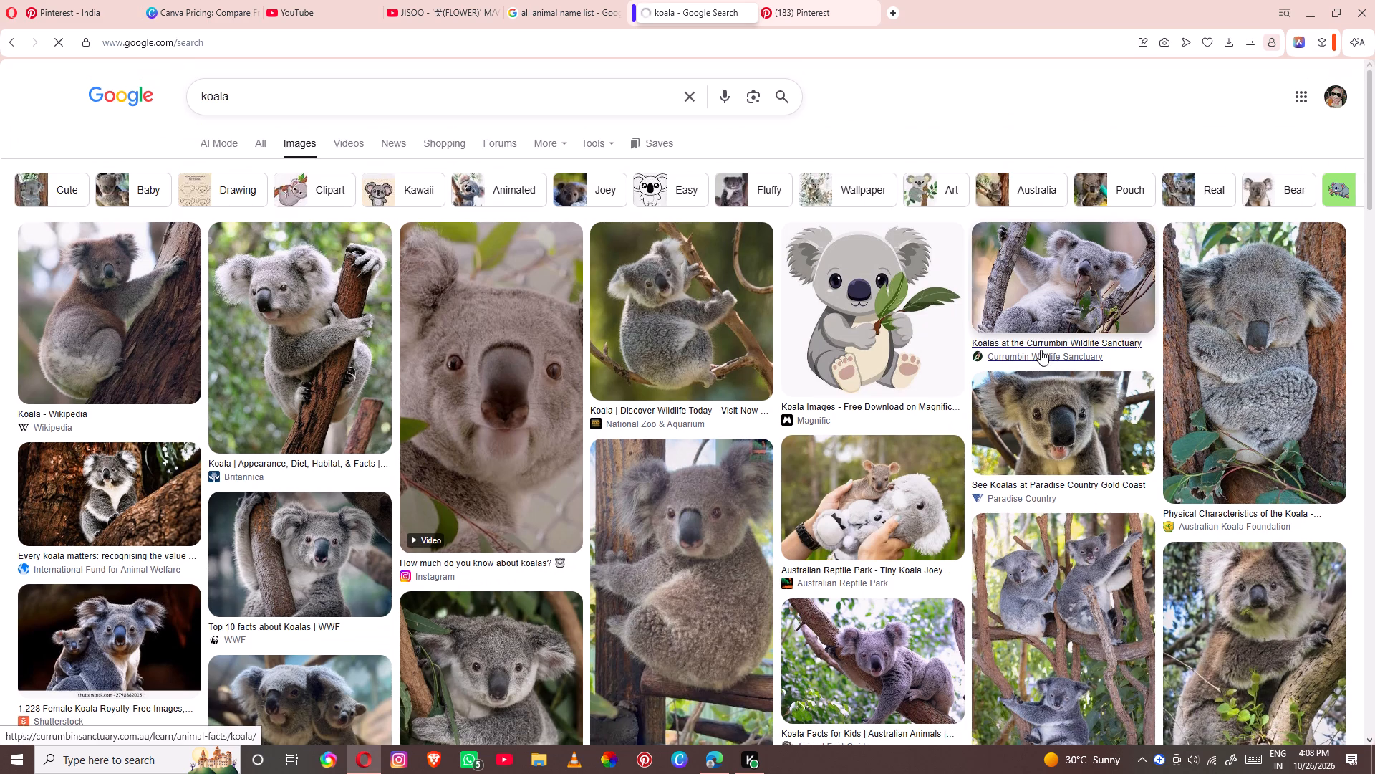
Copy the tall photo of a koala sitting on a wooden railing and paste it onto page 22 in Canva.
right_click(719, 584)
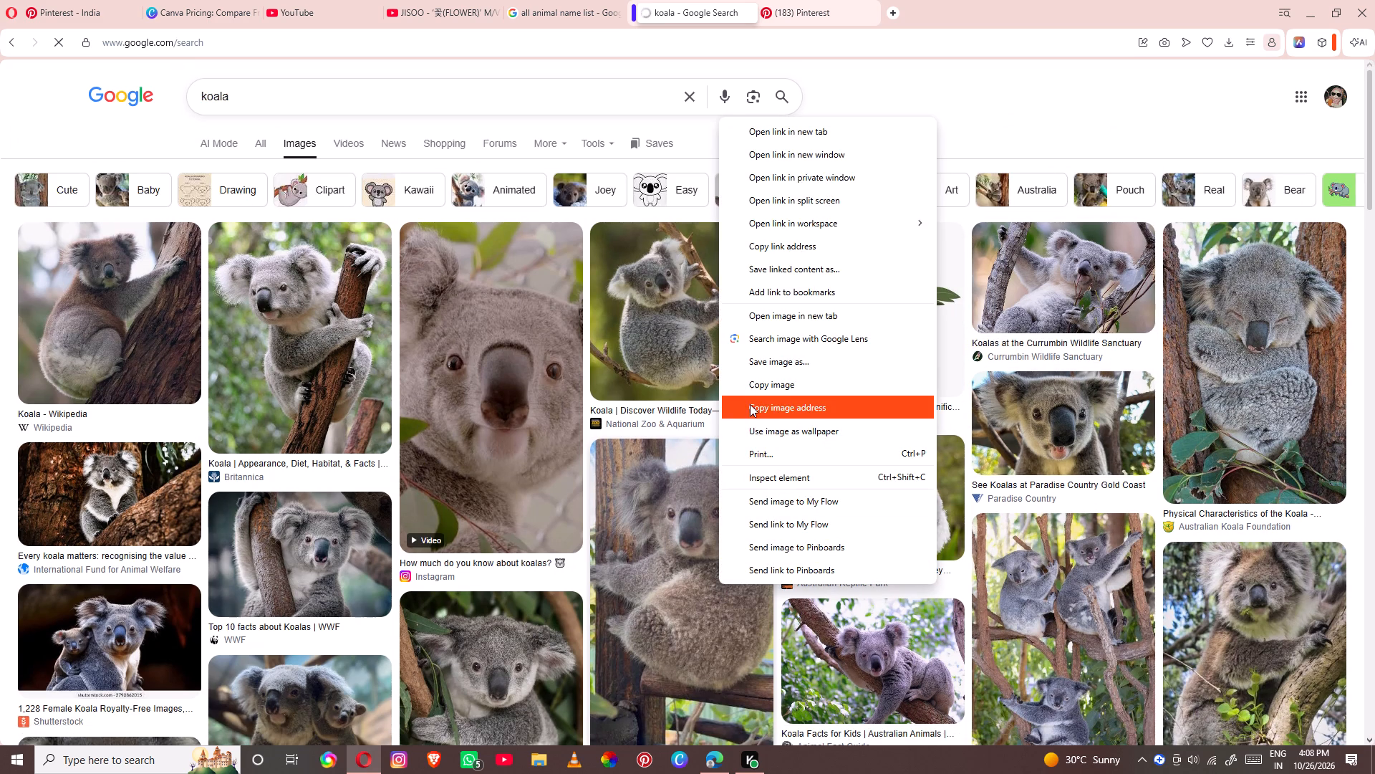
click(764, 392)
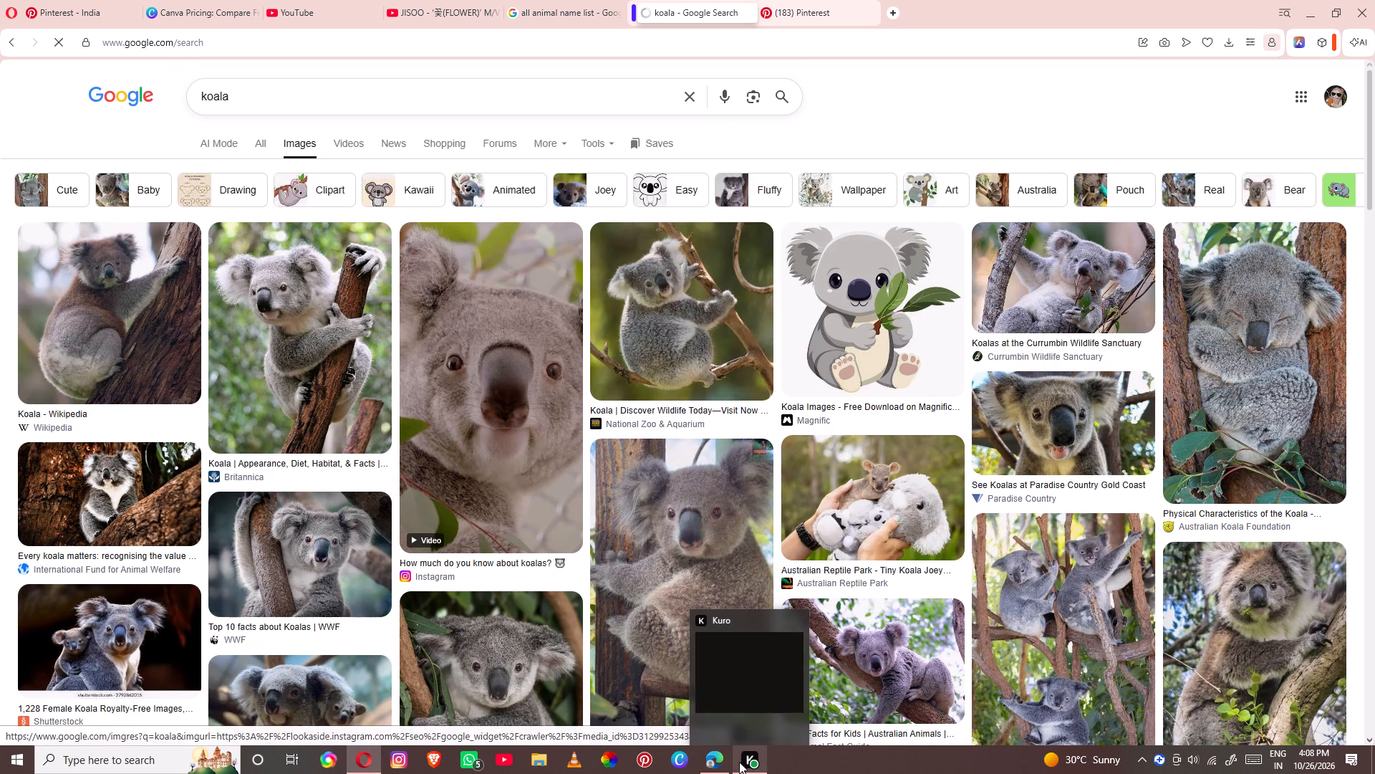
click(703, 764)
right_click(529, 395)
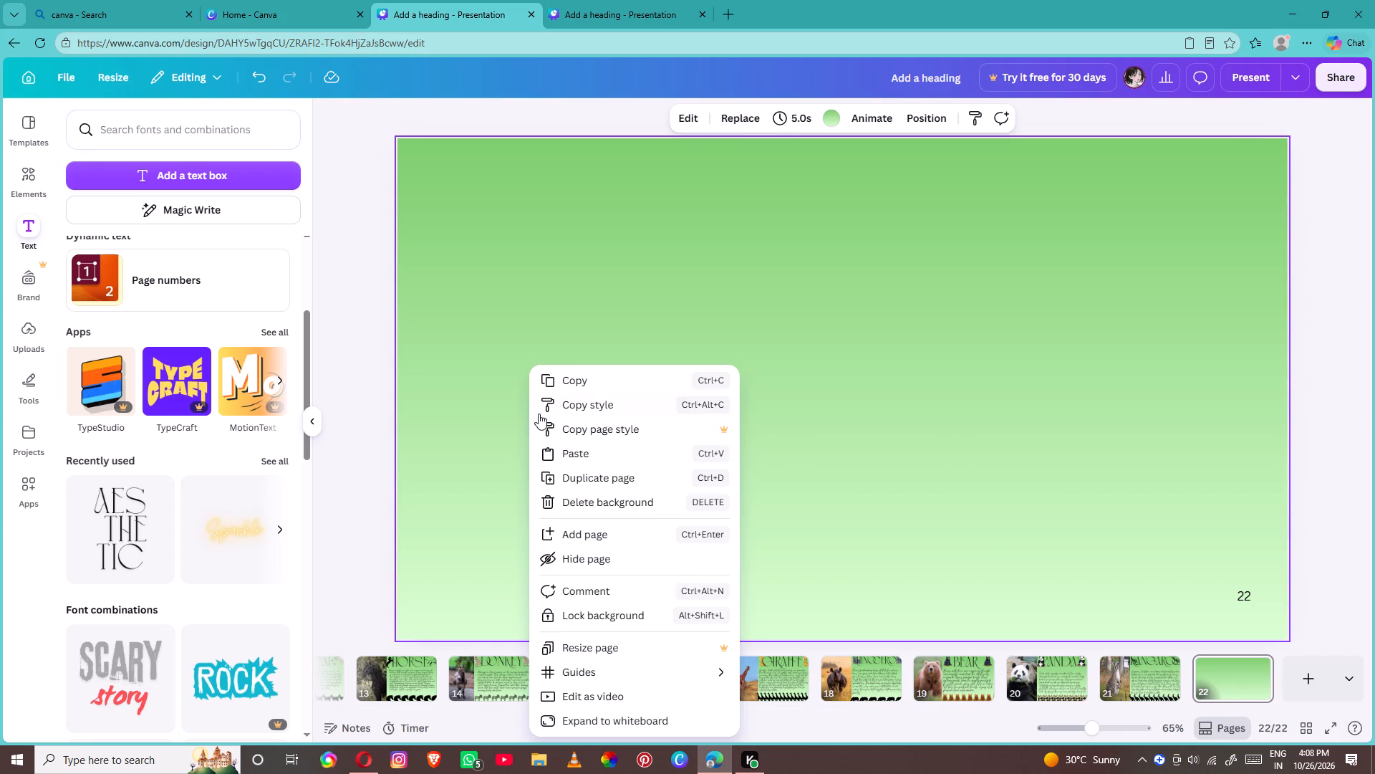
click(556, 446)
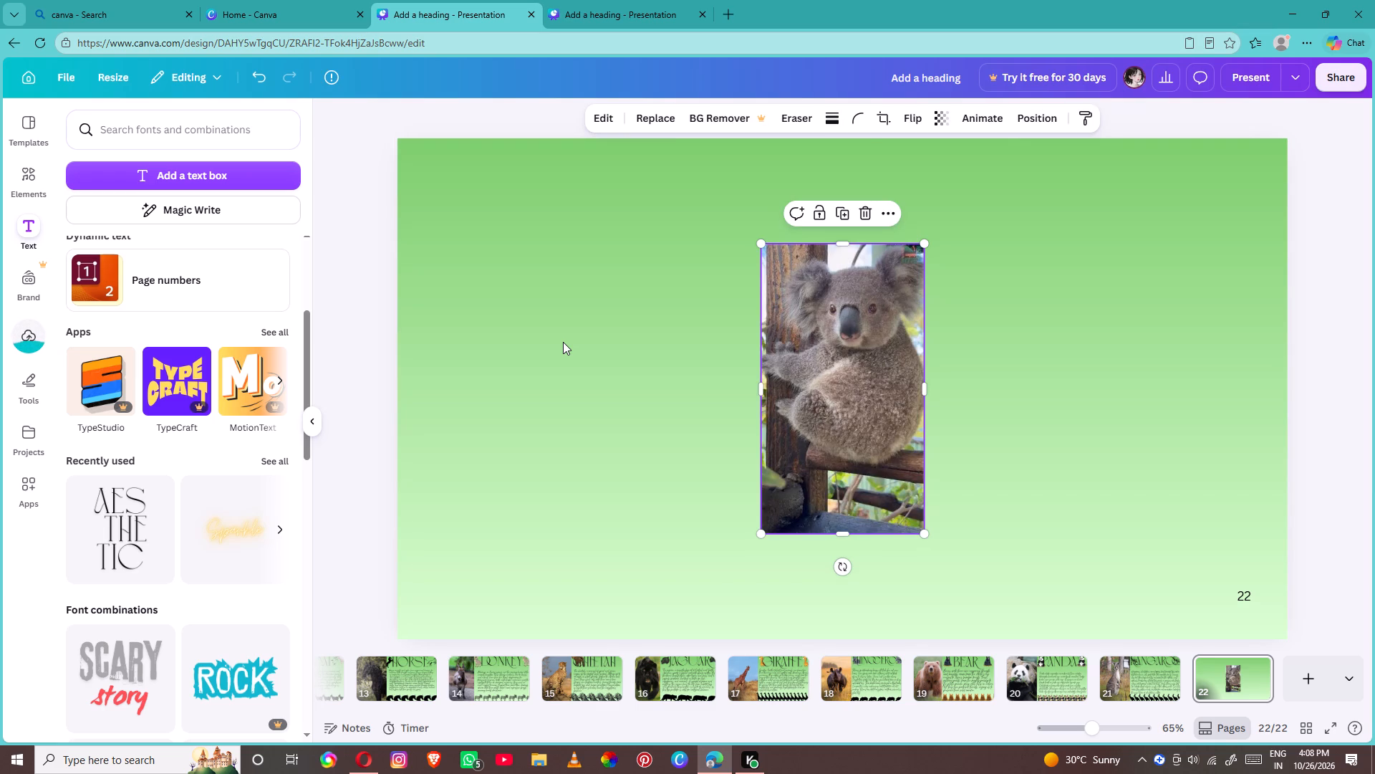
Place the koala photo in the page's top-left corner and enlarge it proportionally to fill the full page height.
drag(824, 299, 491, 218)
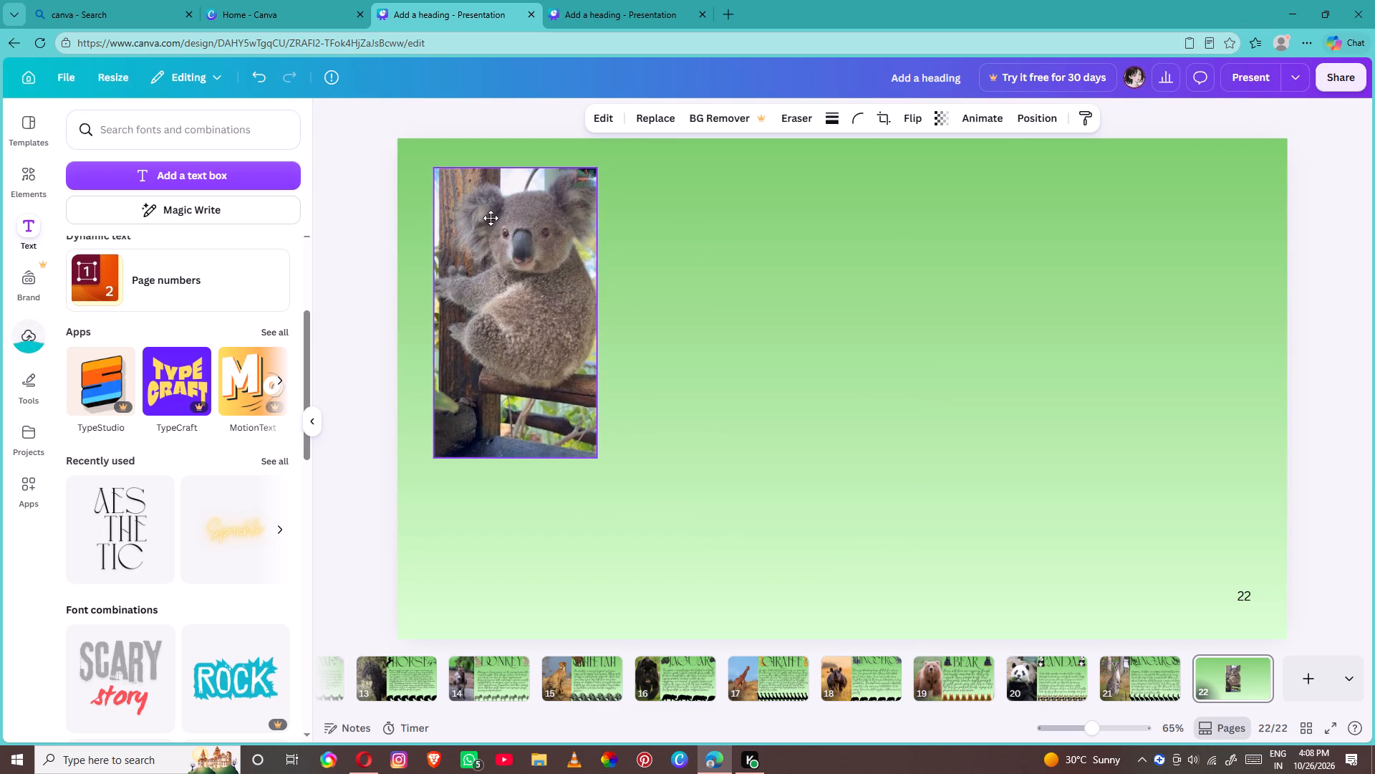
drag(491, 218, 462, 193)
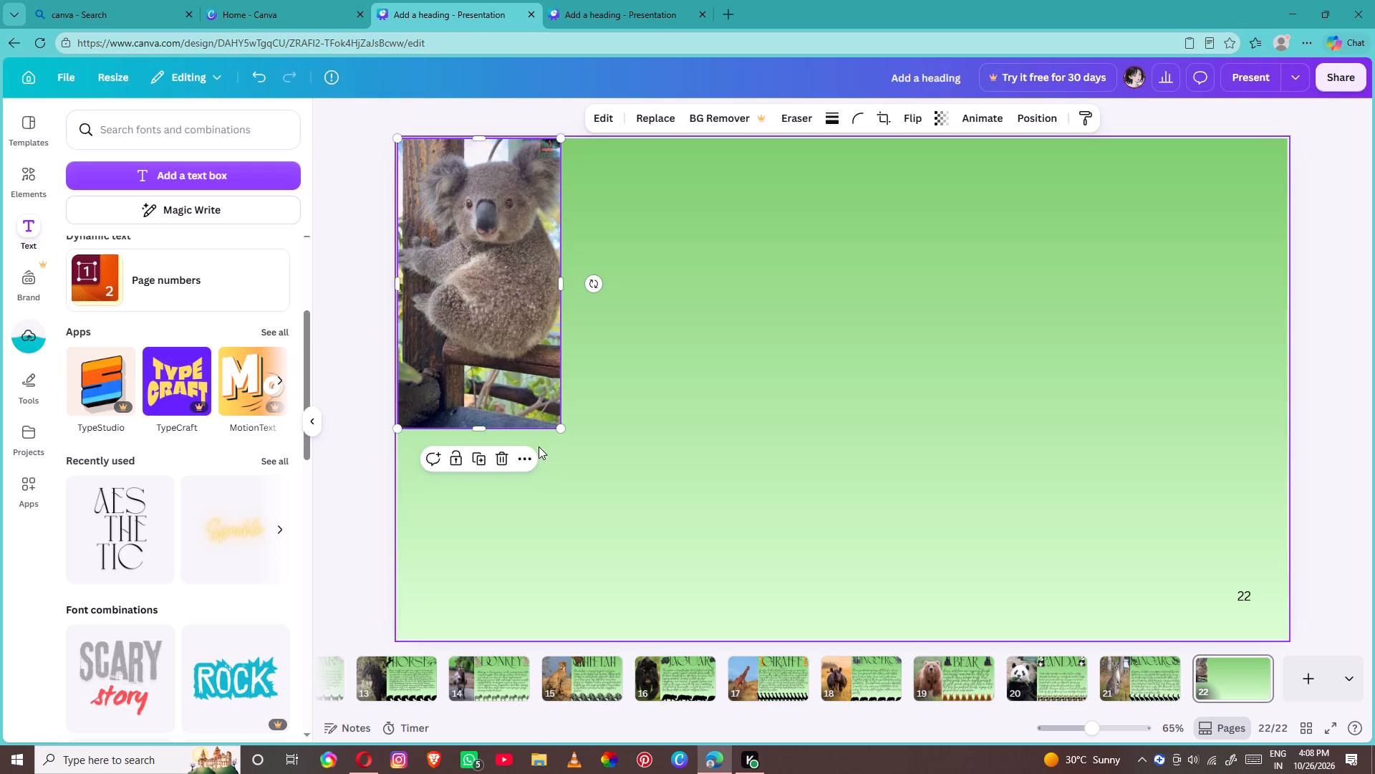
drag(559, 422, 588, 488)
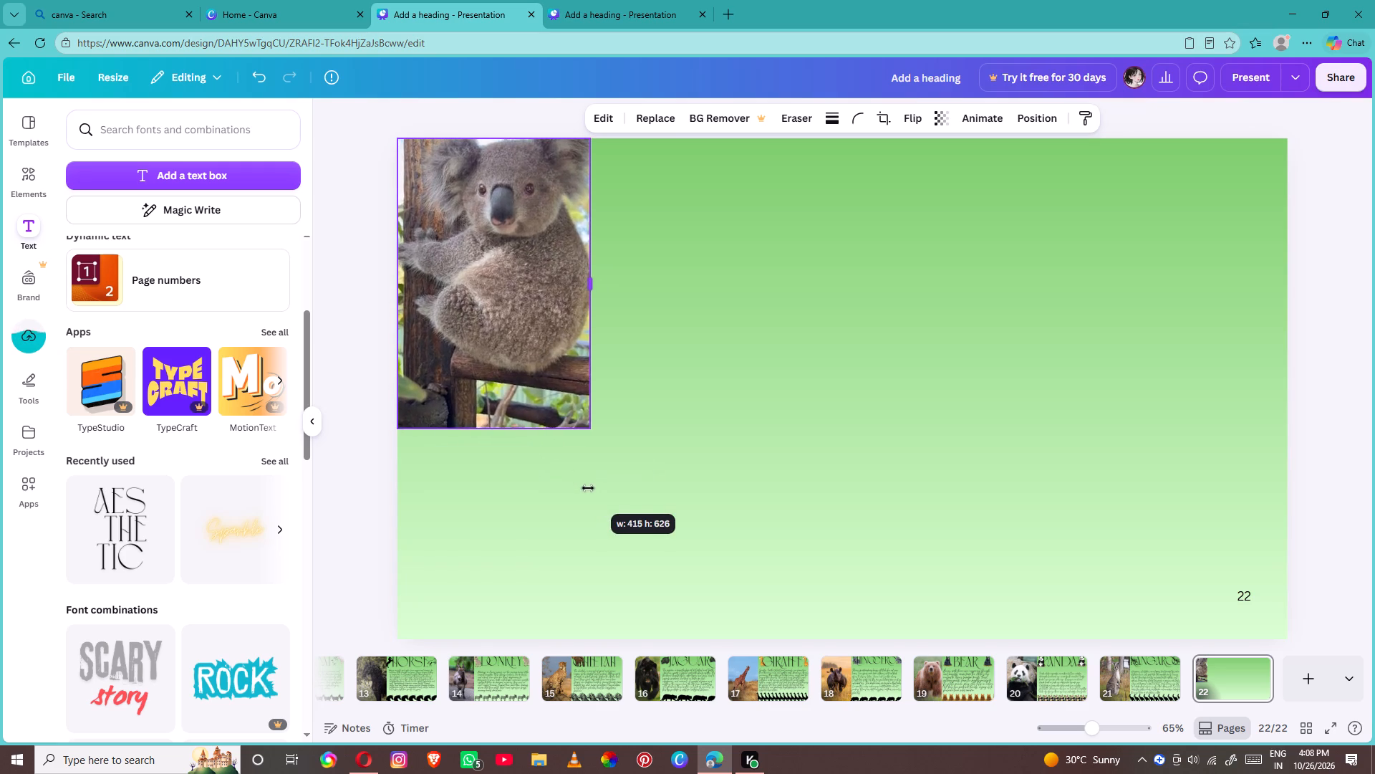
drag(588, 488, 557, 451)
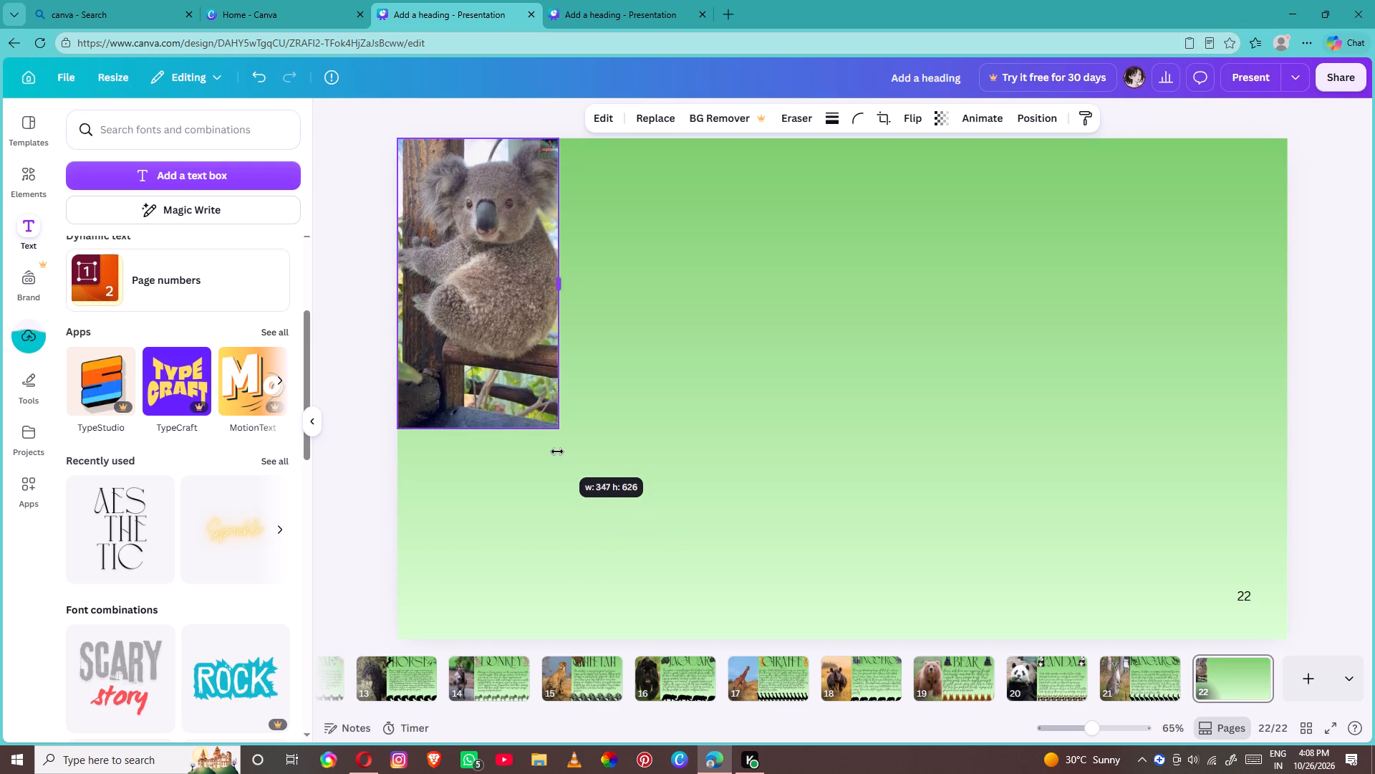
drag(557, 451, 560, 453)
drag(563, 434, 572, 472)
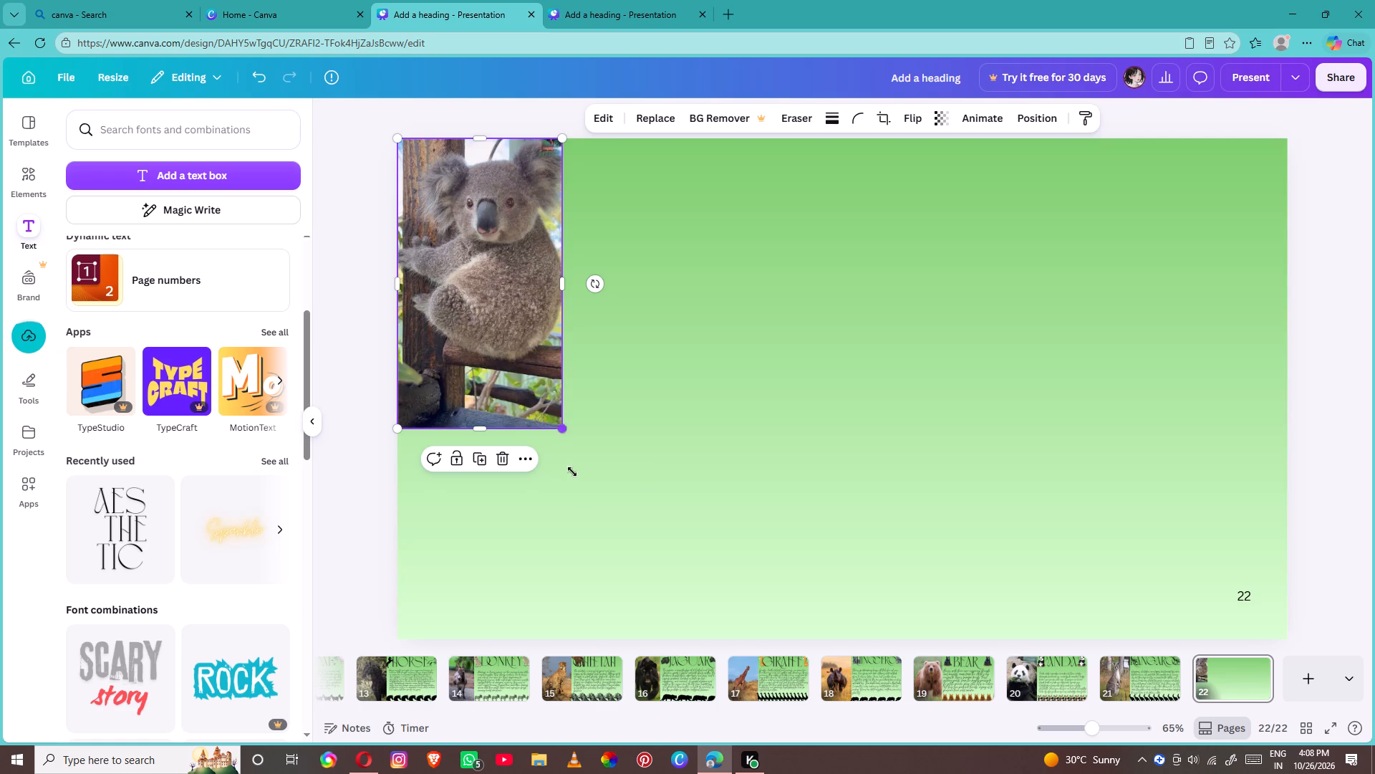
drag(572, 472, 637, 666)
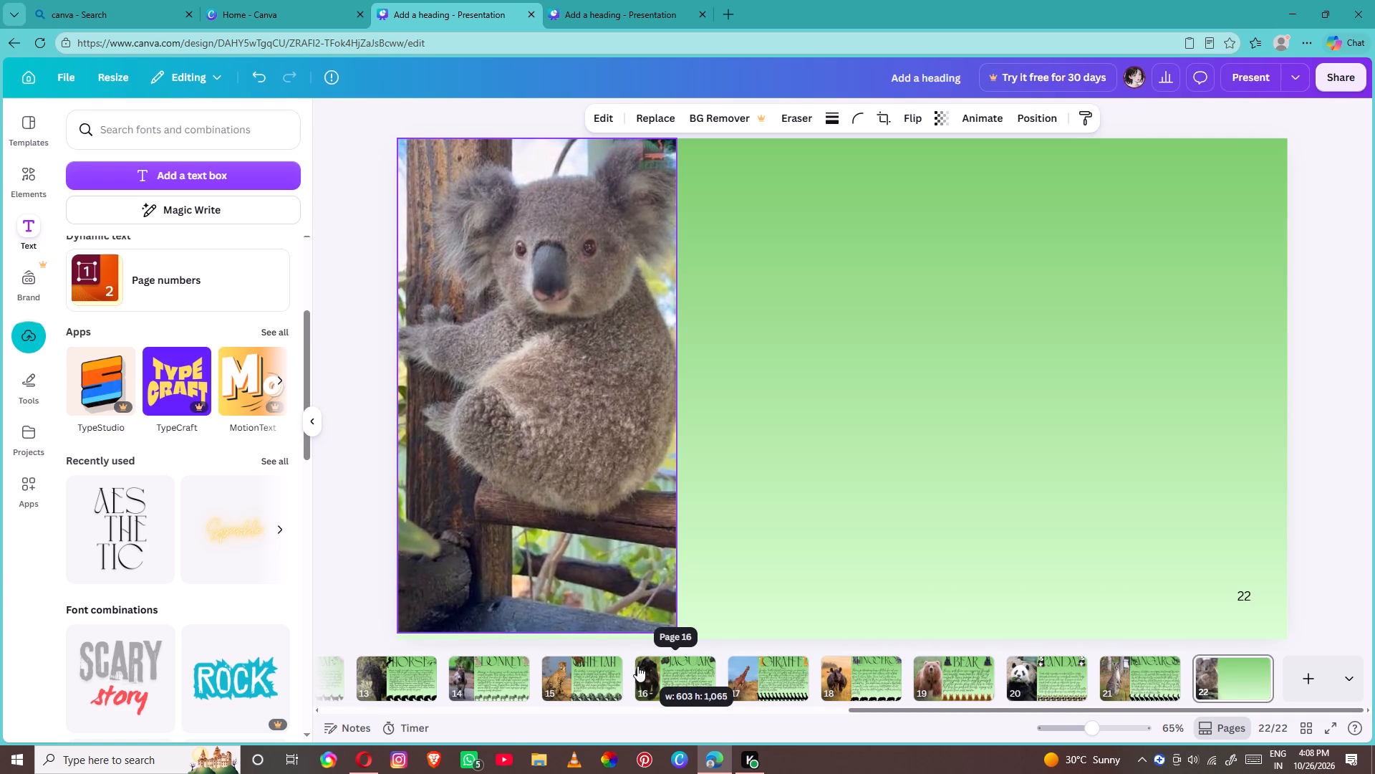
drag(637, 666, 637, 667)
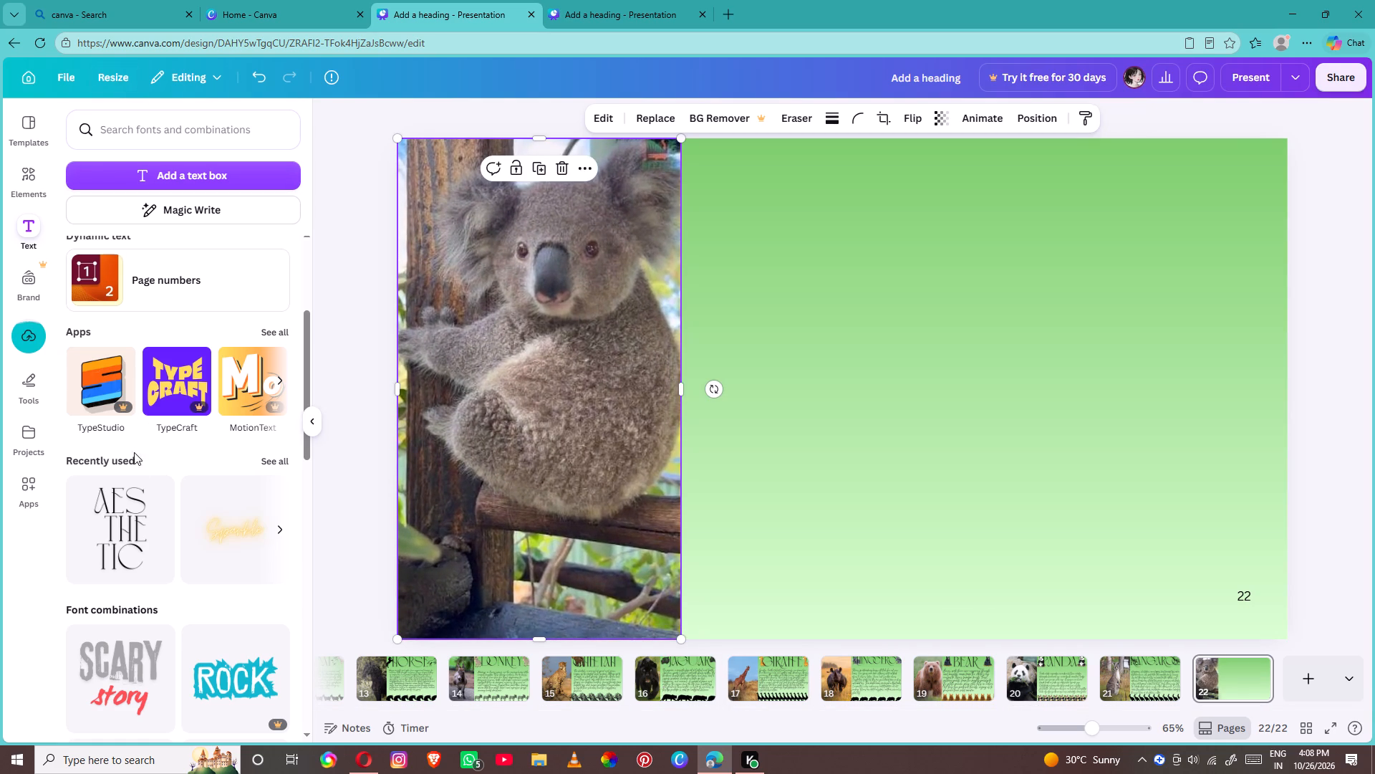
Add the recently used AES THE TIC text style and replace its text with the heading "koala".
click(135, 517)
click(743, 360)
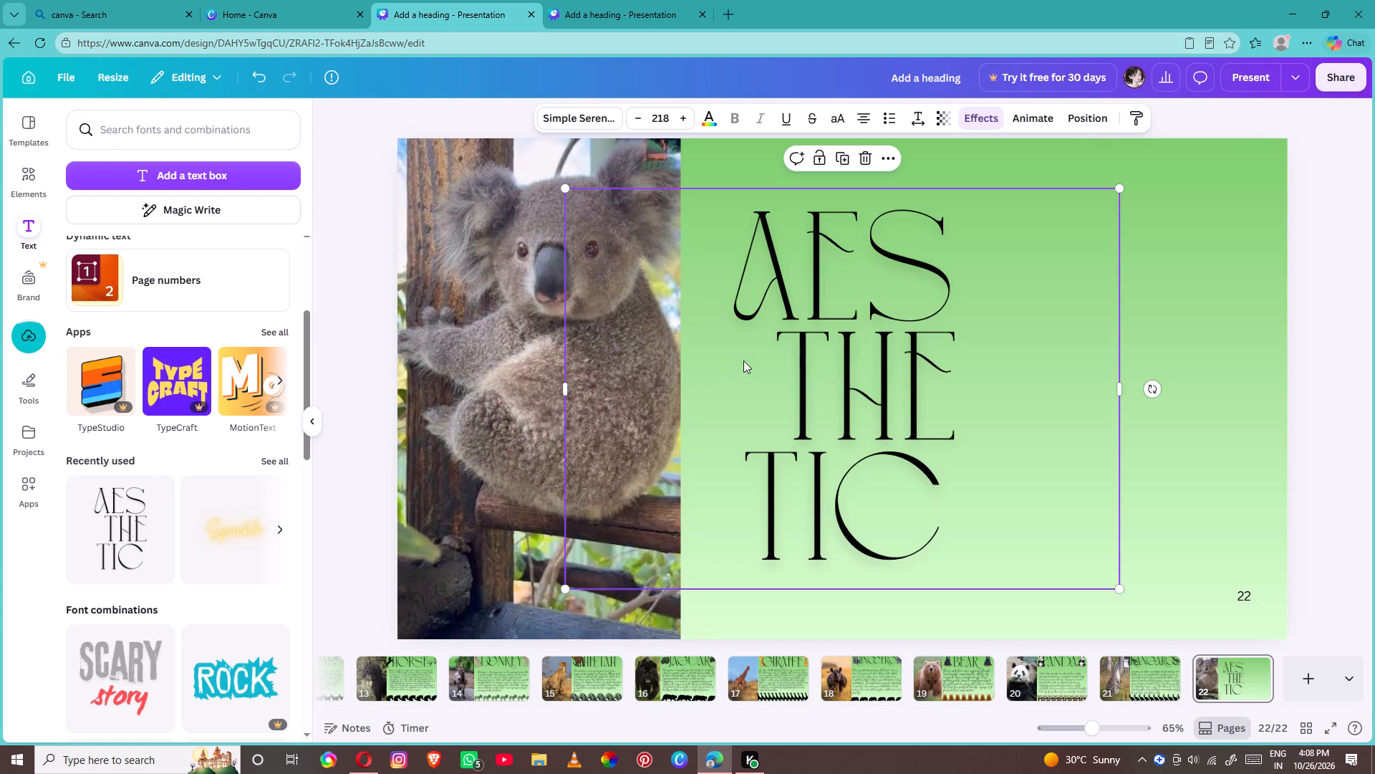
key(BackSpace)
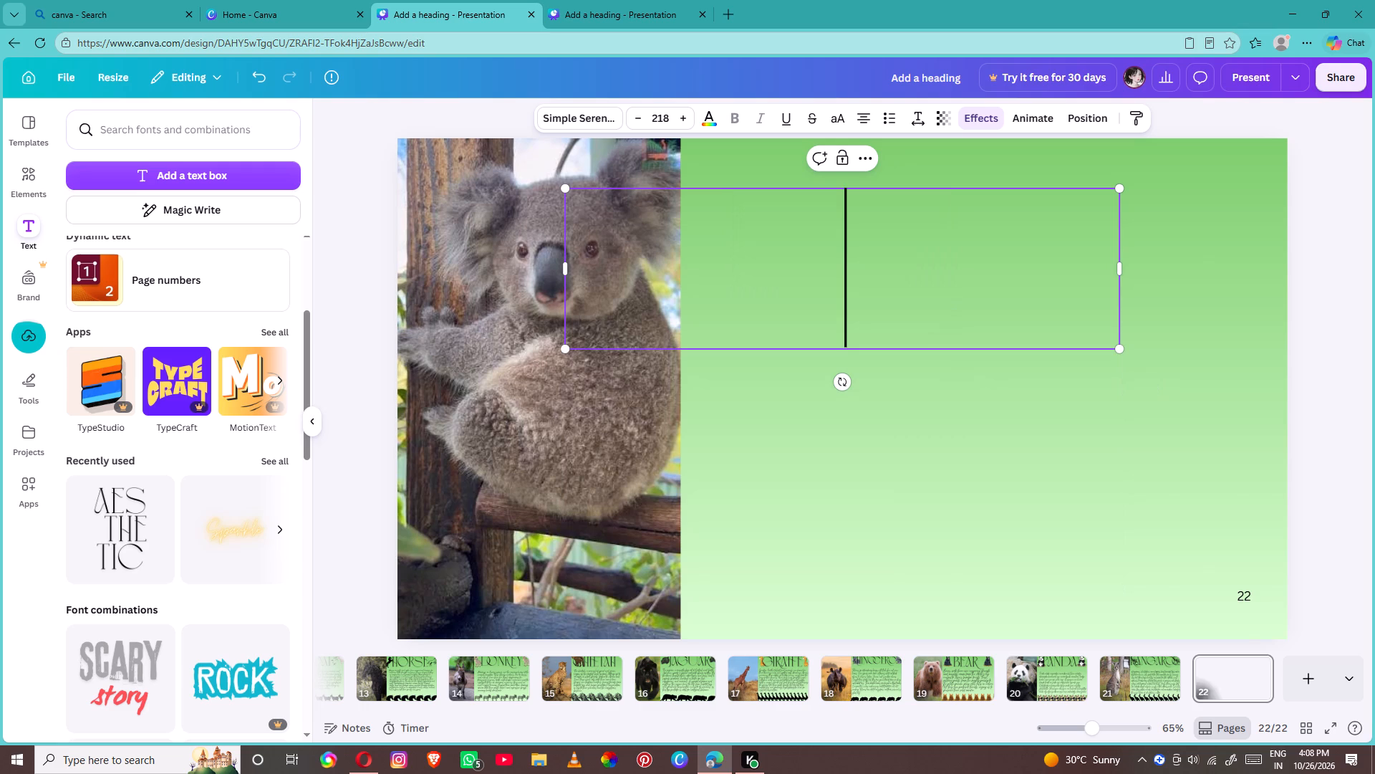
text(koala)
click(880, 450)
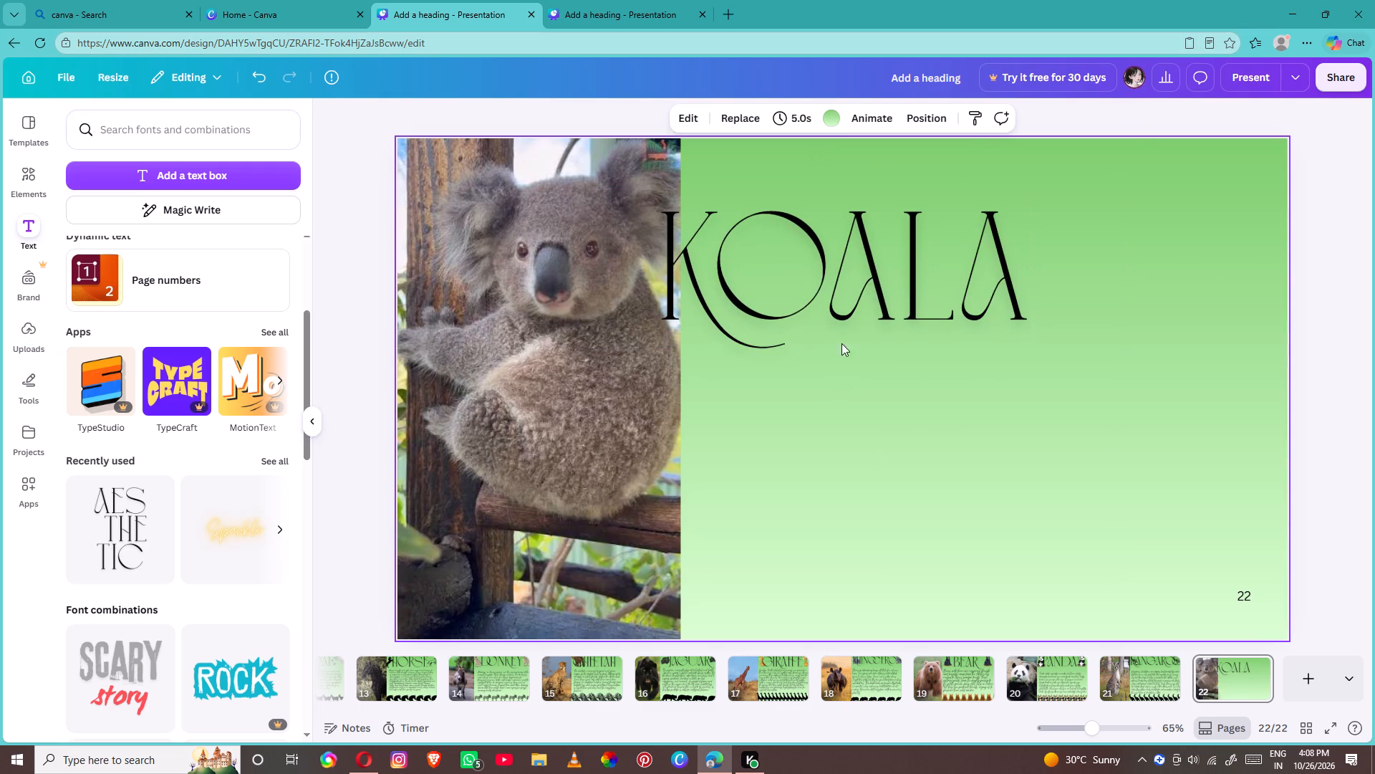
Move the koala heading to the top of the green area beside the photo.
drag(840, 292, 998, 242)
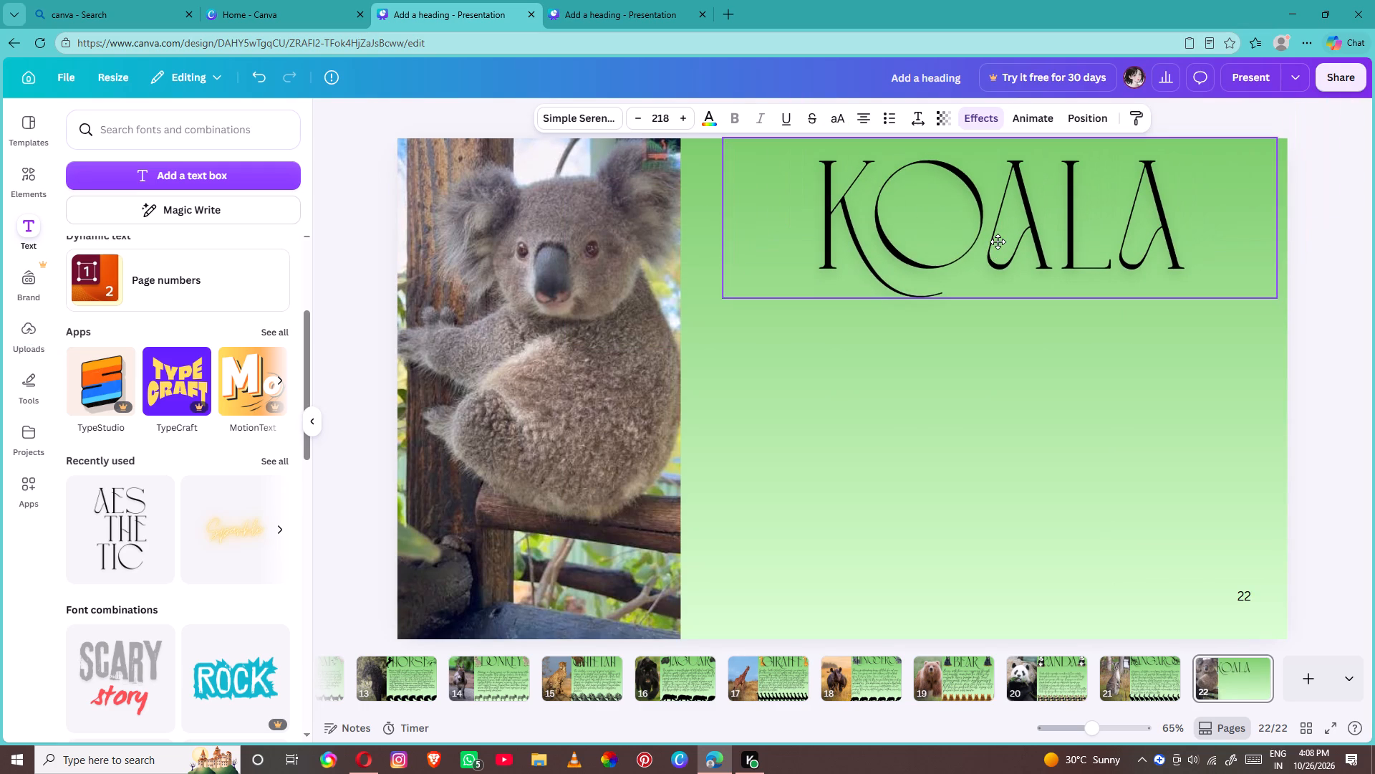
drag(998, 242, 995, 230)
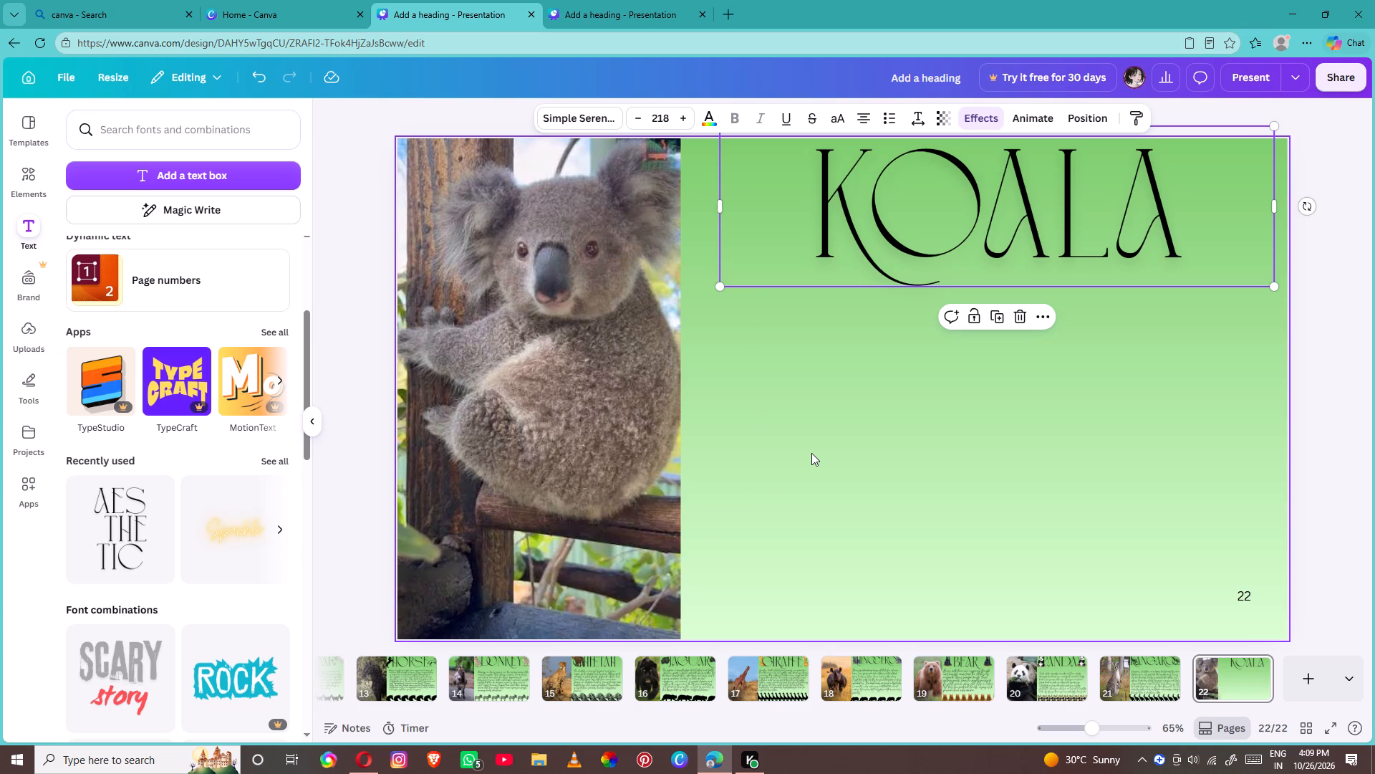
Search Canva's Elements library for koala, keeping the koala heading on the page.
click(26, 188)
click(197, 142)
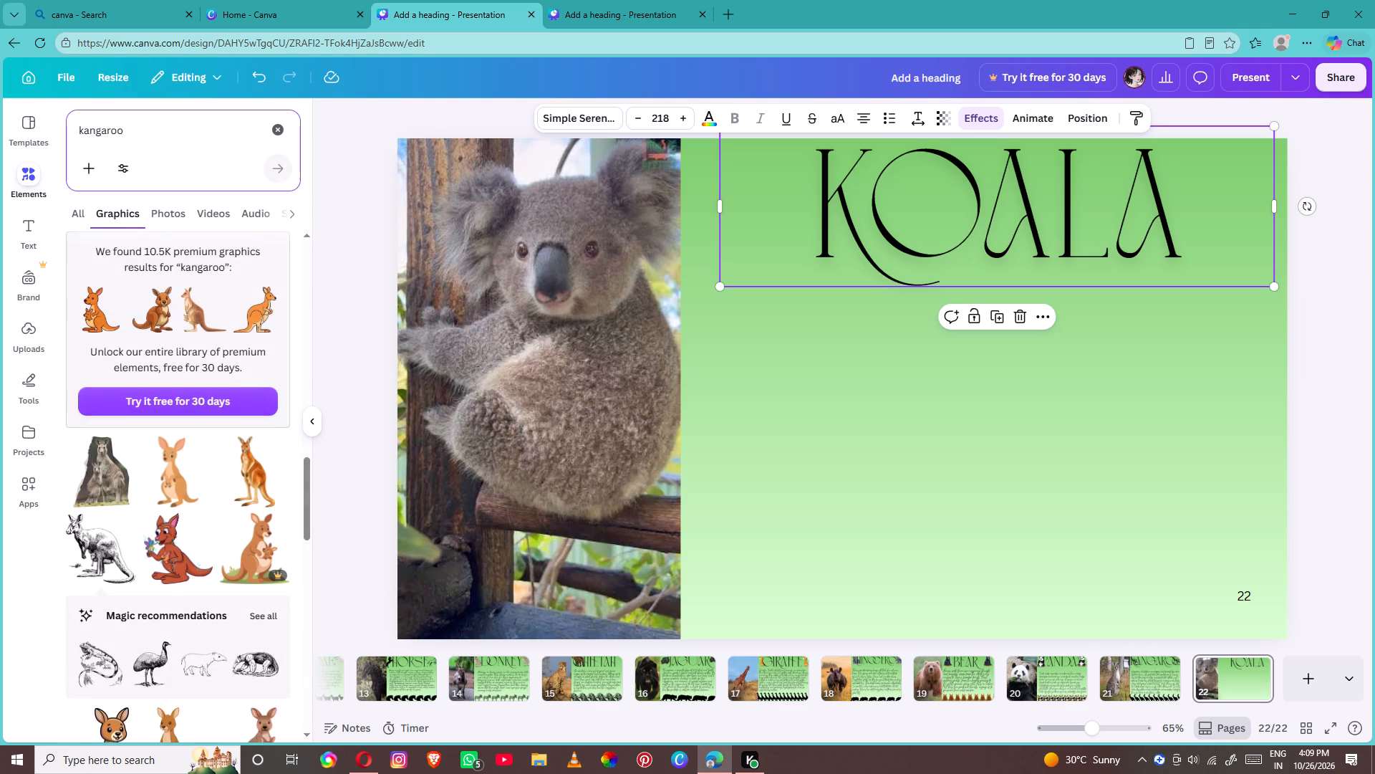
key(BackSpace)
key(BackSpace)
key(BackSpace)
key(BackSpace)
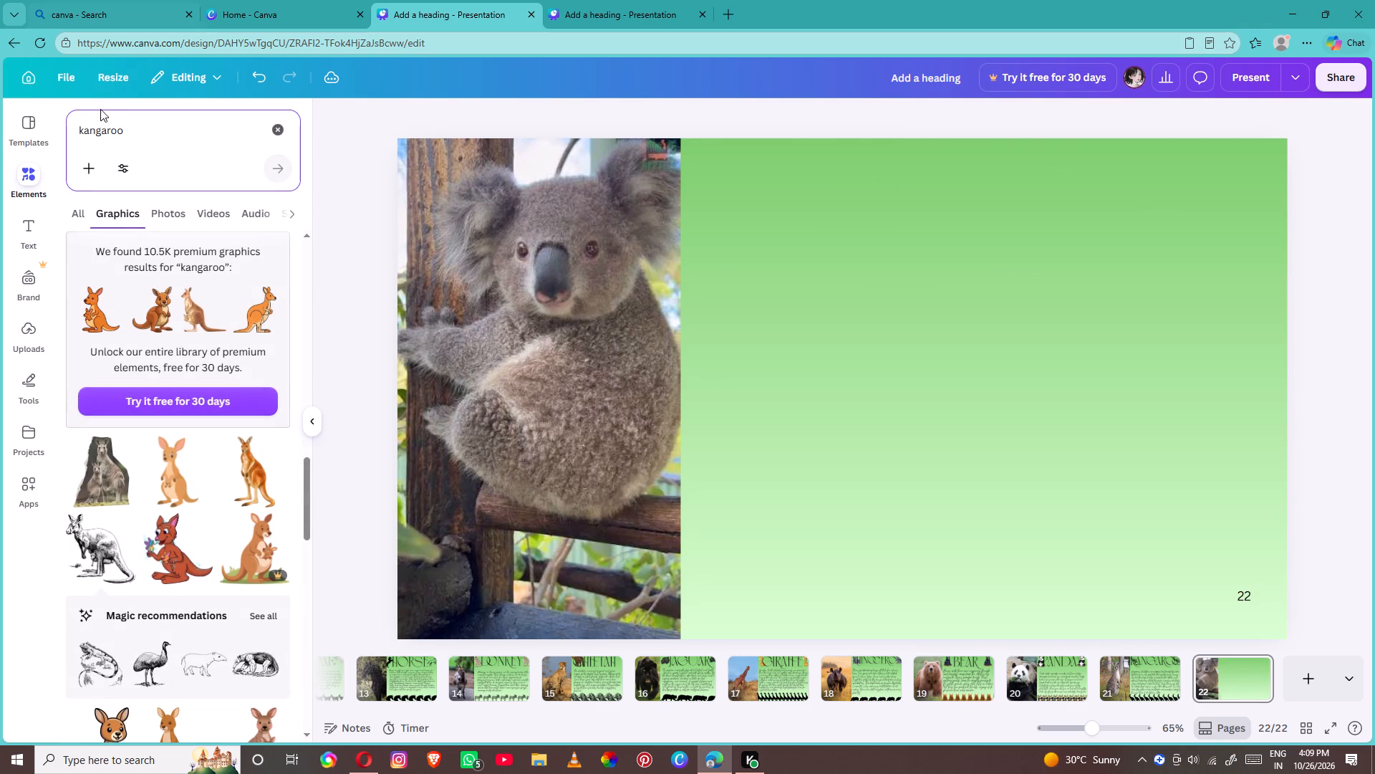
click(243, 75)
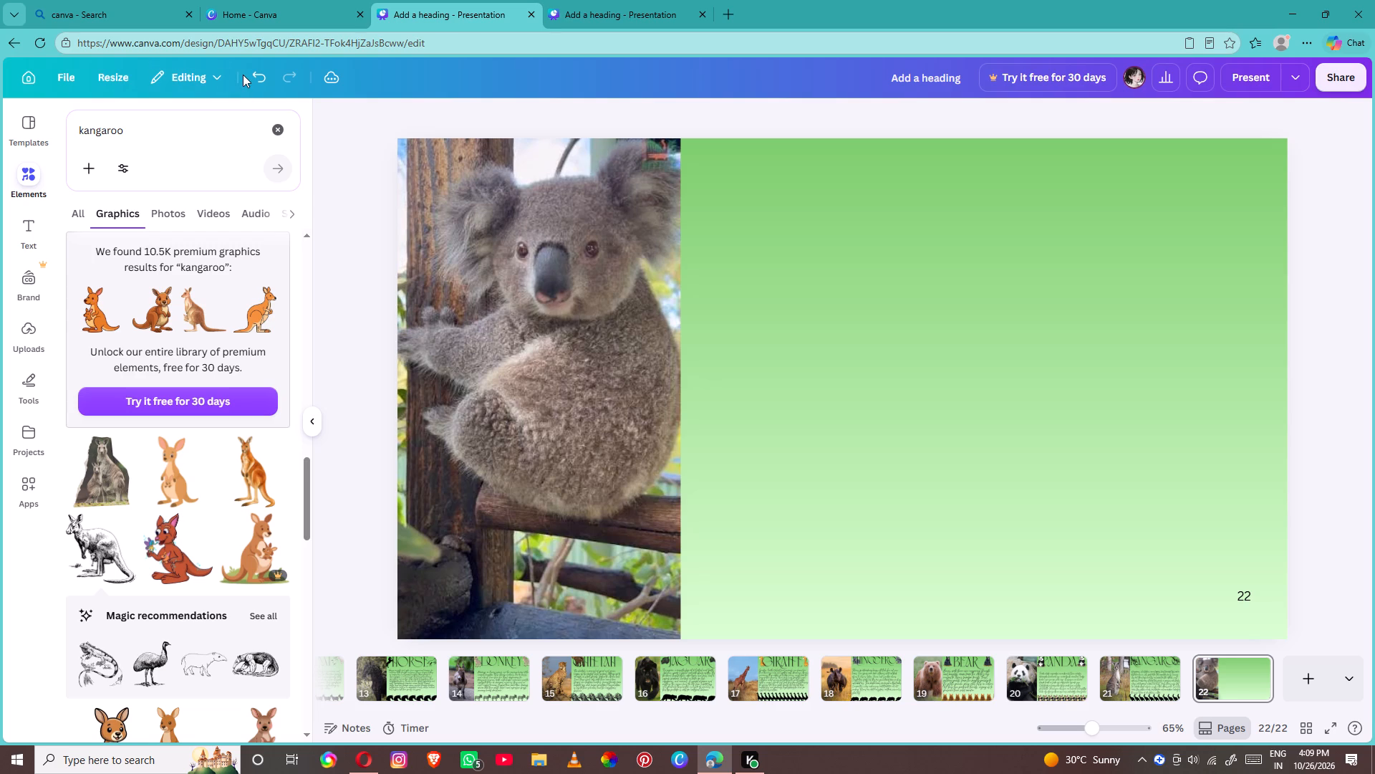
click(247, 75)
click(185, 131)
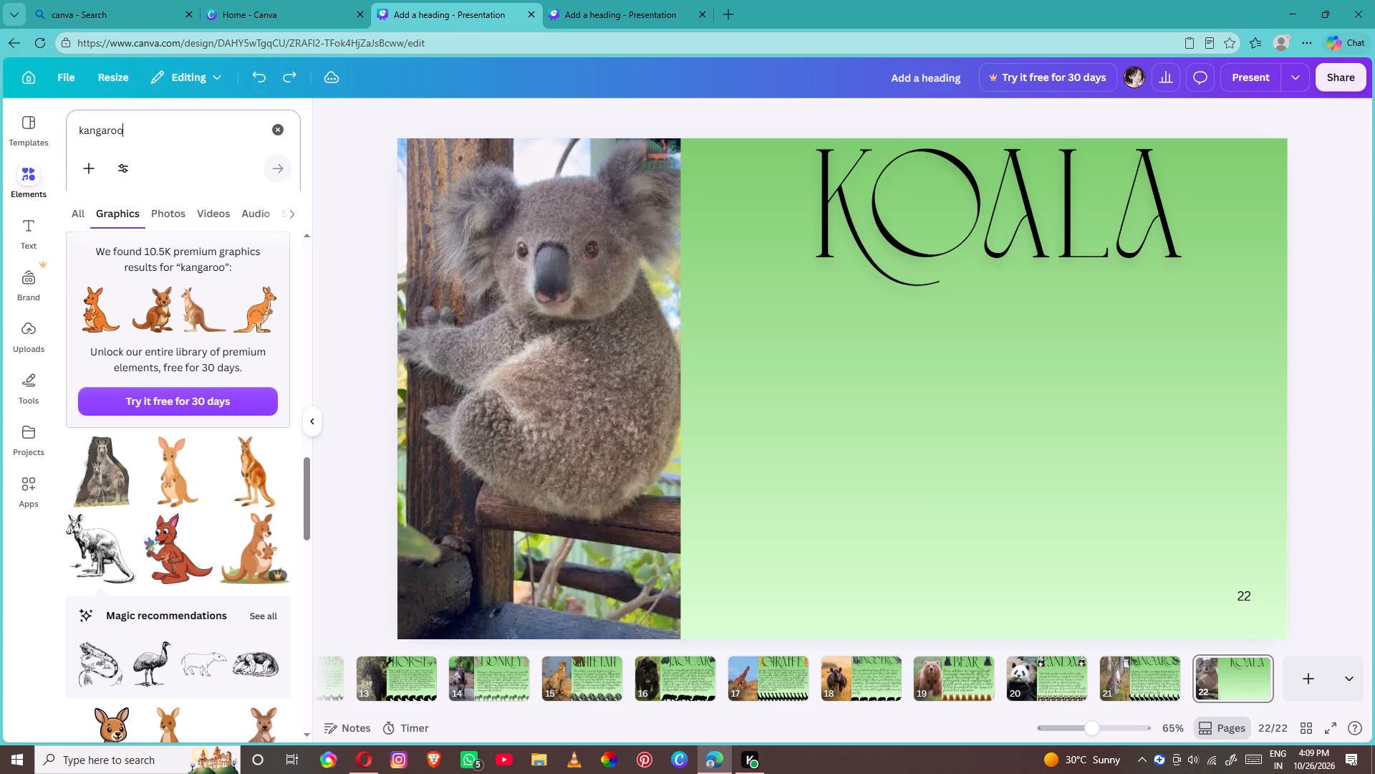
click(278, 121)
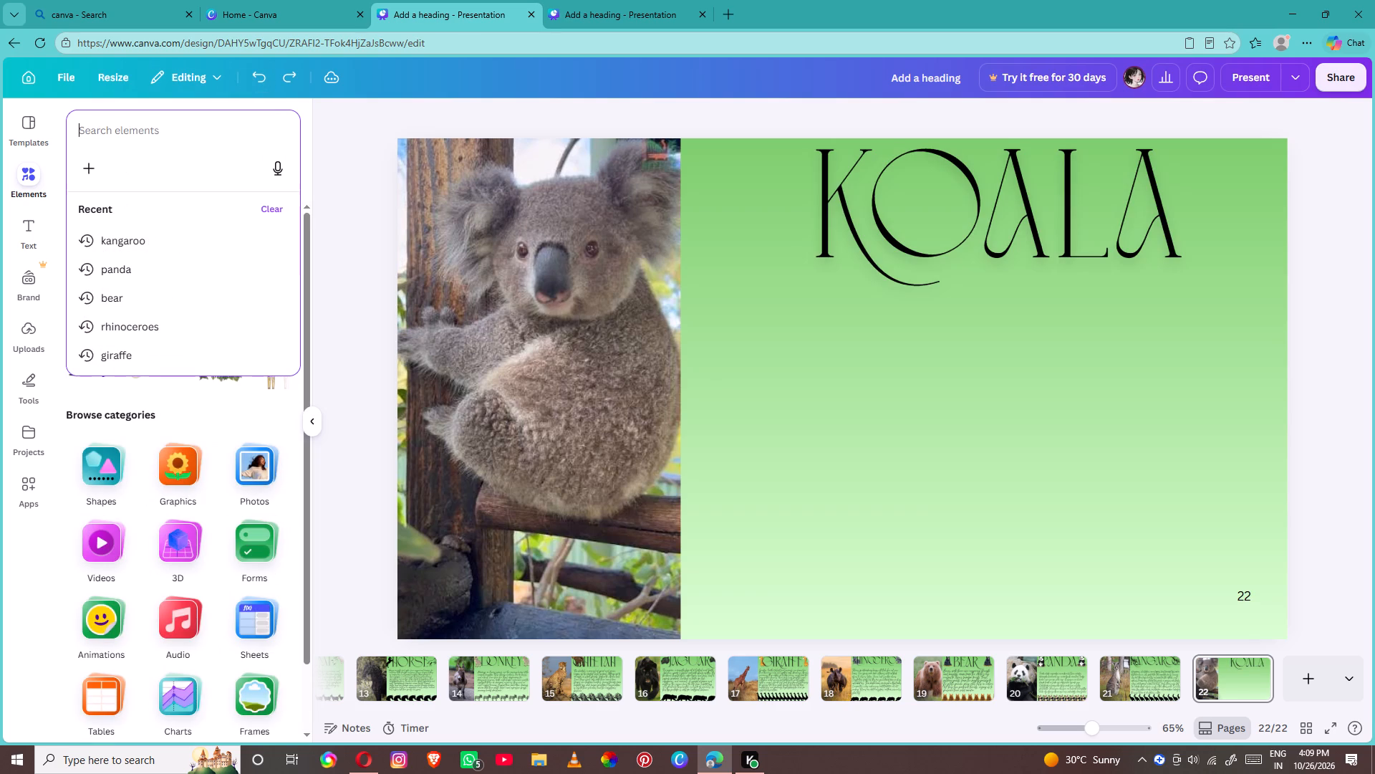
text(koala)
key(Return)
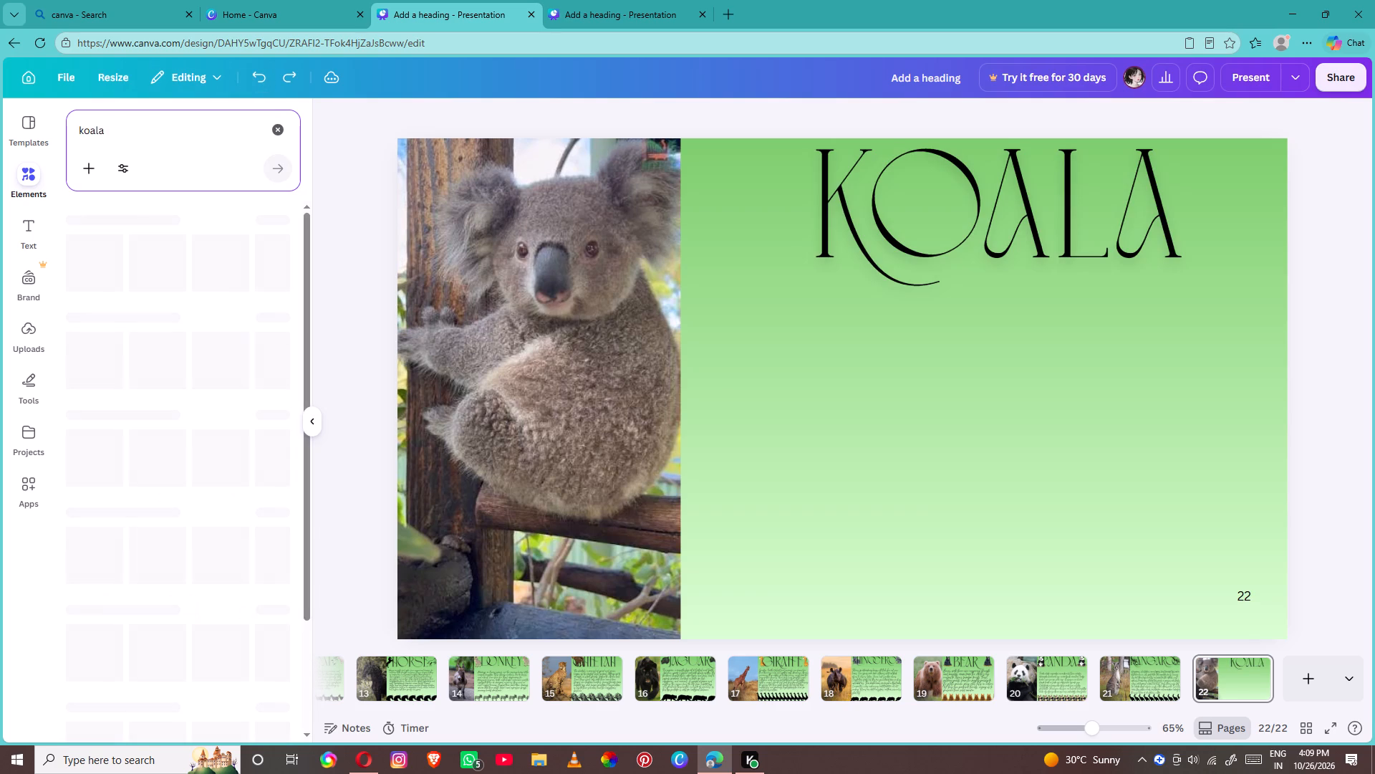
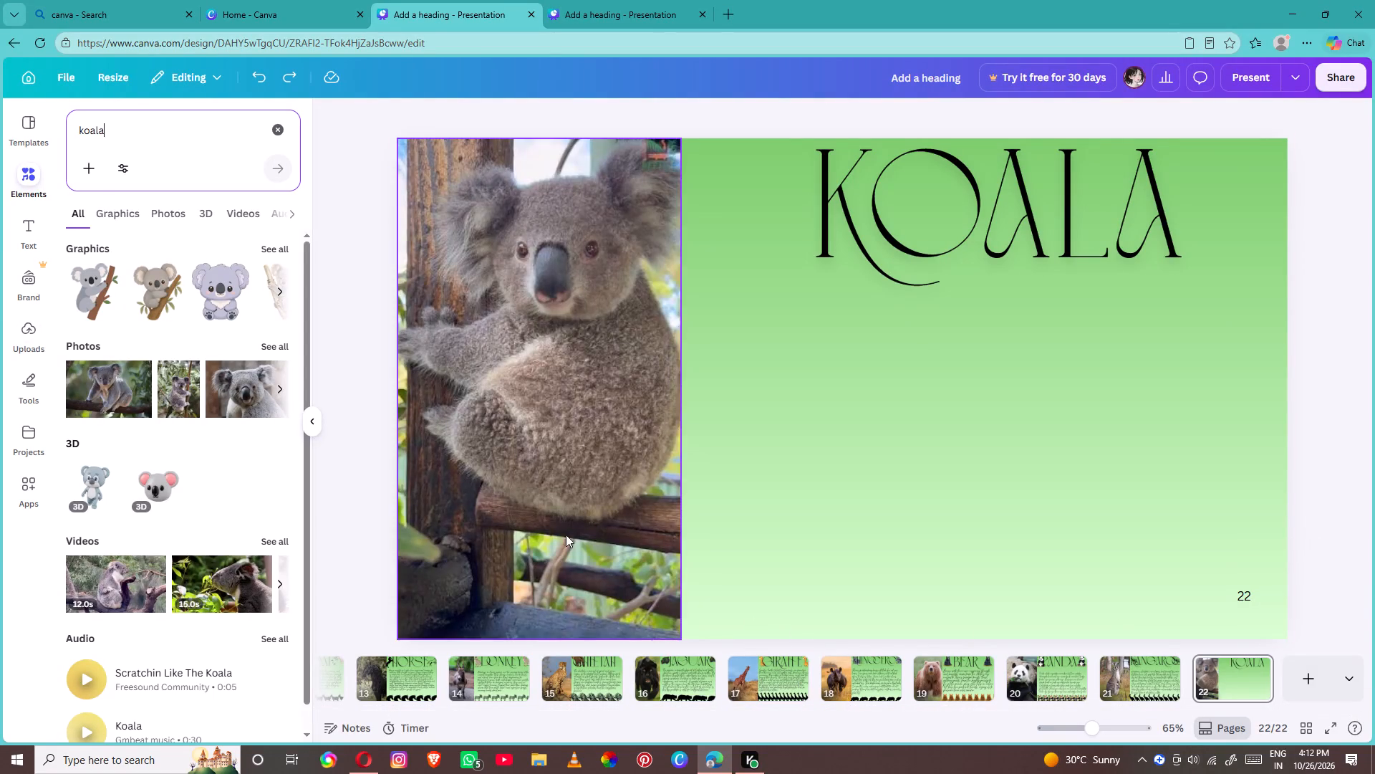
Add the graphic of a koala hugging a bare branch, shrink it proportionally and place it just before the heading's K.
click(165, 296)
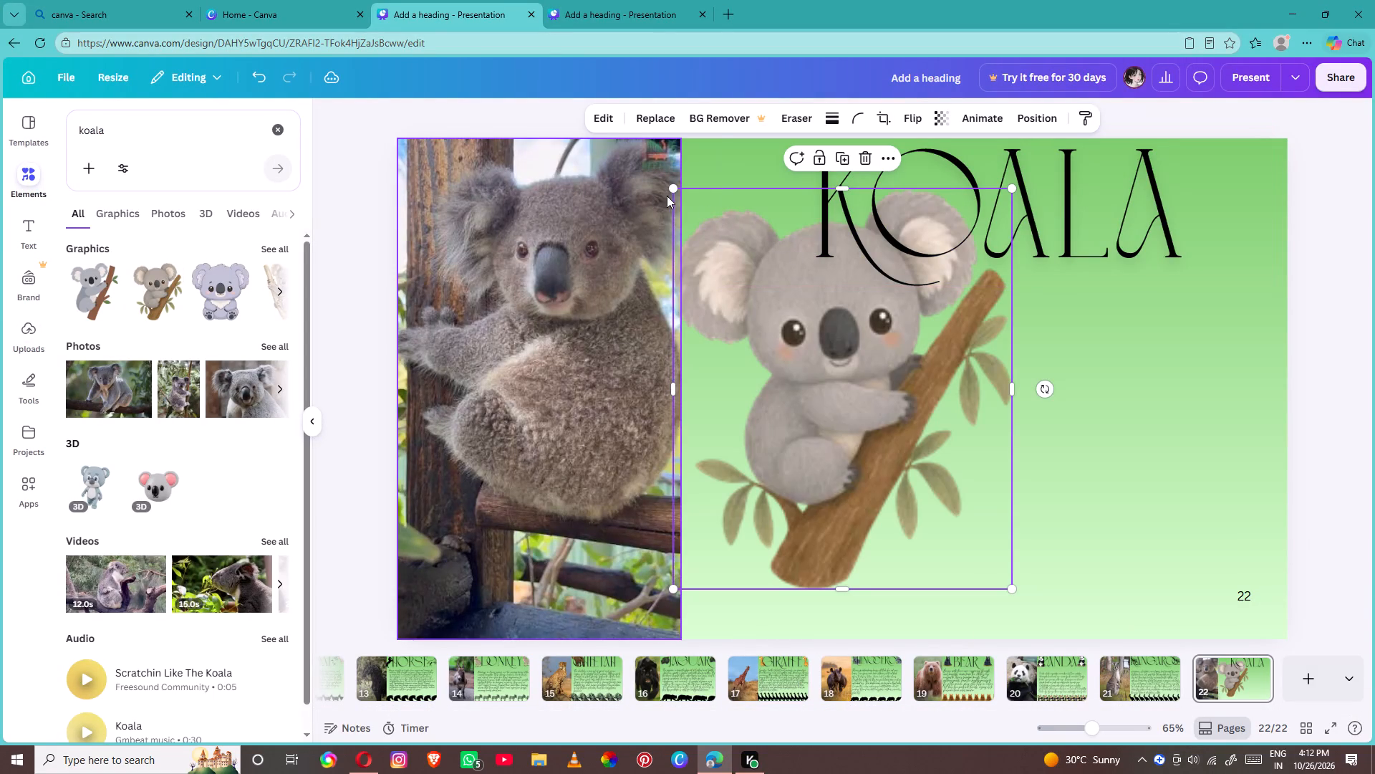
drag(672, 192, 850, 407)
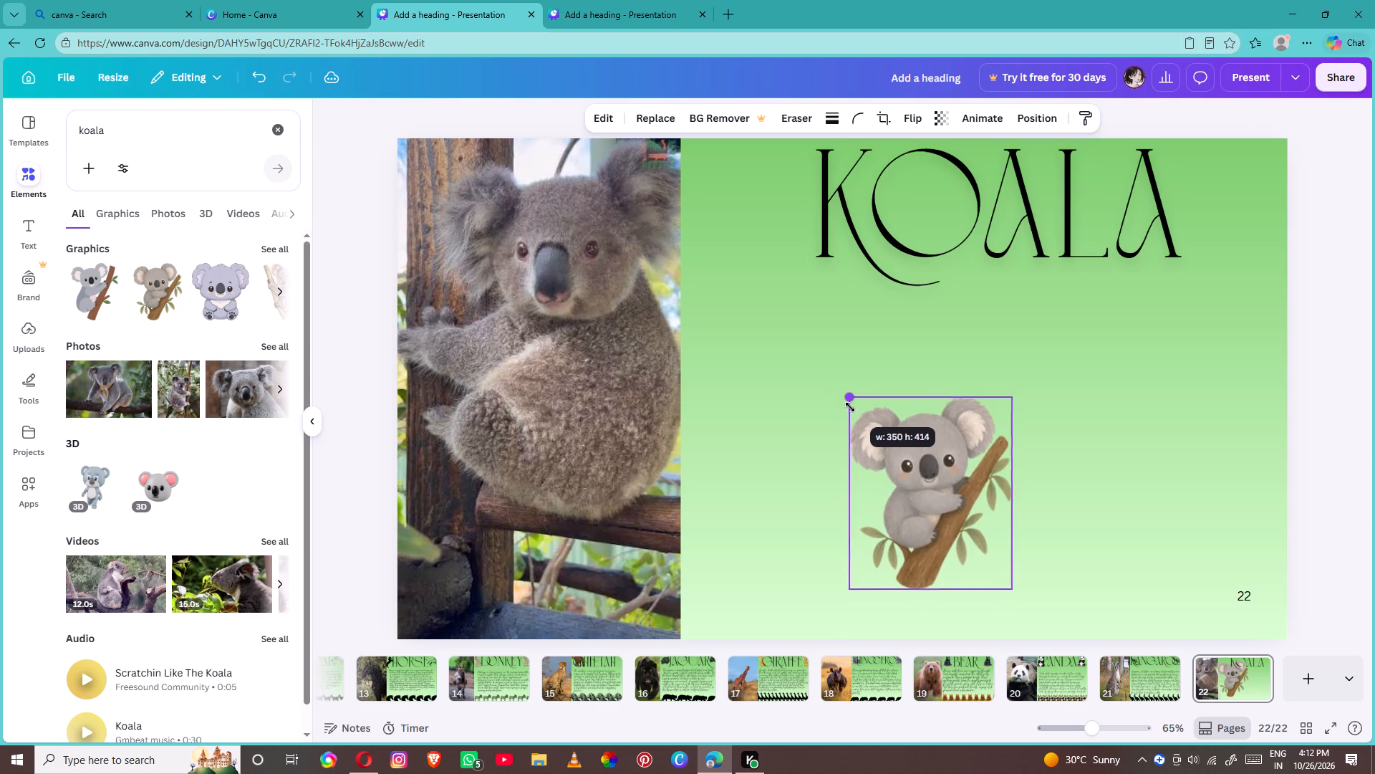
drag(850, 407, 869, 446)
drag(981, 529, 805, 181)
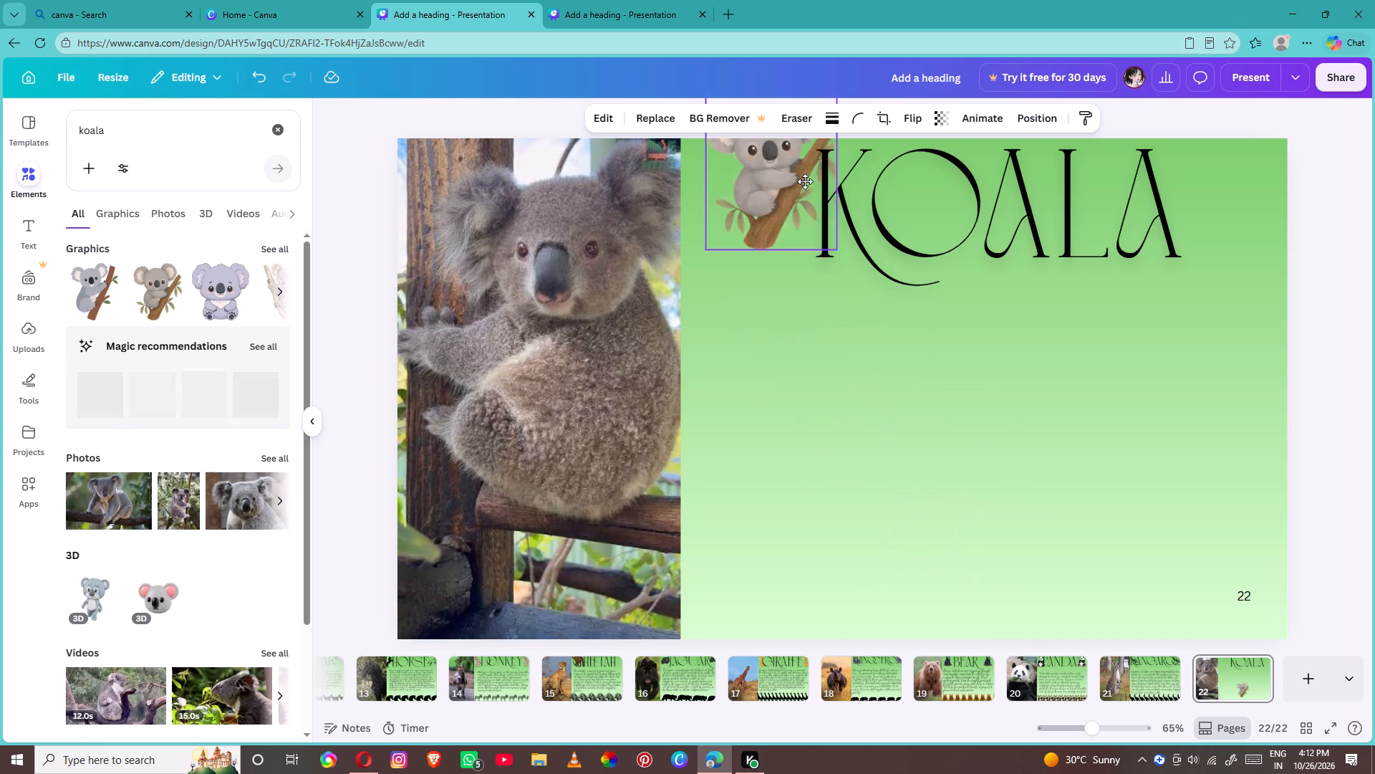
drag(805, 181, 797, 233)
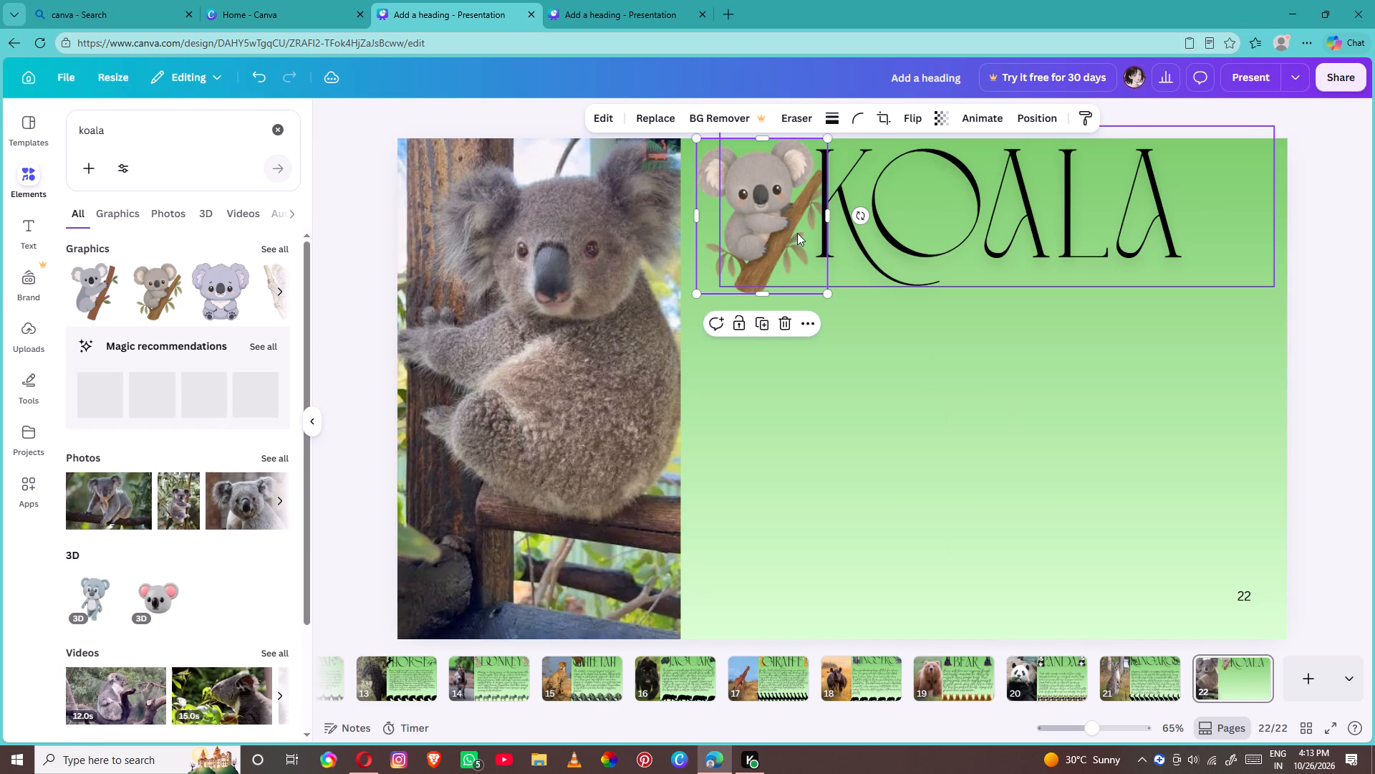
Duplicate the small koala graphic and place the copy at the other end of the heading, beside the final A.
click(768, 320)
drag(773, 228, 1070, 204)
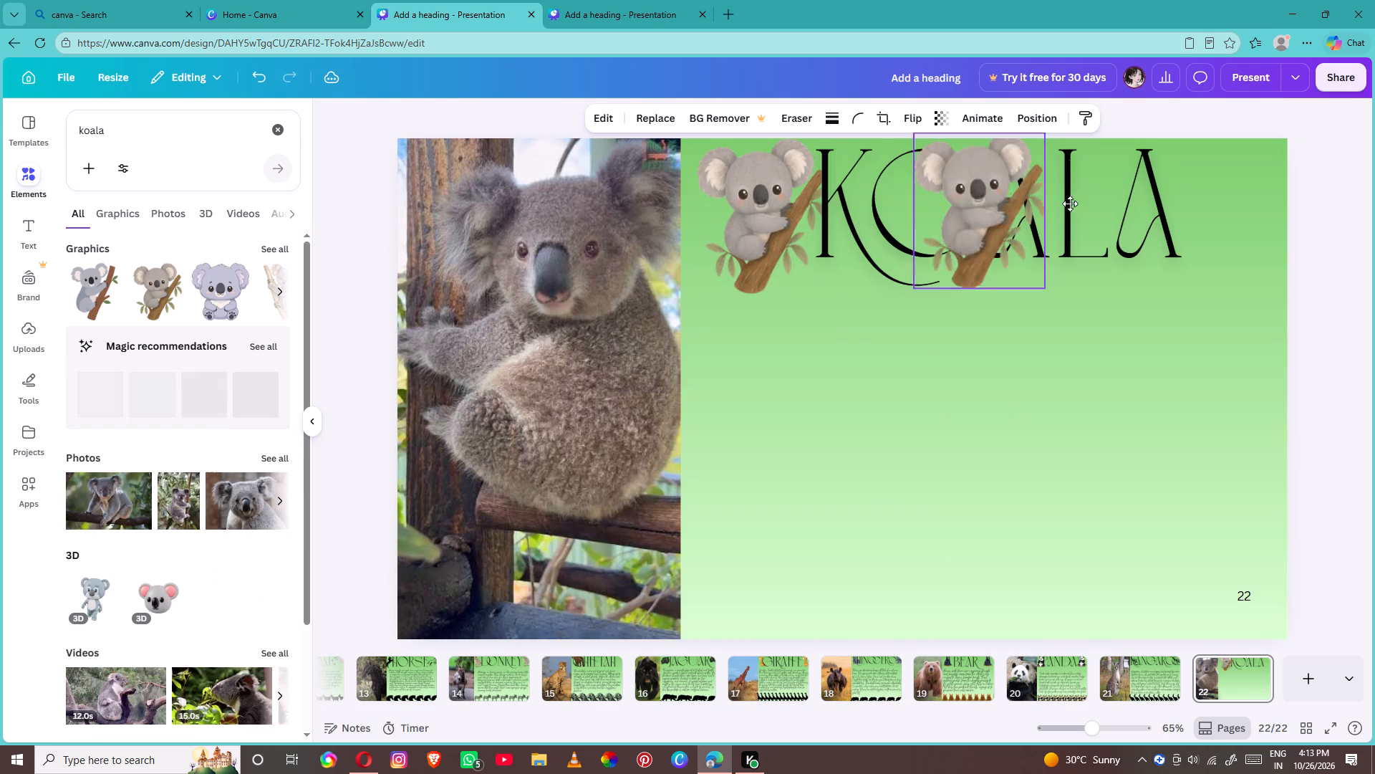
drag(1070, 204, 1214, 205)
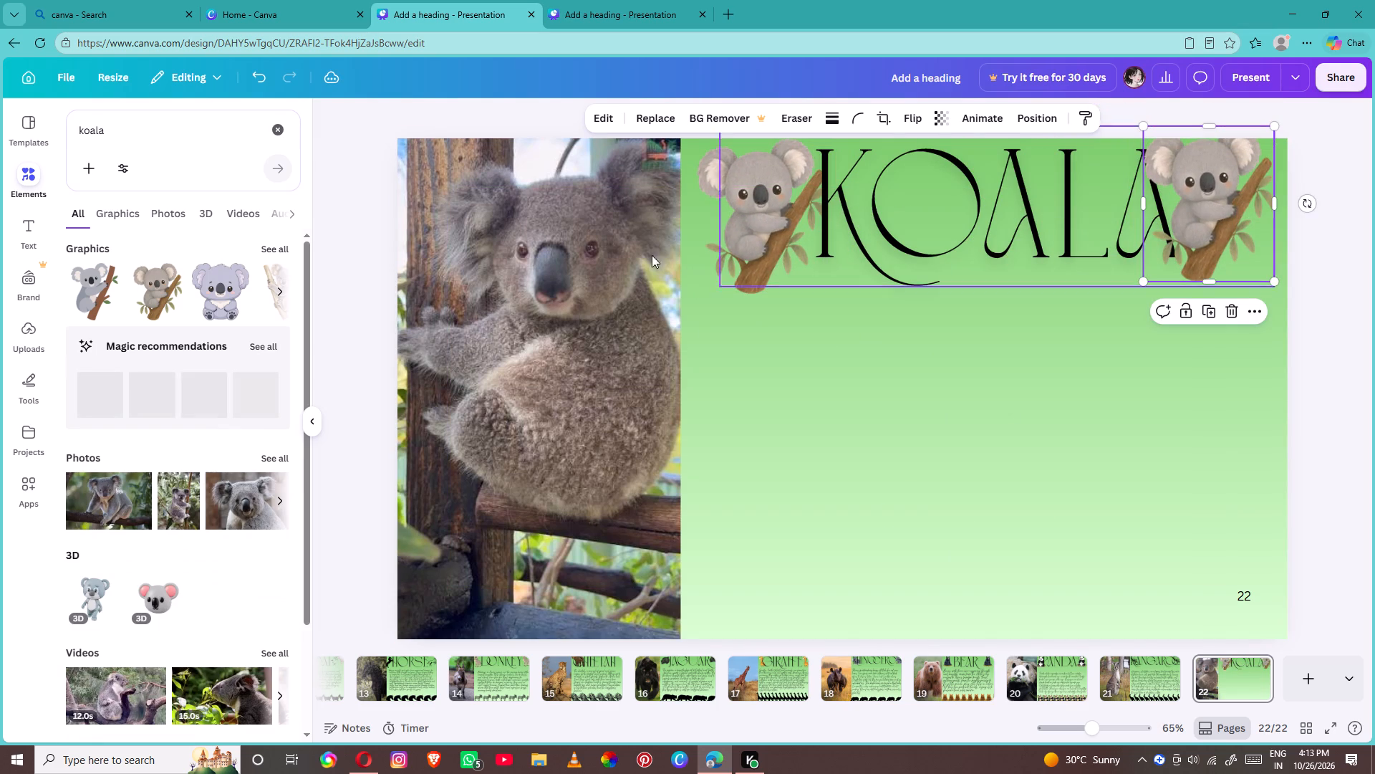
Add the graphic of a sleeping koala on a leafy branch, shrink it proportionally and place it in the green area's bottom-left corner.
click(281, 290)
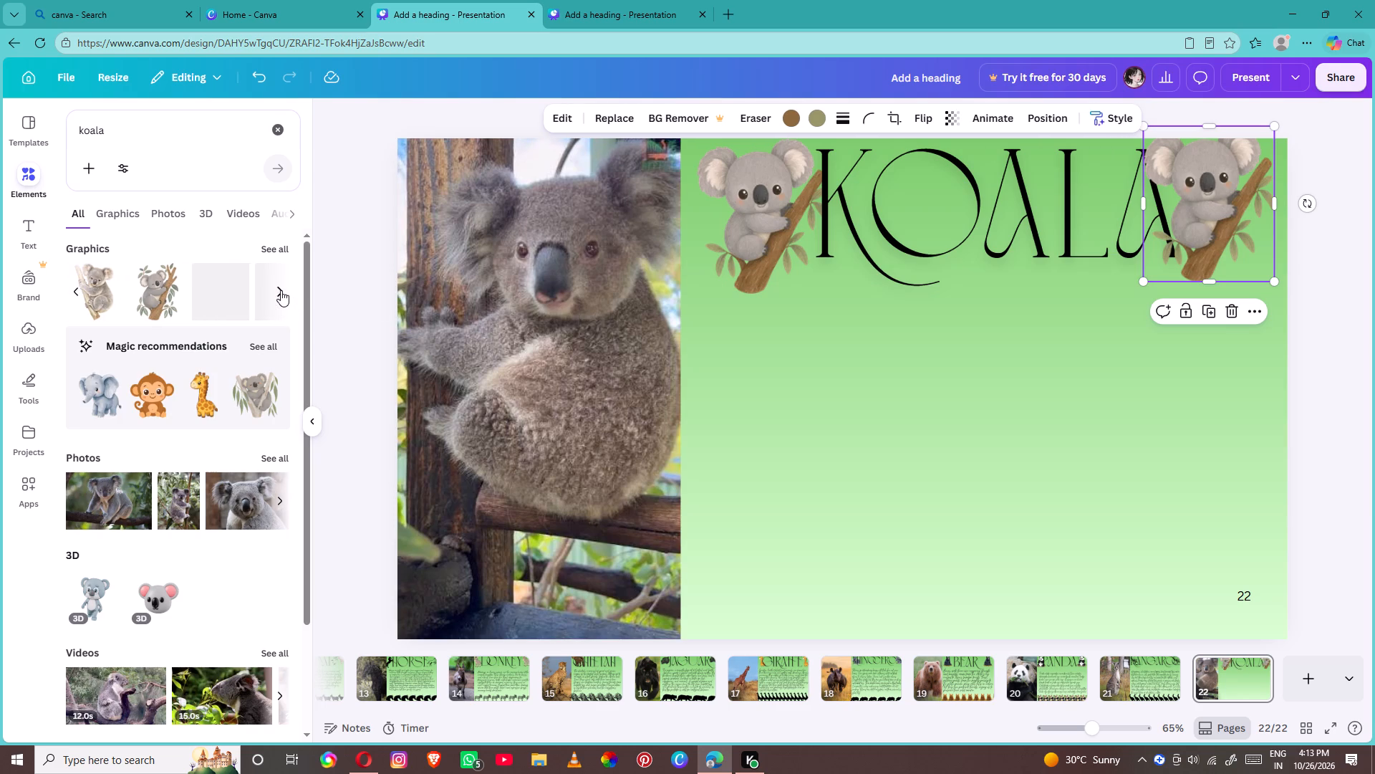
click(156, 301)
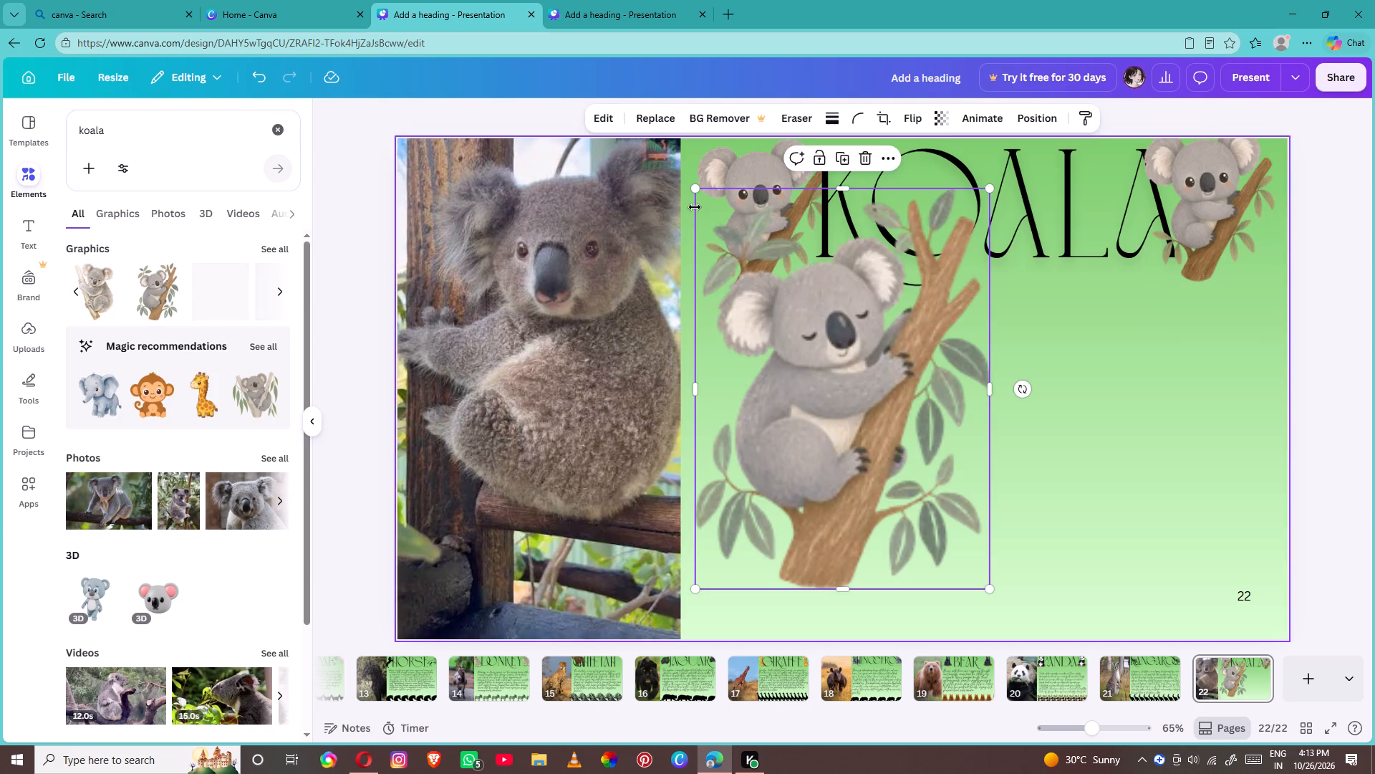
drag(697, 188, 883, 443)
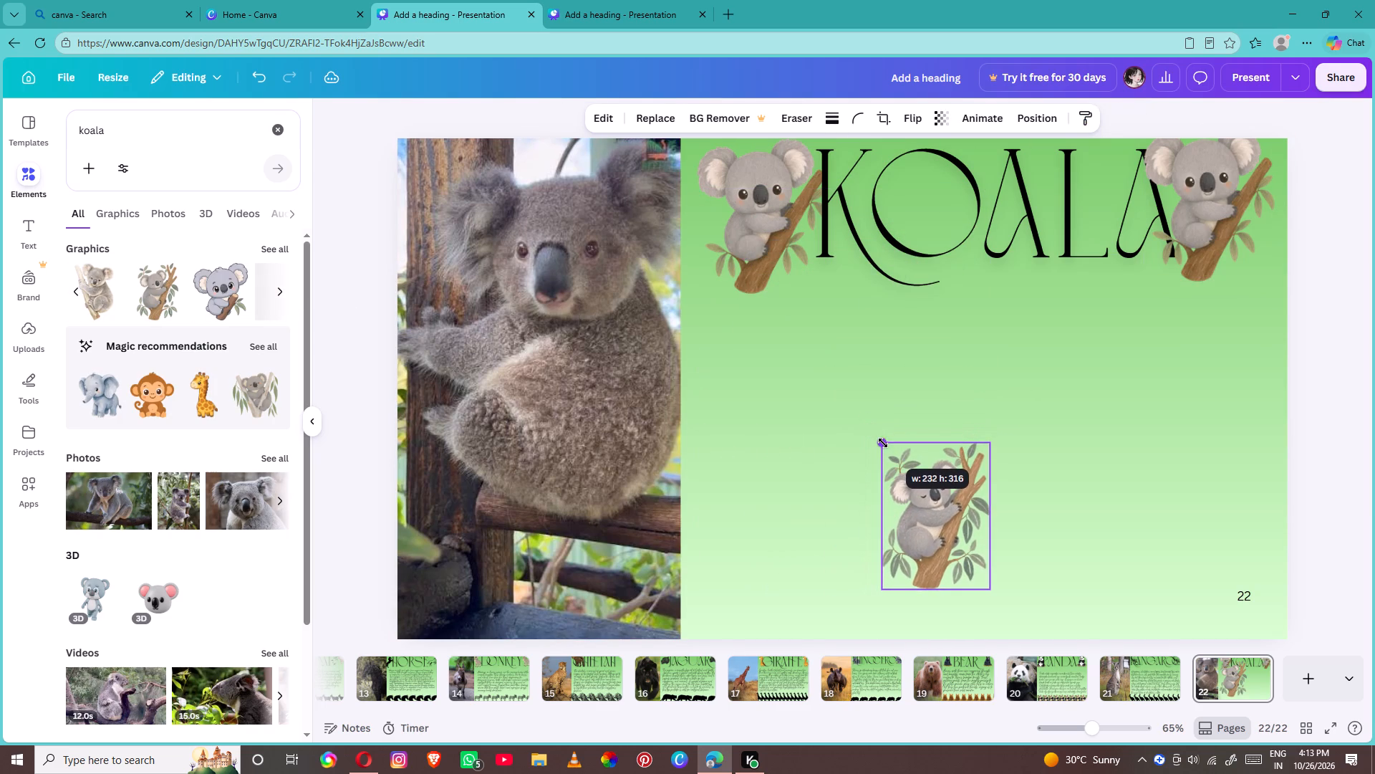
drag(883, 443, 886, 443)
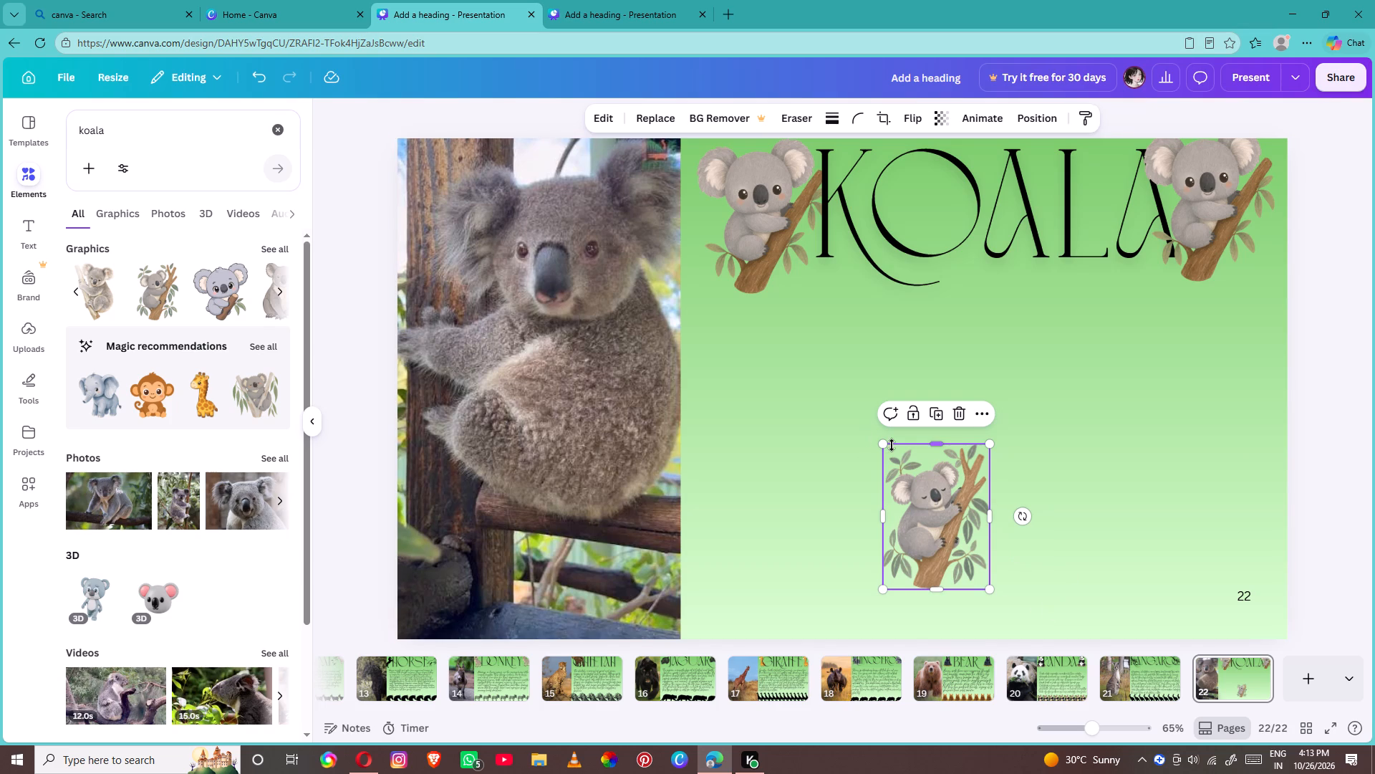
drag(883, 447, 898, 473)
click(898, 473)
drag(945, 499, 945, 500)
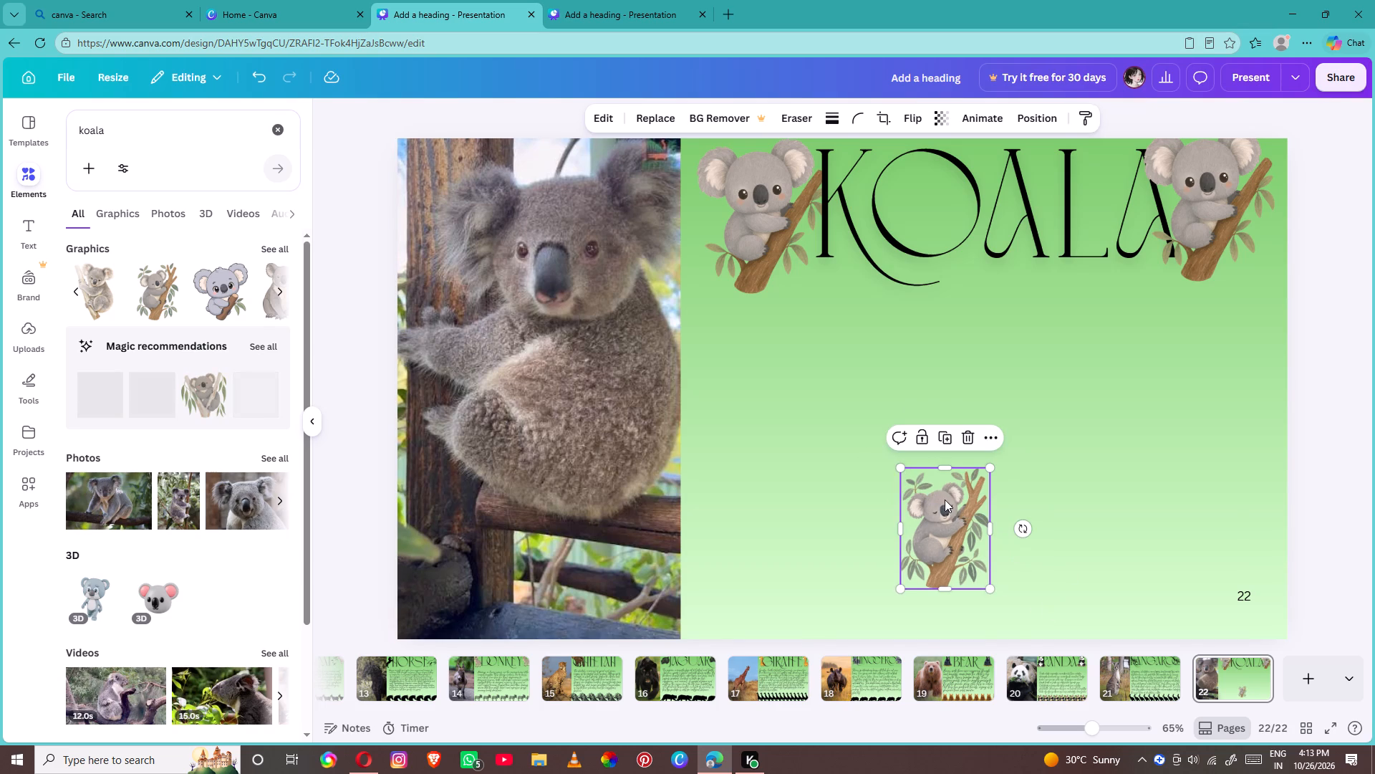
drag(945, 500, 723, 559)
Duplicate the sleeping koala eight times, spacing the copies evenly in a row across the bottom of the green area.
click(722, 489)
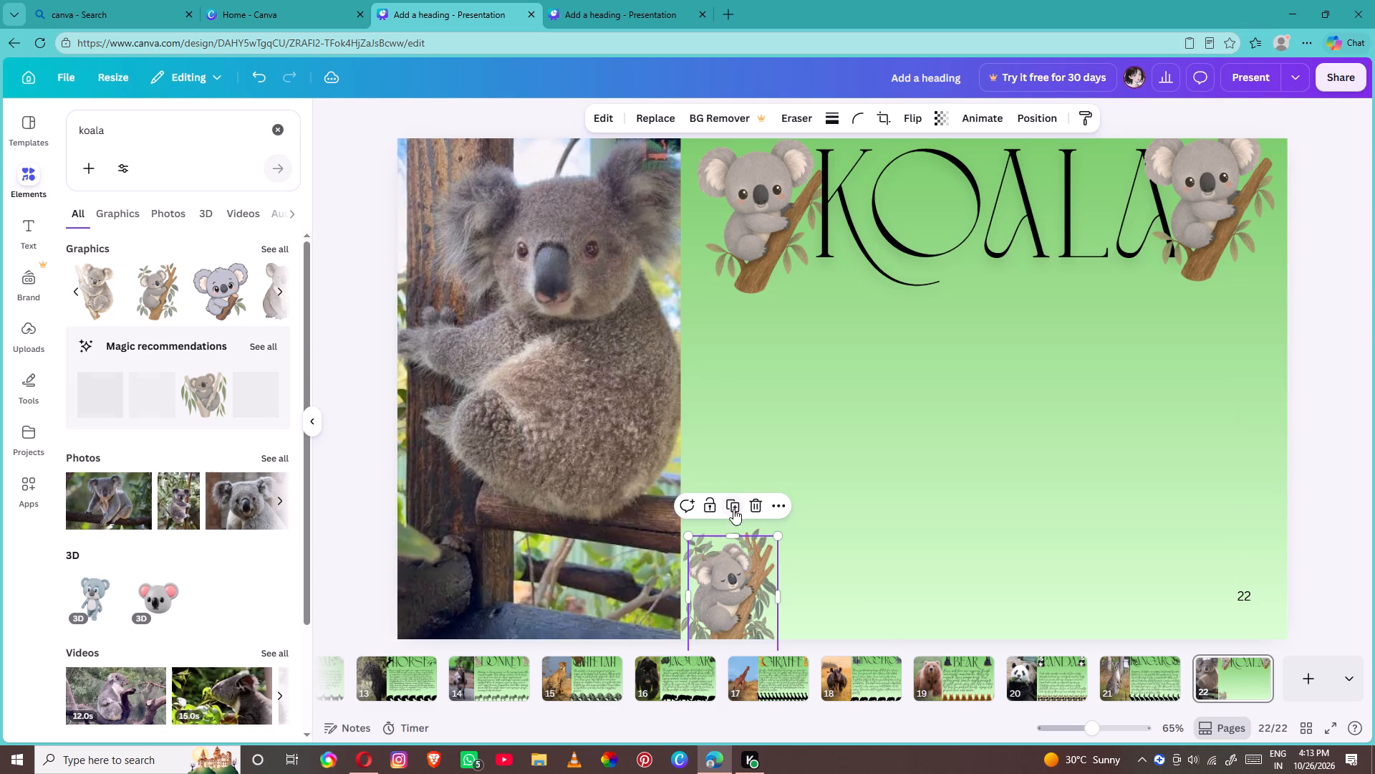
drag(736, 559, 793, 550)
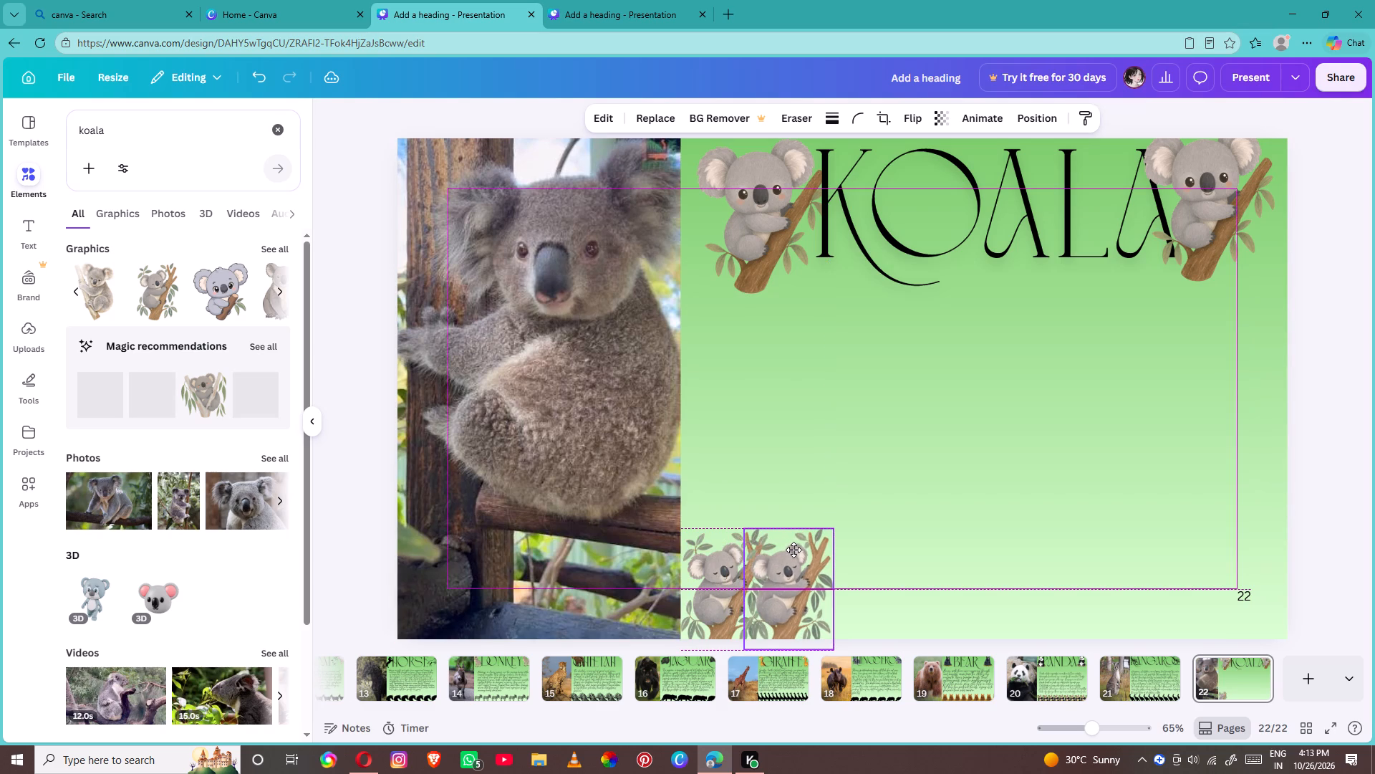
drag(793, 550, 796, 550)
click(792, 497)
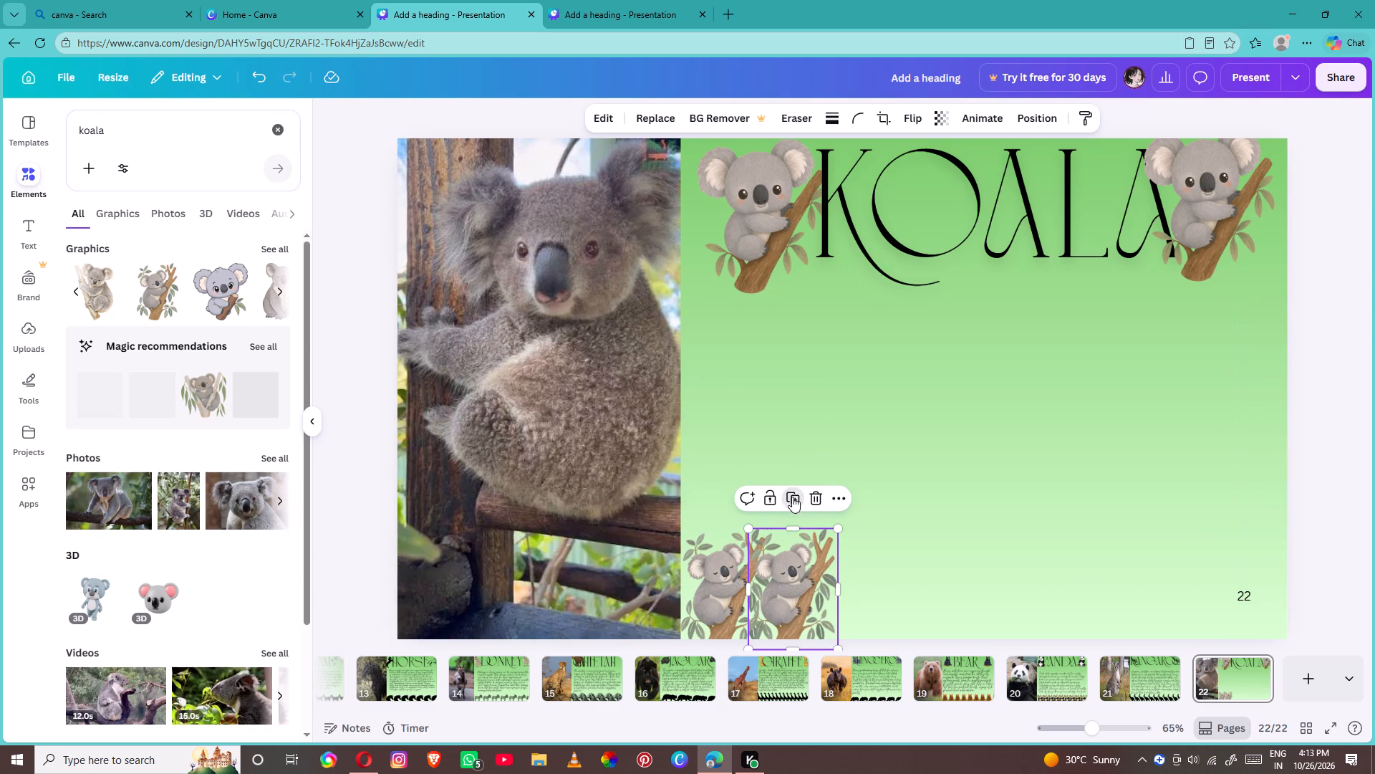
click(867, 497)
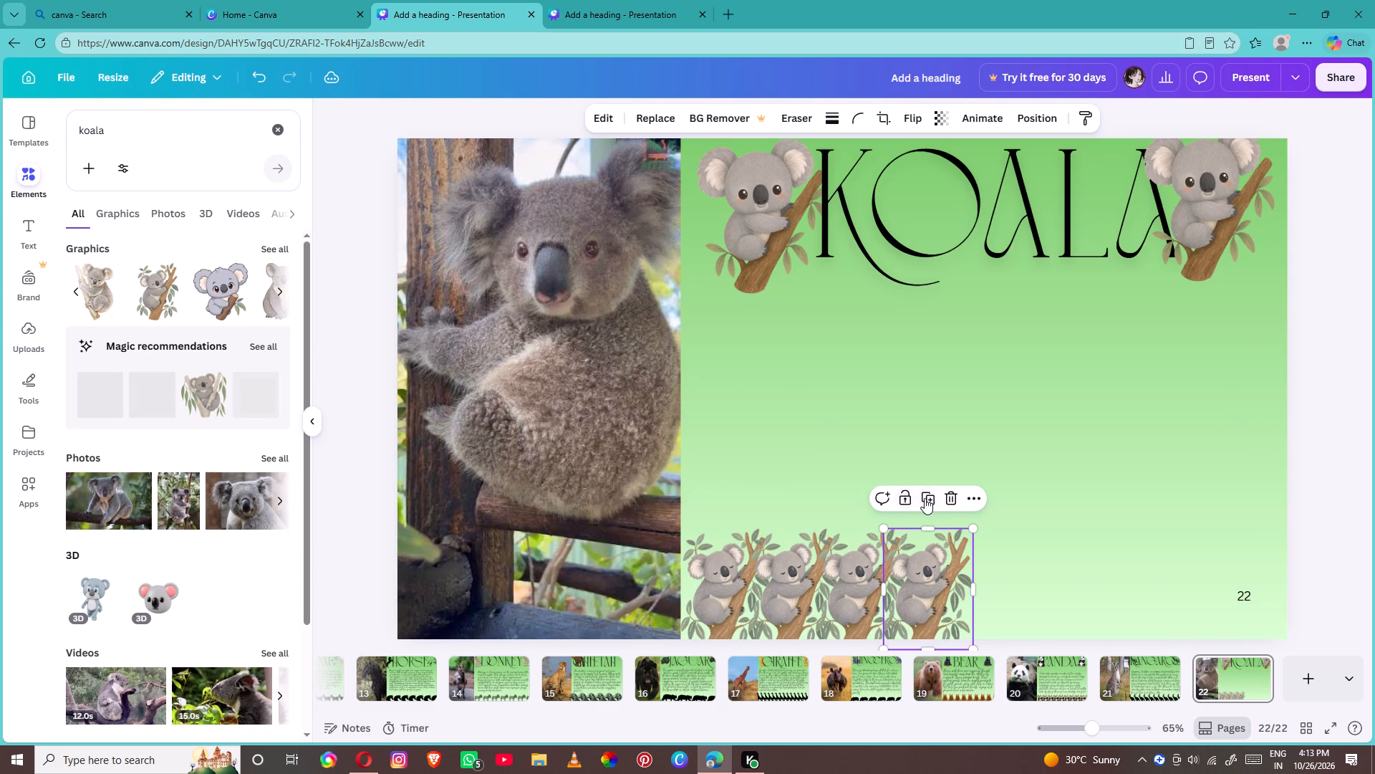
click(925, 498)
click(994, 498)
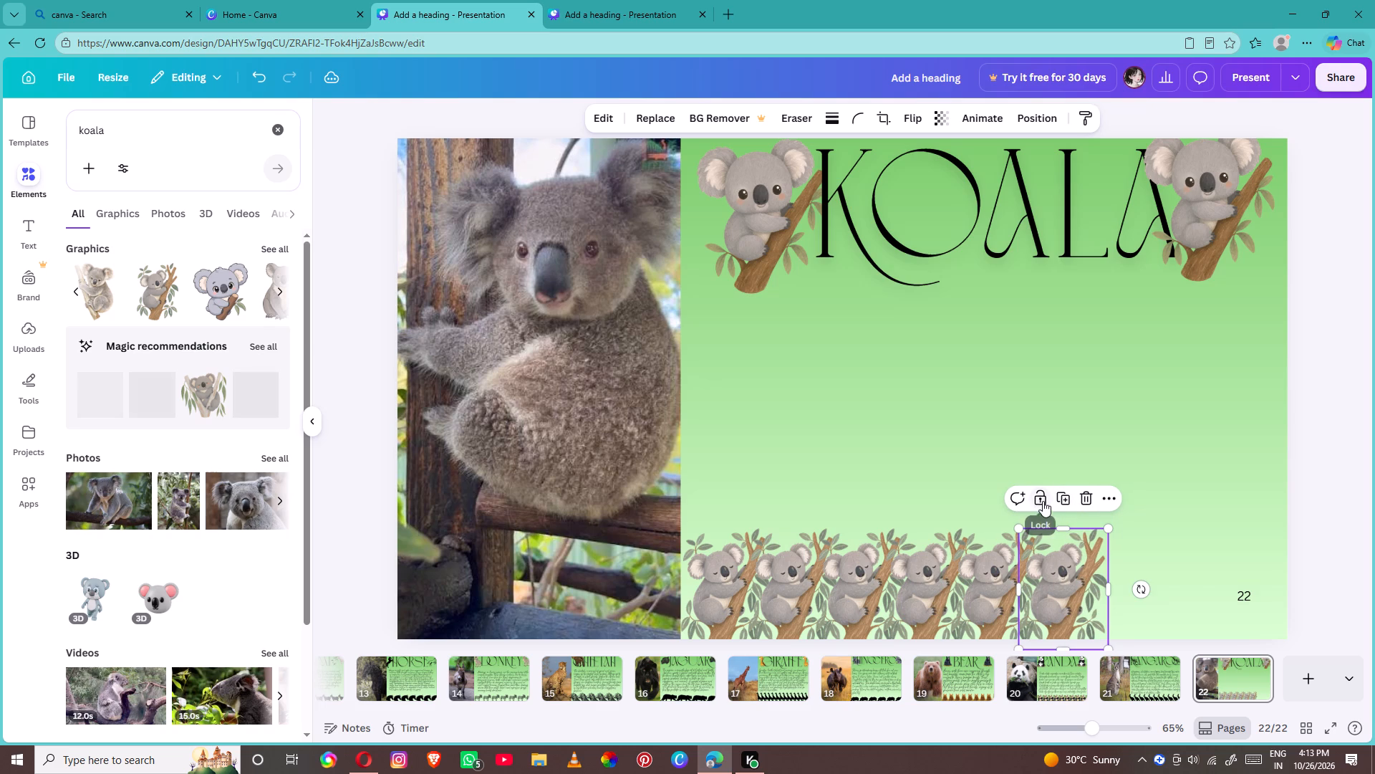
click(1053, 497)
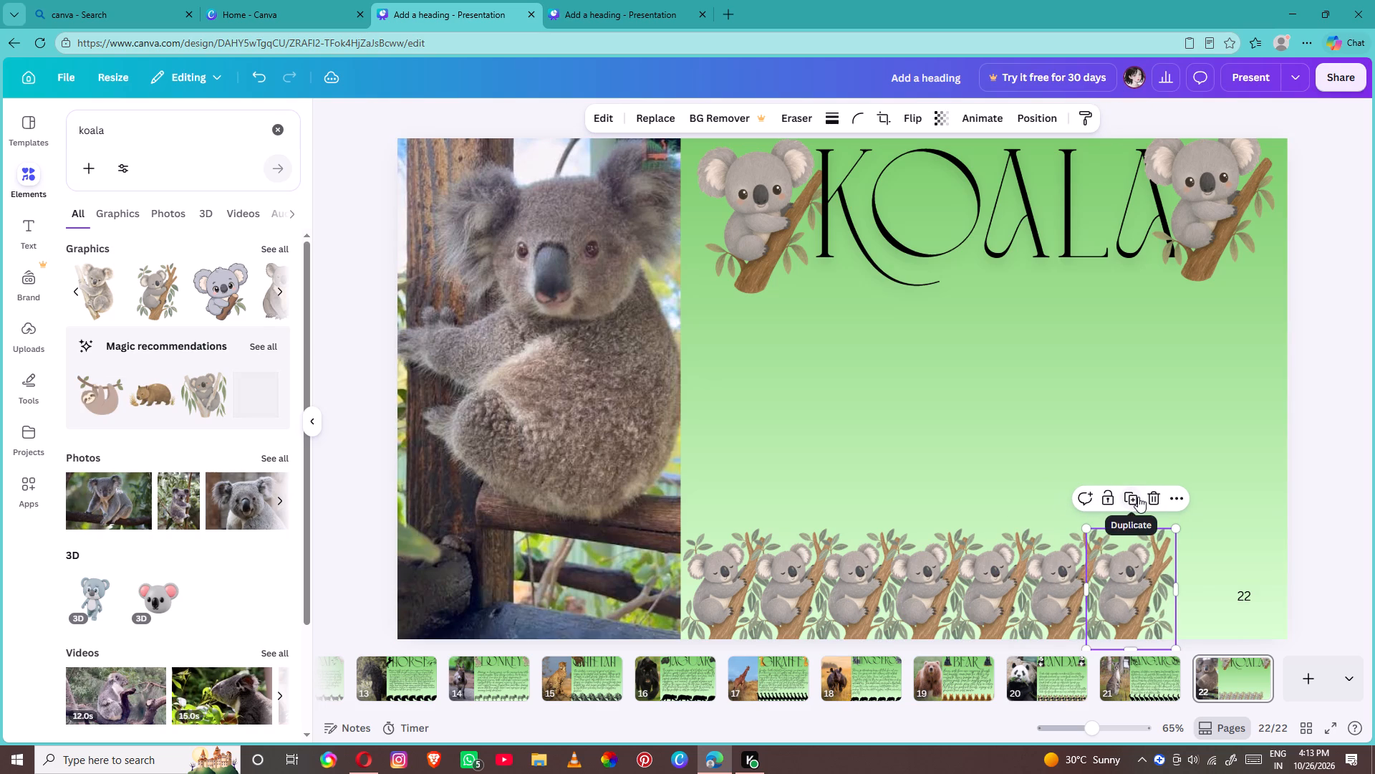
click(1138, 497)
click(1195, 497)
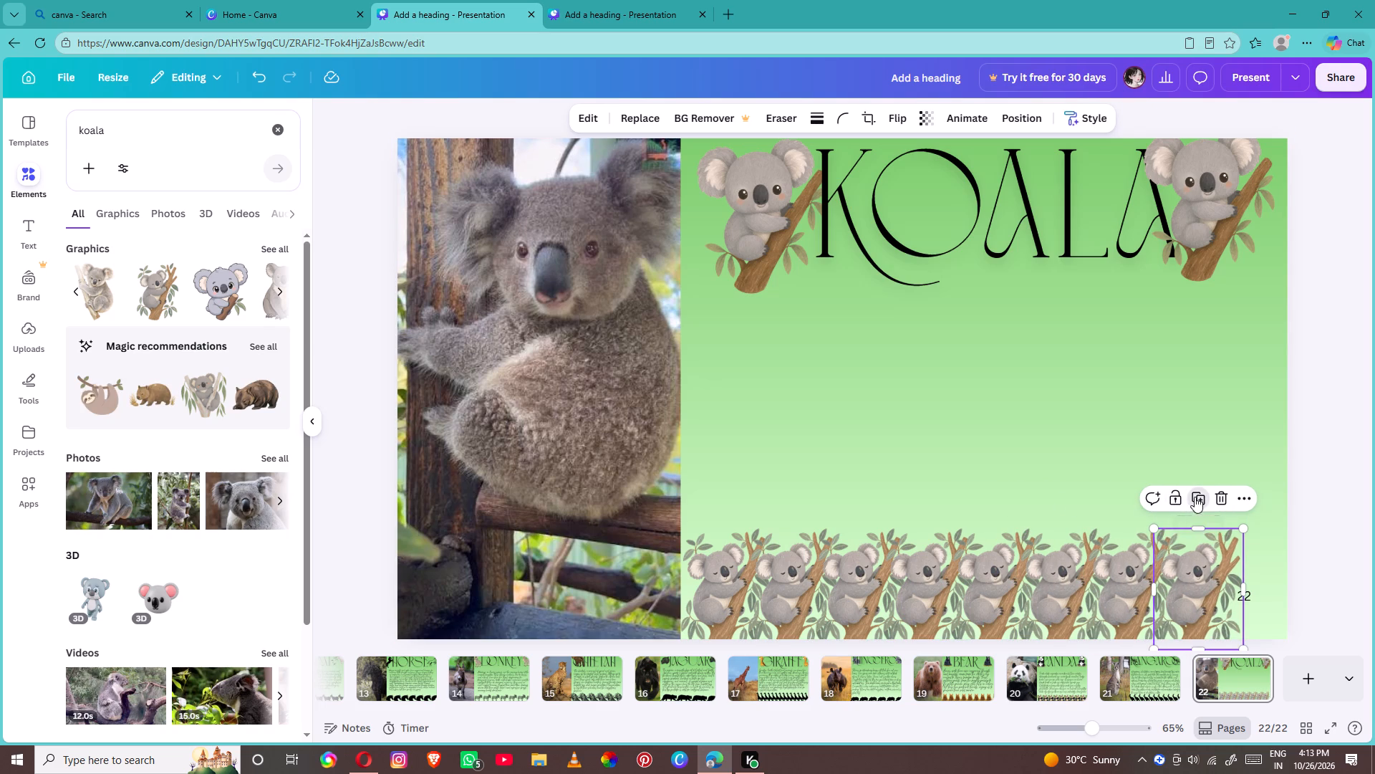
click(29, 239)
drag(159, 211, 165, 211)
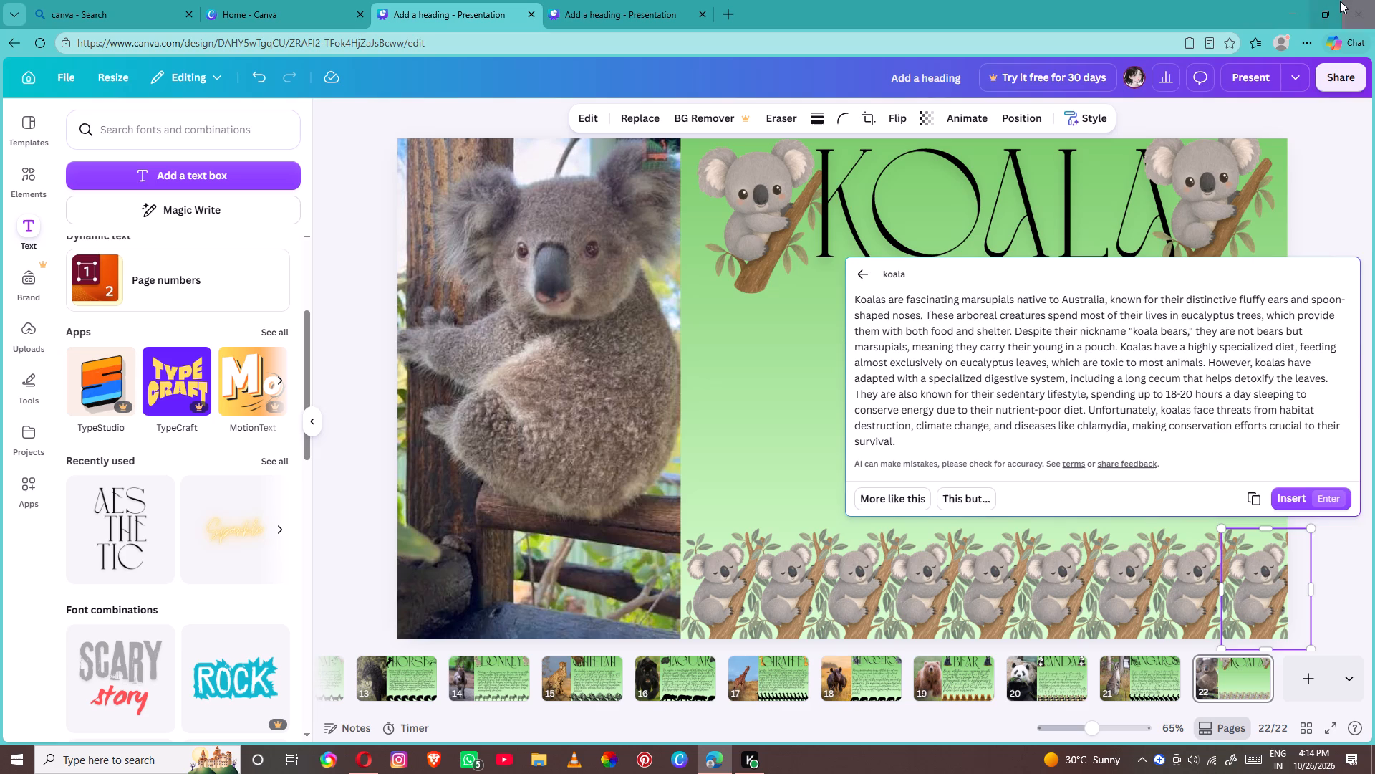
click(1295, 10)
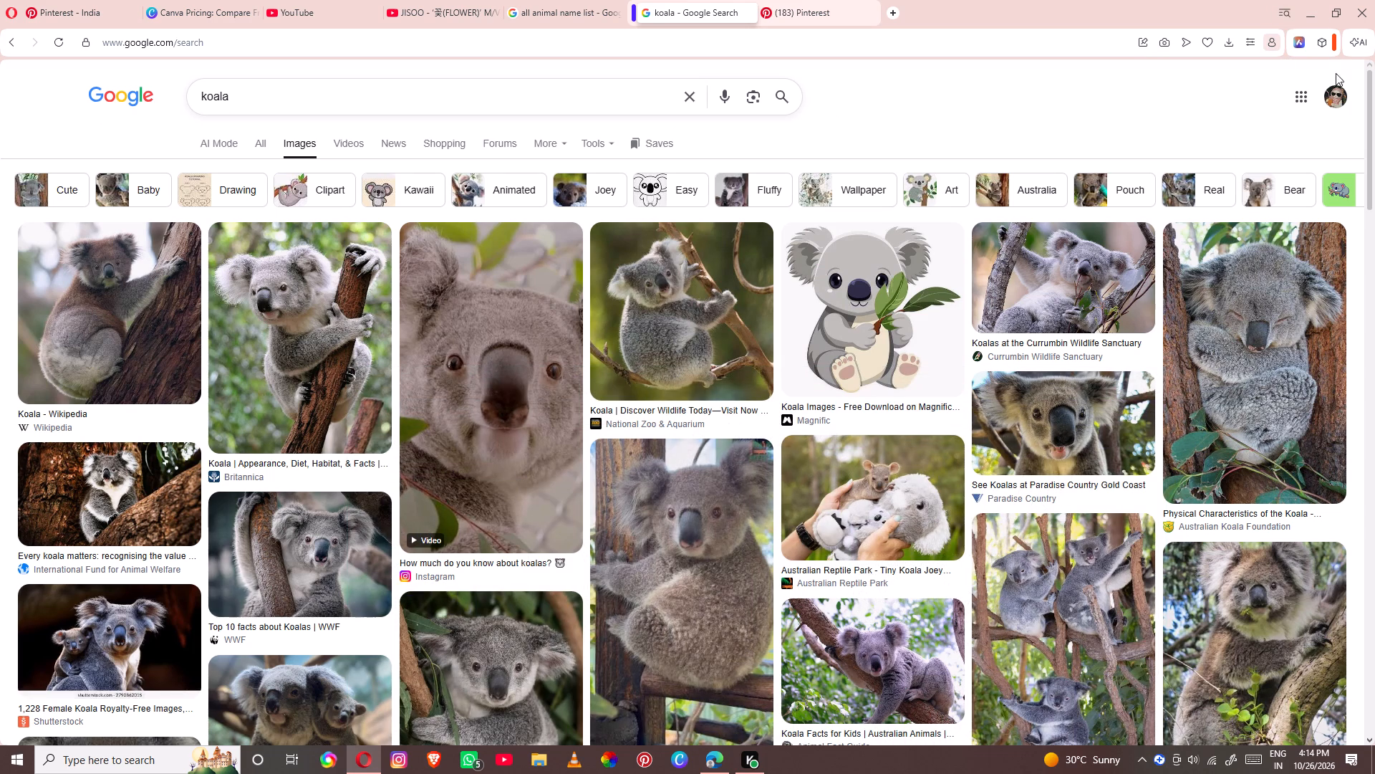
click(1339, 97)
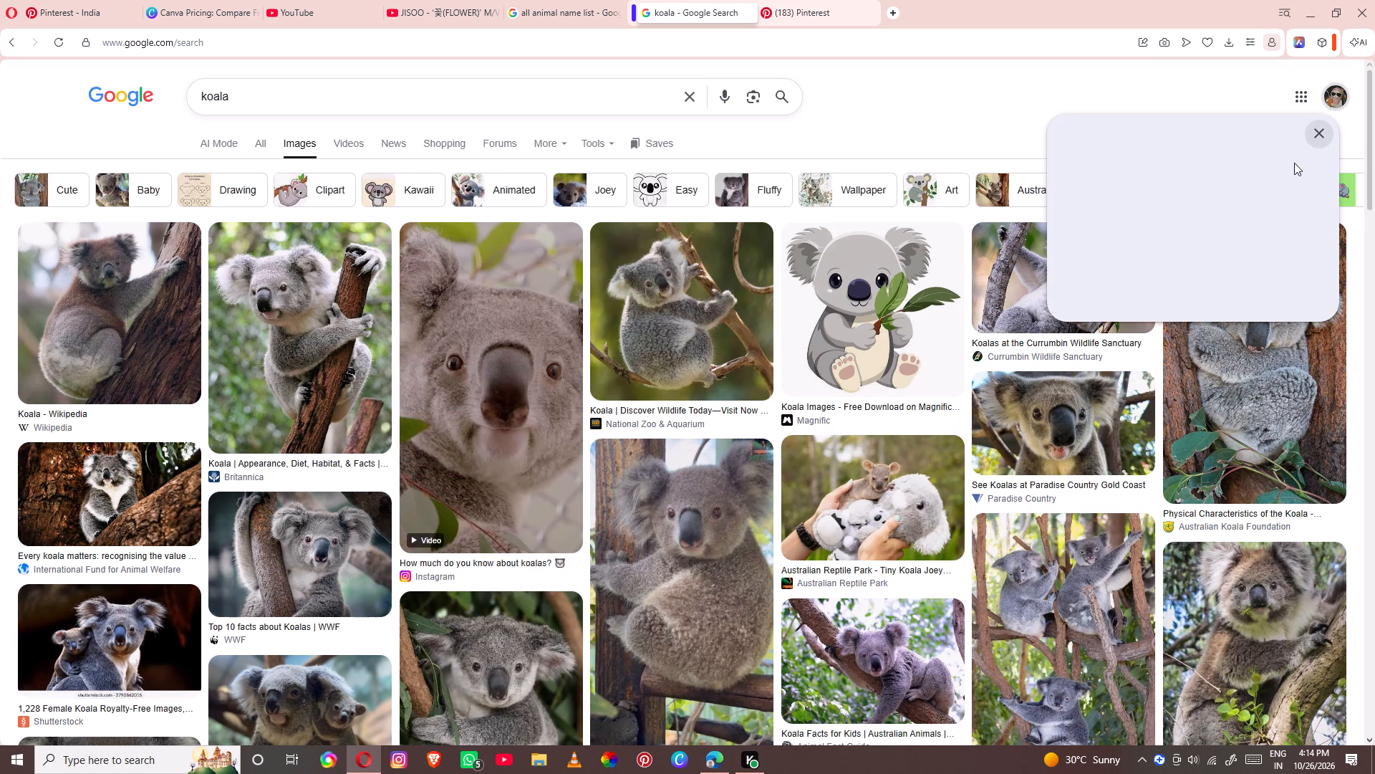